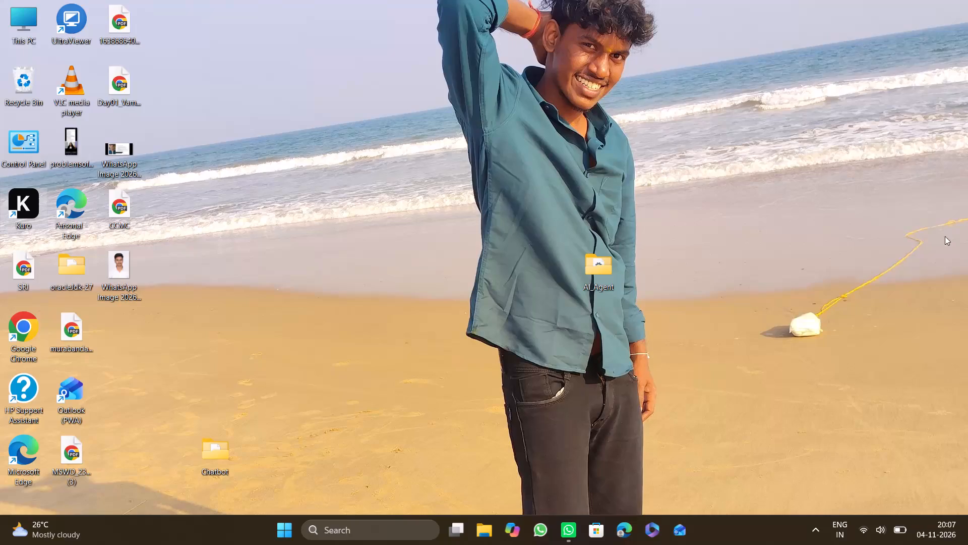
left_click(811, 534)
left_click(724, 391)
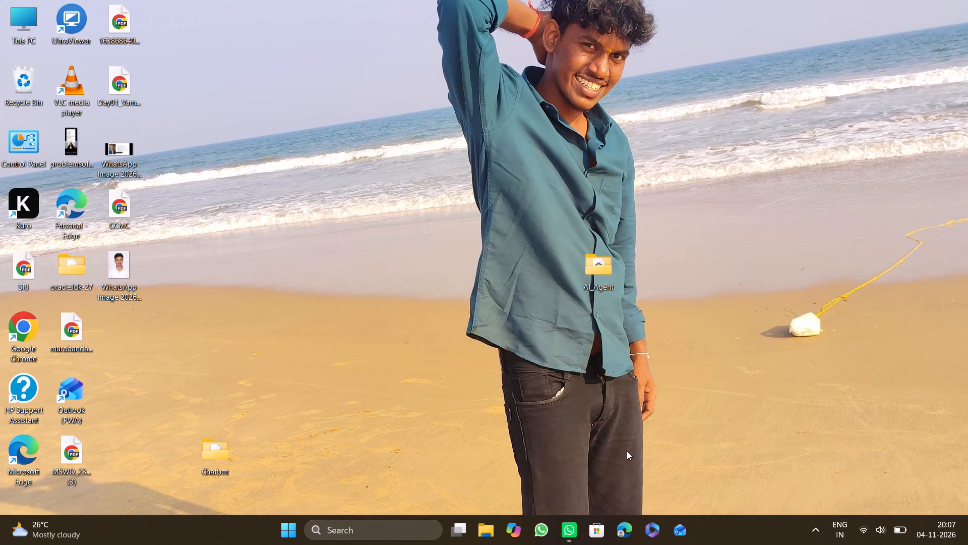
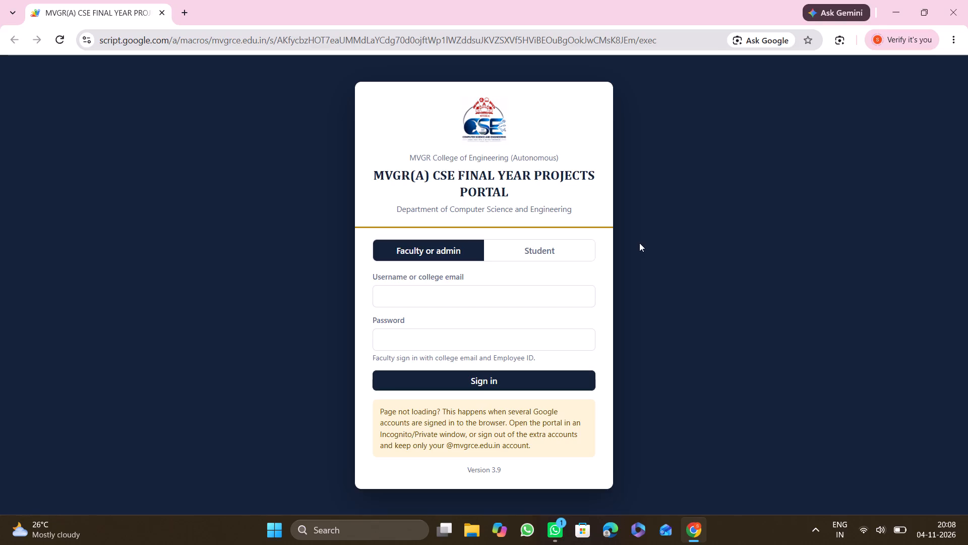
Switch the projects portal sign-in form to student login.
left_click(543, 250)
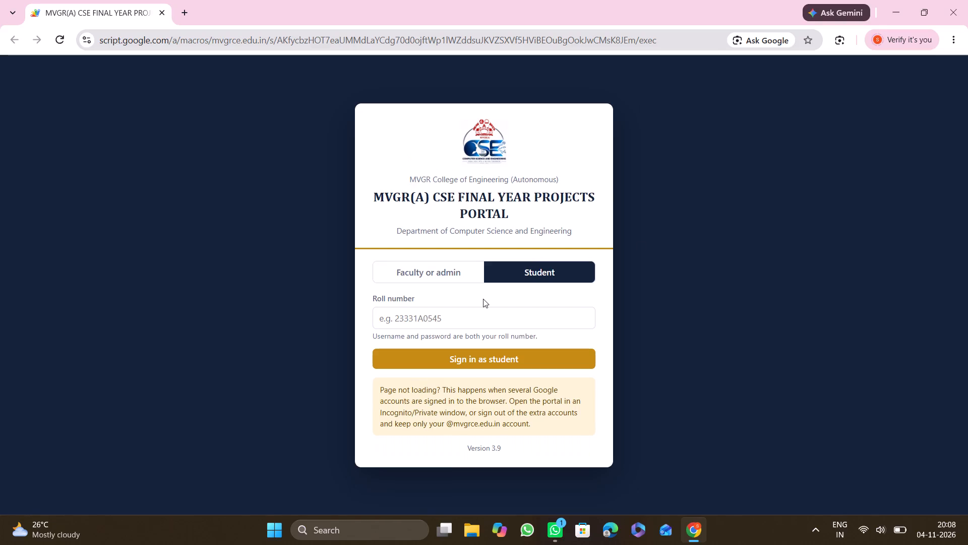
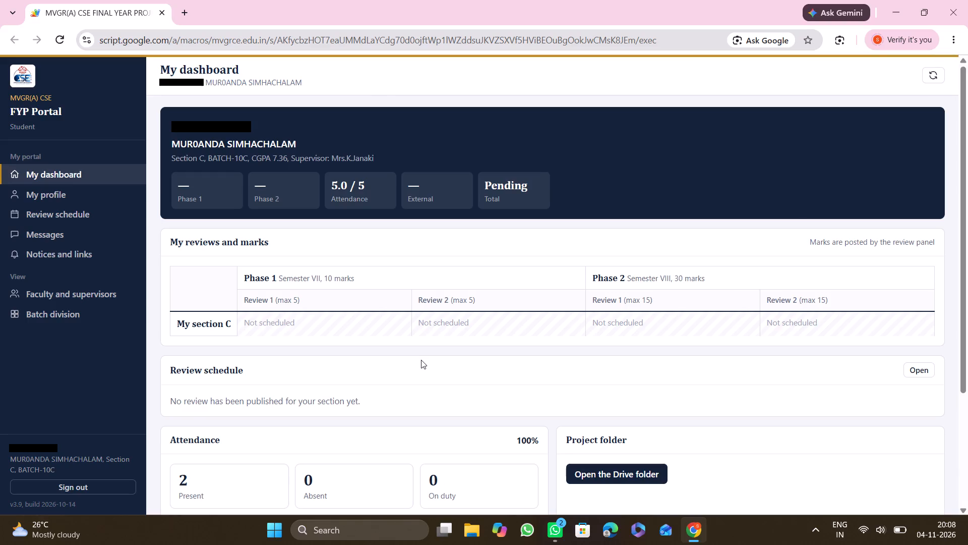
Open the project's Drive folder from the student dashboard.
left_click(593, 472)
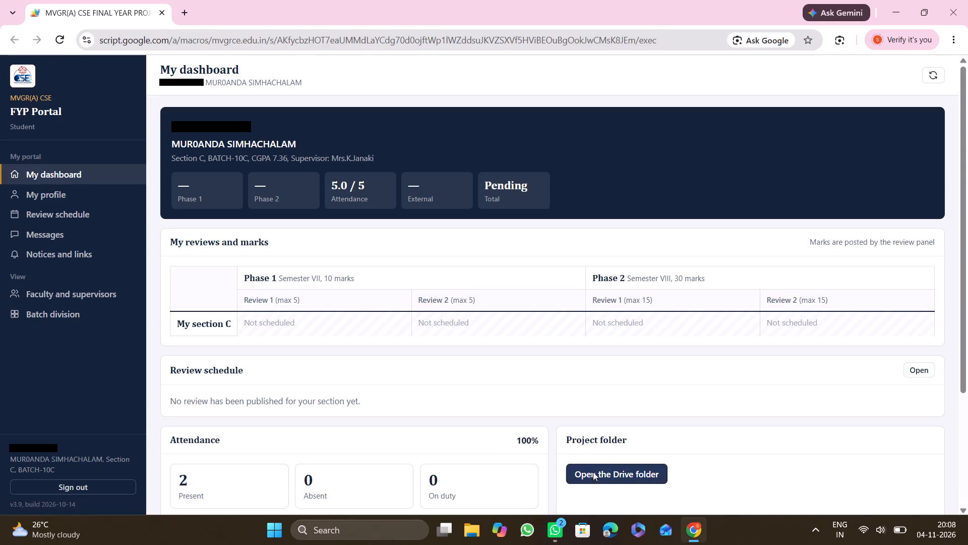
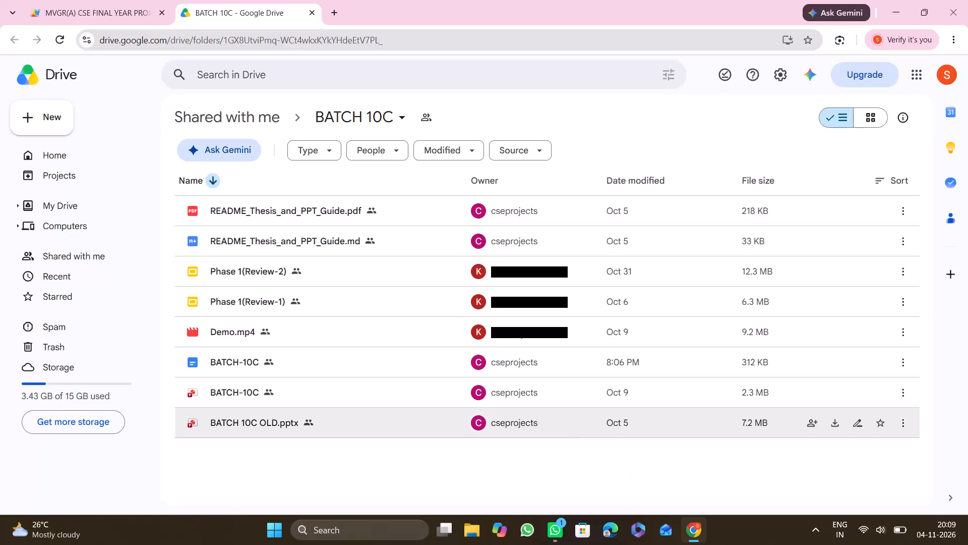
Open README_Thesis_and_PPT_Guide.pdf and read through the presentation guide, including the delivery rules and common slide mistakes on page 5.
double_click(414, 217)
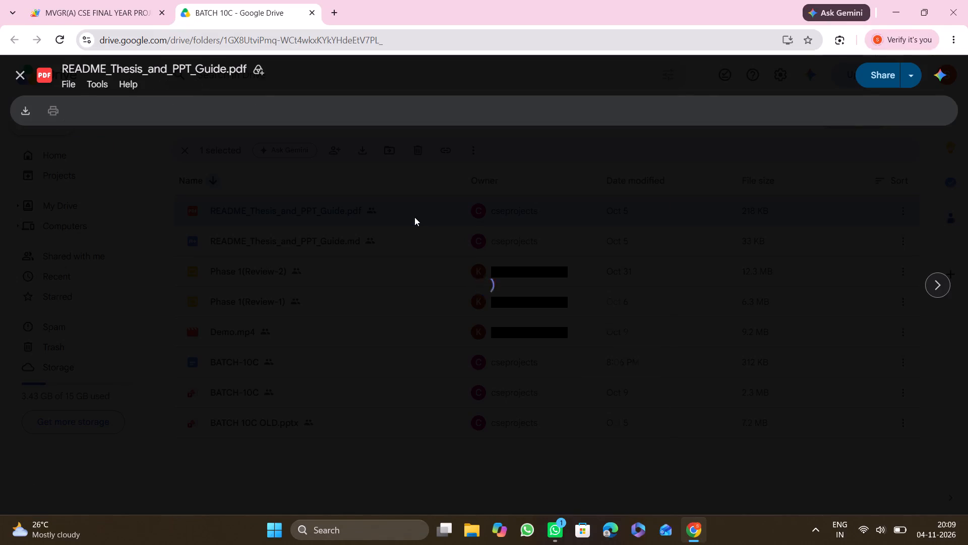
scroll(450, 295, "down", 2)
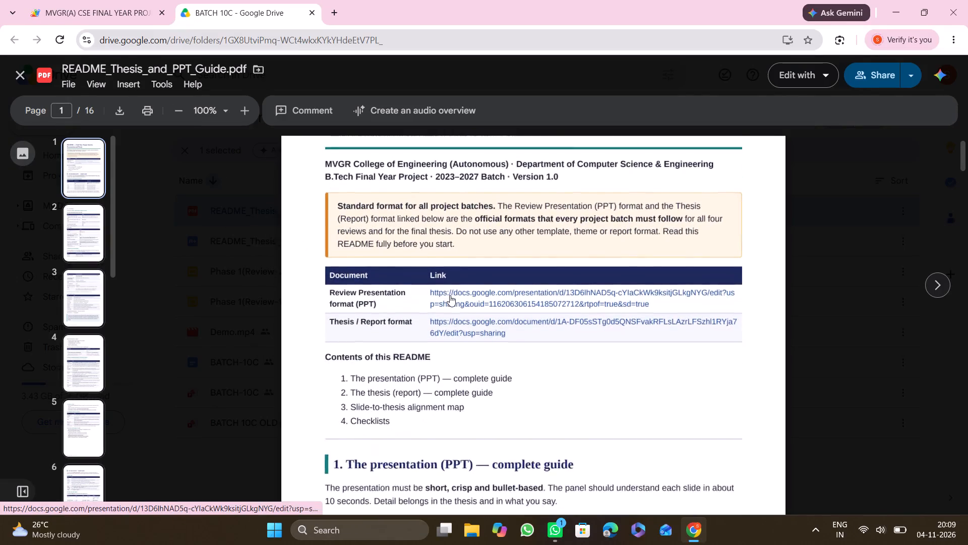
scroll(450, 295, "down", 6)
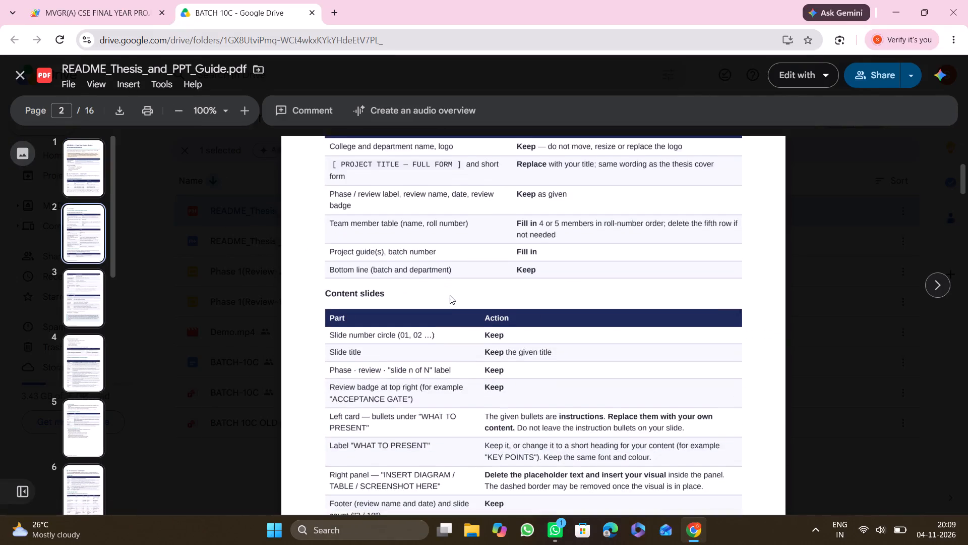
scroll(450, 295, "down", 6)
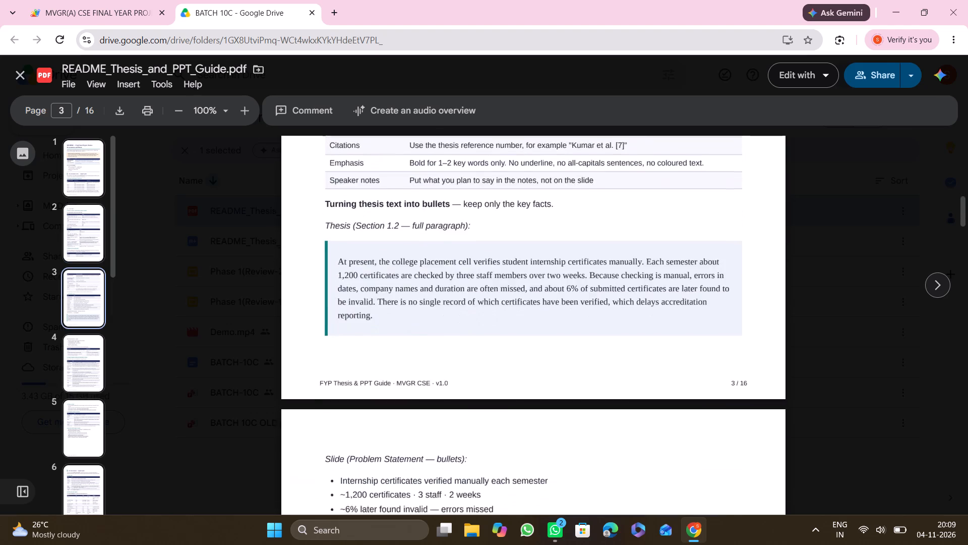
scroll(450, 295, "down", 1)
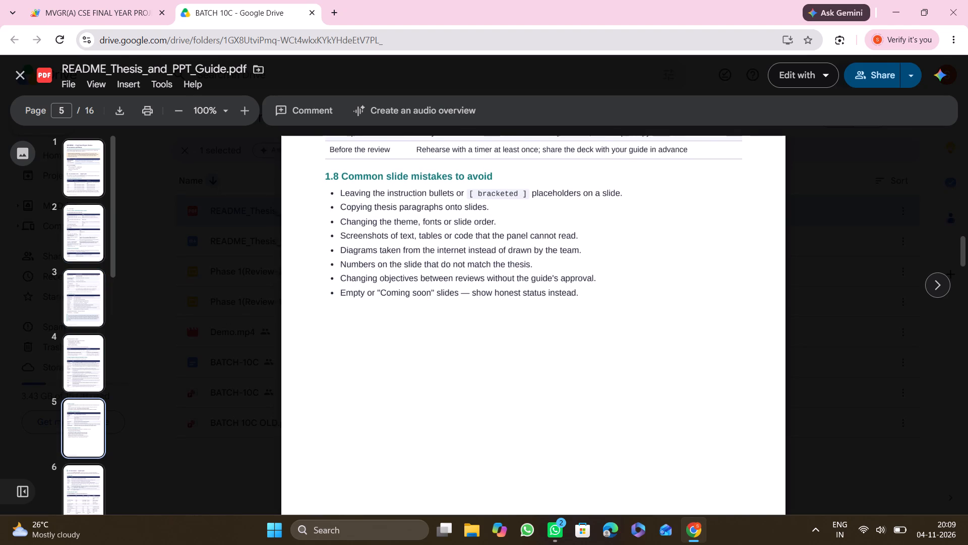
scroll(450, 295, "up", 2)
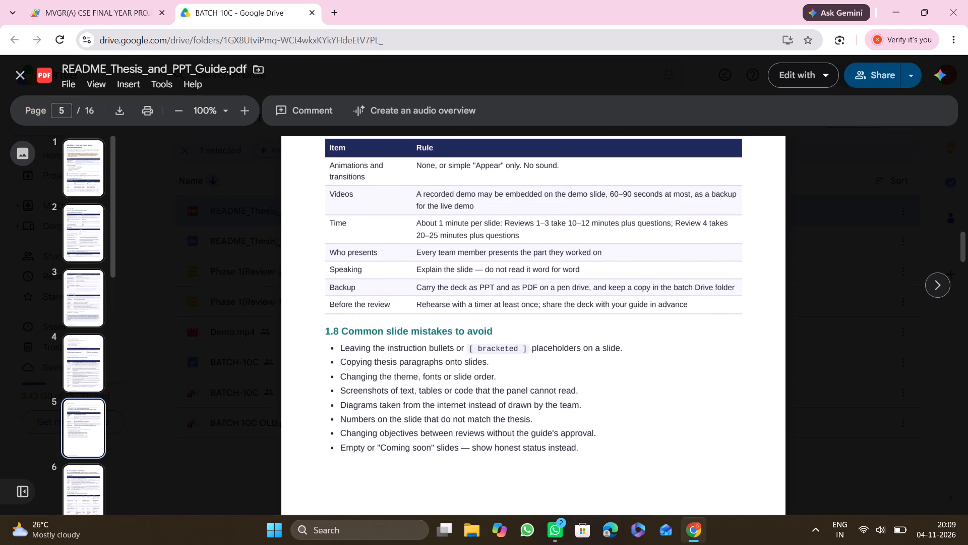
scroll(450, 295, "up", 2)
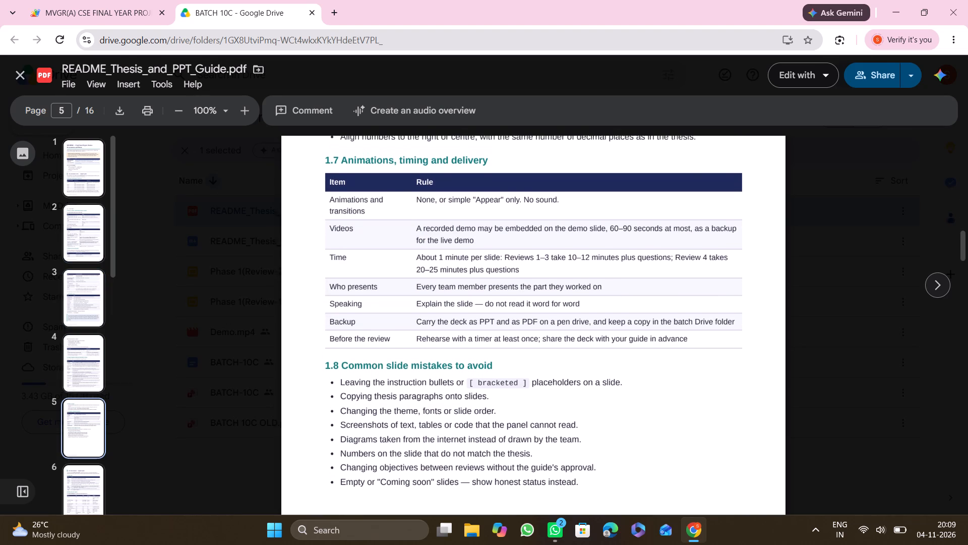
scroll(450, 295, "up", 2)
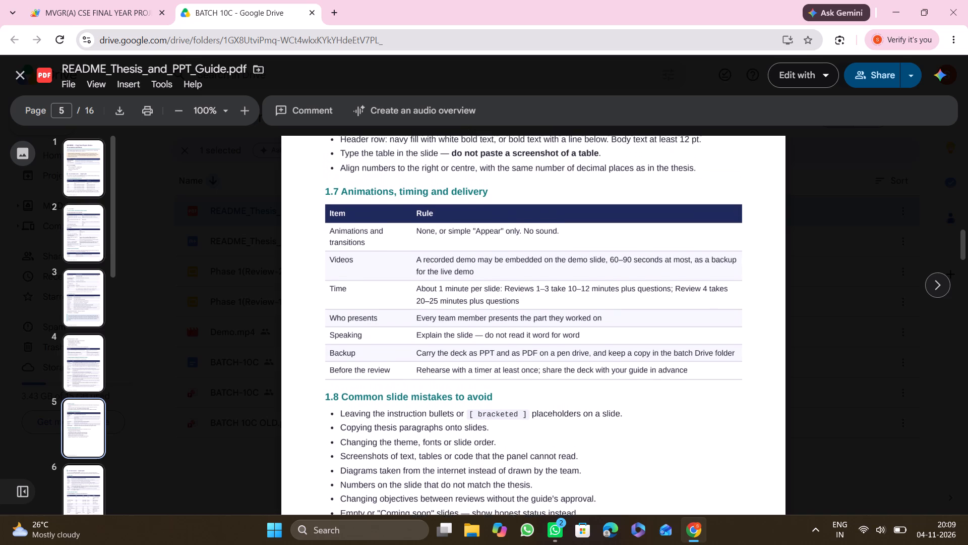
Leave the thesis and PPT guide and switch back to the student dashboard of the FYP Portal.
scroll(450, 295, "up", 1)
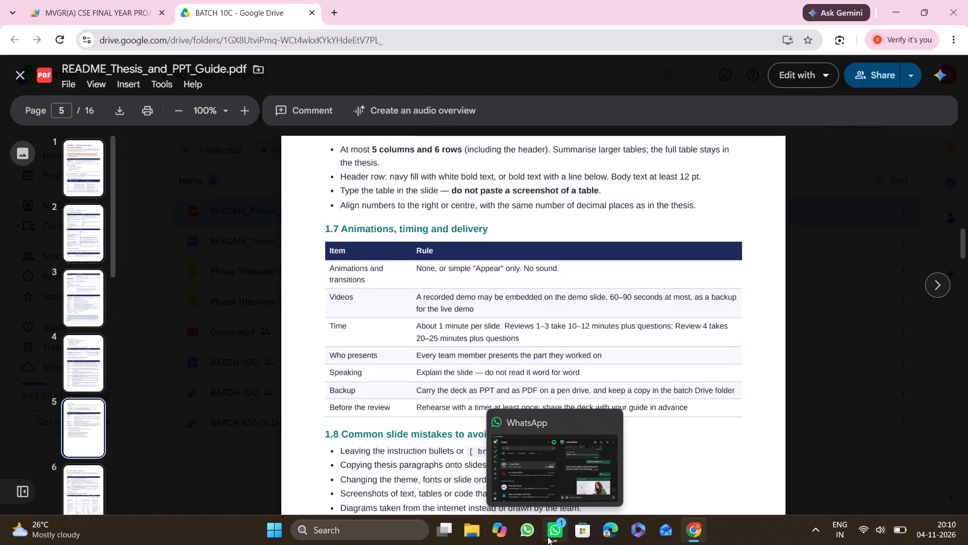
left_click(672, 485)
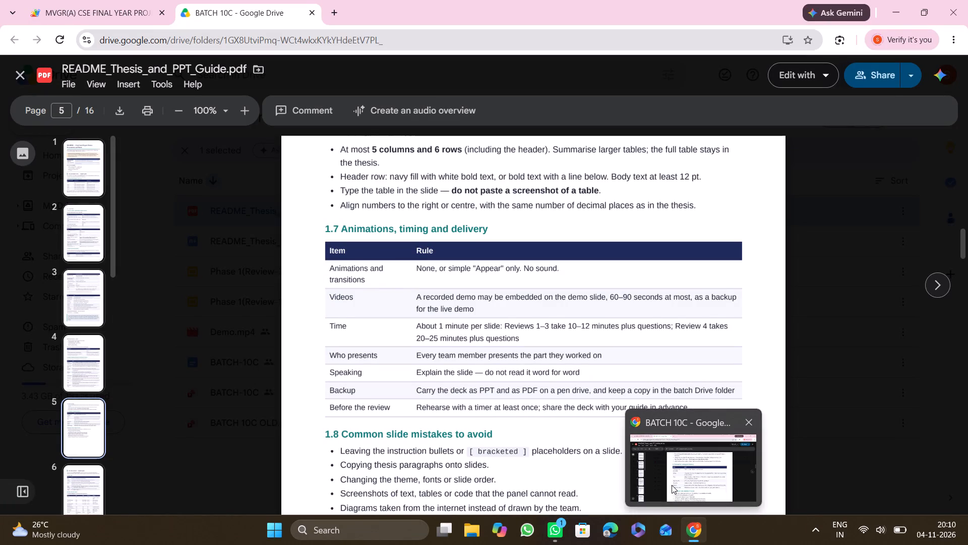
left_click(50, 8)
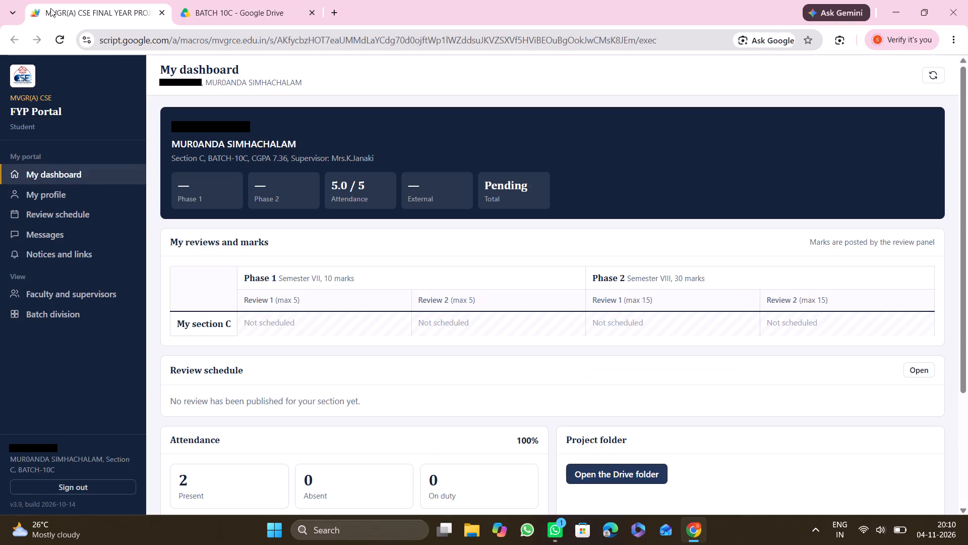
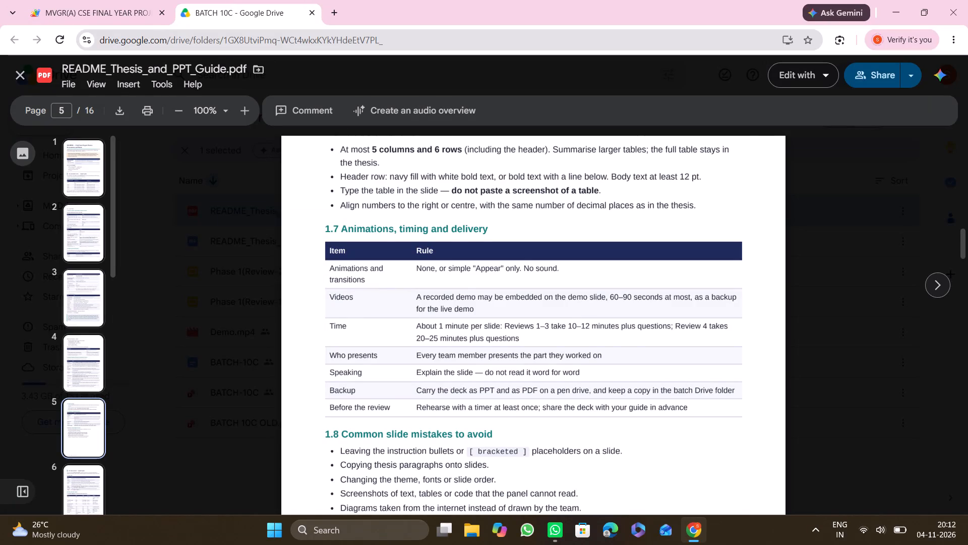
Go back to page 1 of the README guide and review the document format links and the contents list.
scroll(421, 292, "up", 9)
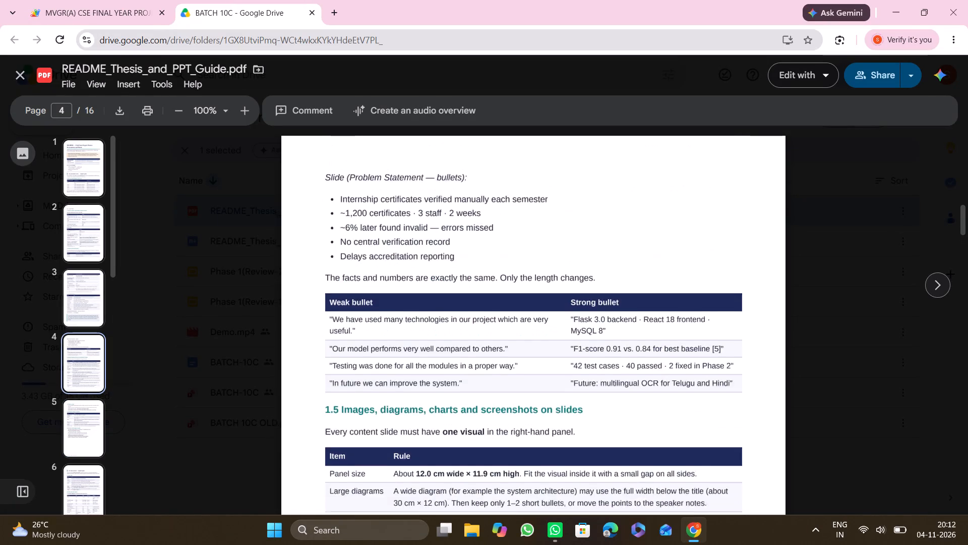
scroll(421, 292, "up", 11)
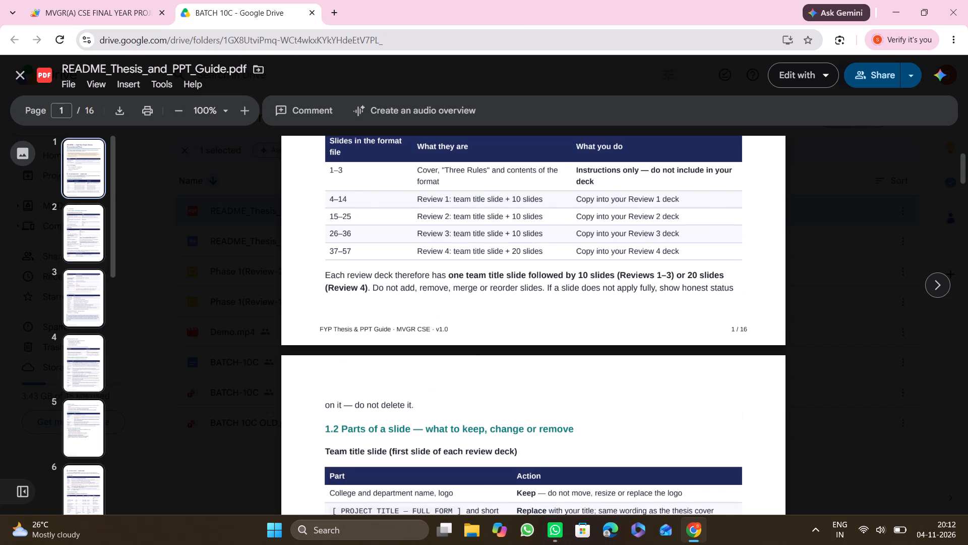
scroll(443, 406, "down", 1)
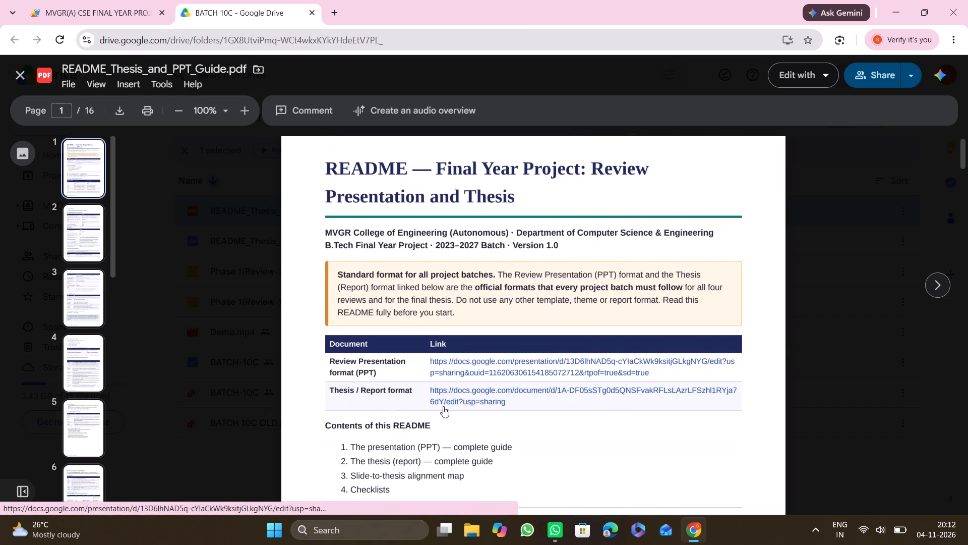
scroll(443, 406, "down", 1)
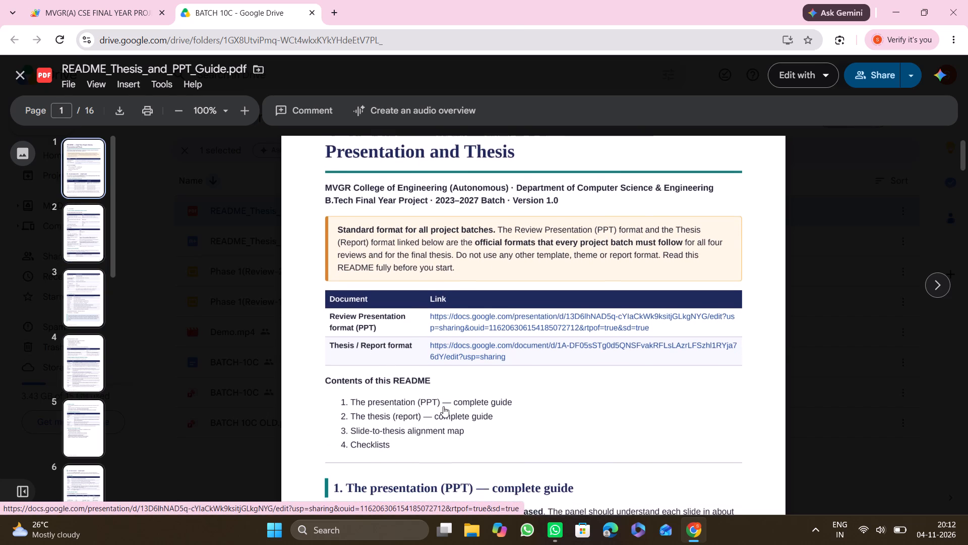
Skim the PDF guide's sections on the PPT format, slide parts, fonts, tables and equations, returning to the first page.
scroll(443, 406, "down", 2)
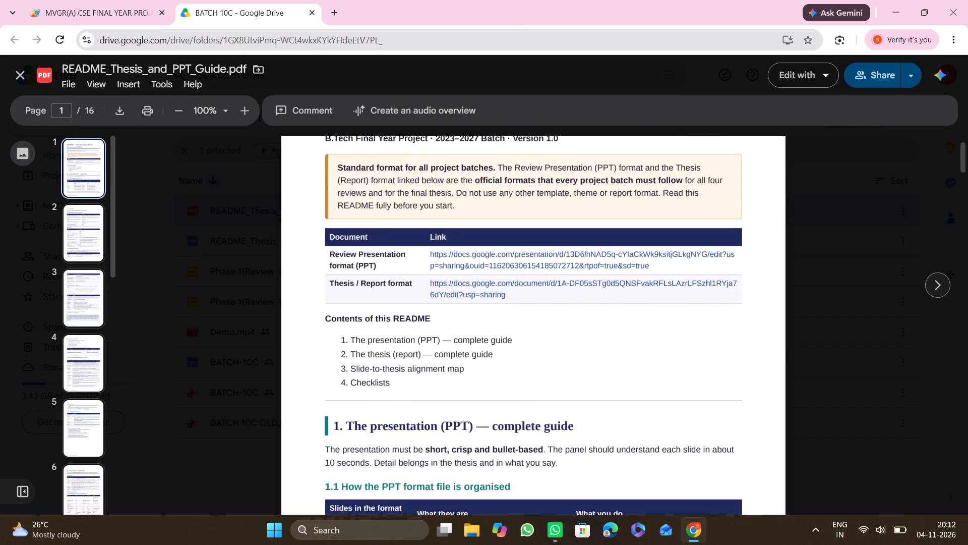
scroll(443, 406, "down", 1)
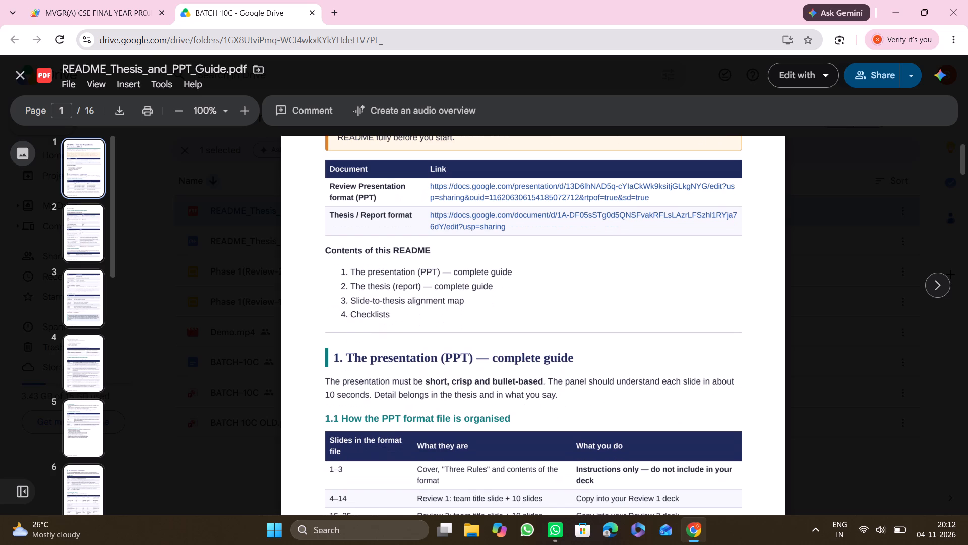
scroll(443, 406, "down", 3)
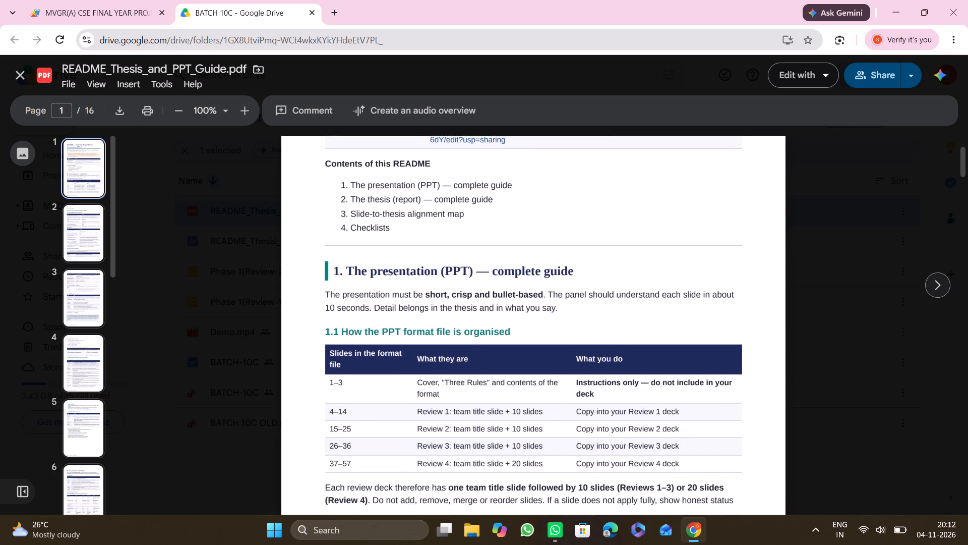
scroll(443, 406, "down", 2)
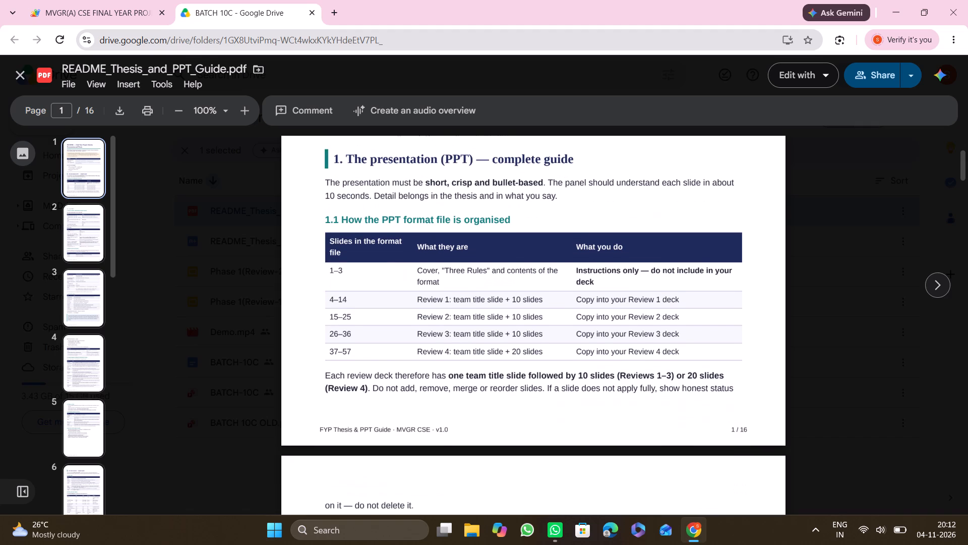
scroll(443, 406, "down", 5)
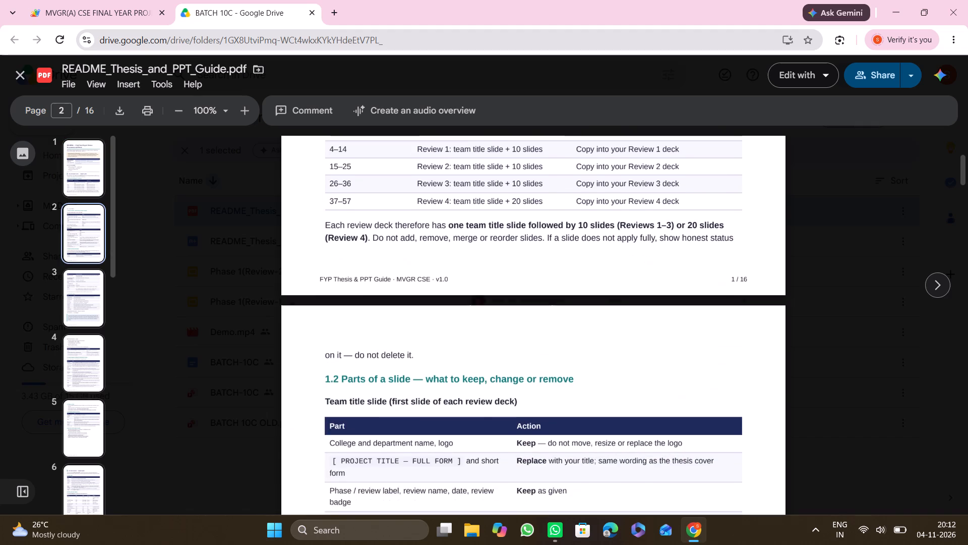
scroll(443, 406, "down", 6)
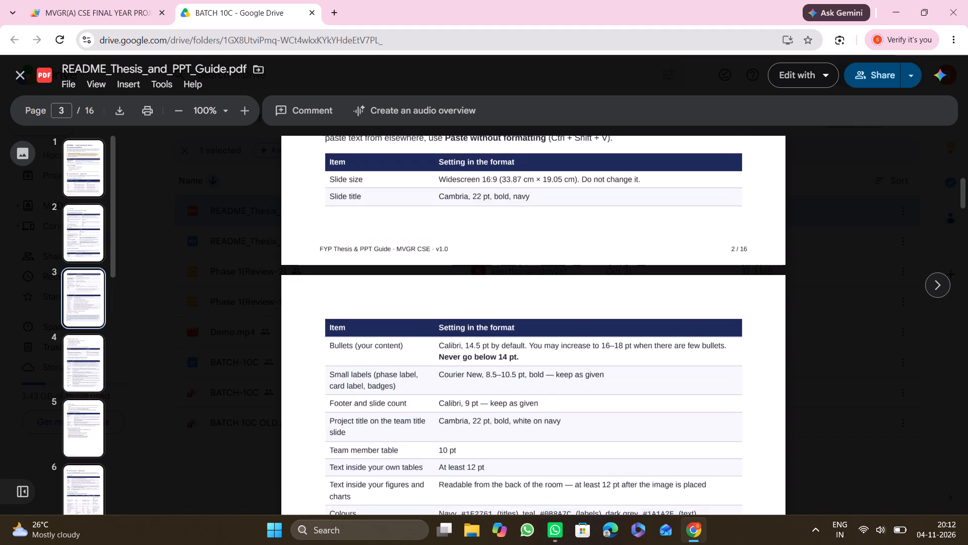
scroll(443, 406, "down", 9)
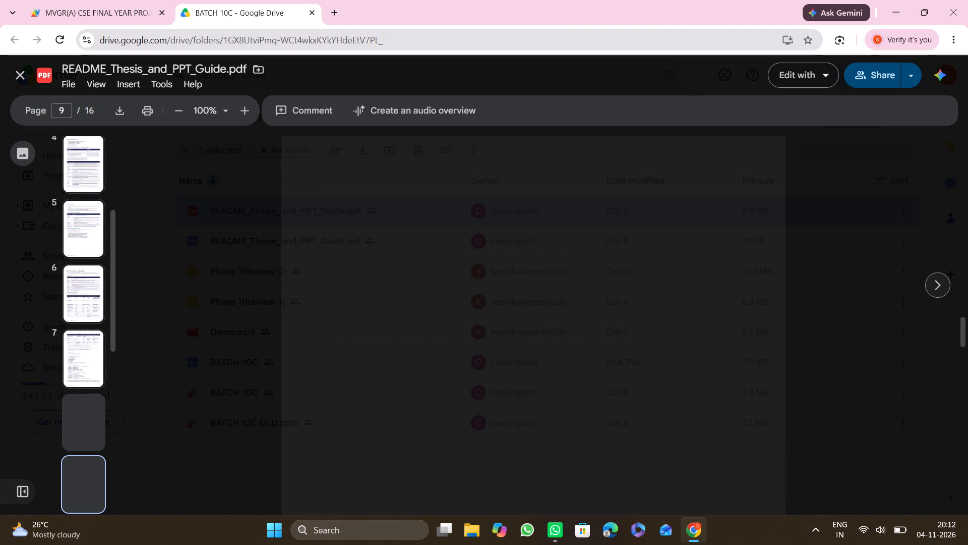
scroll(443, 406, "down", 3)
scroll(443, 406, "up", 5)
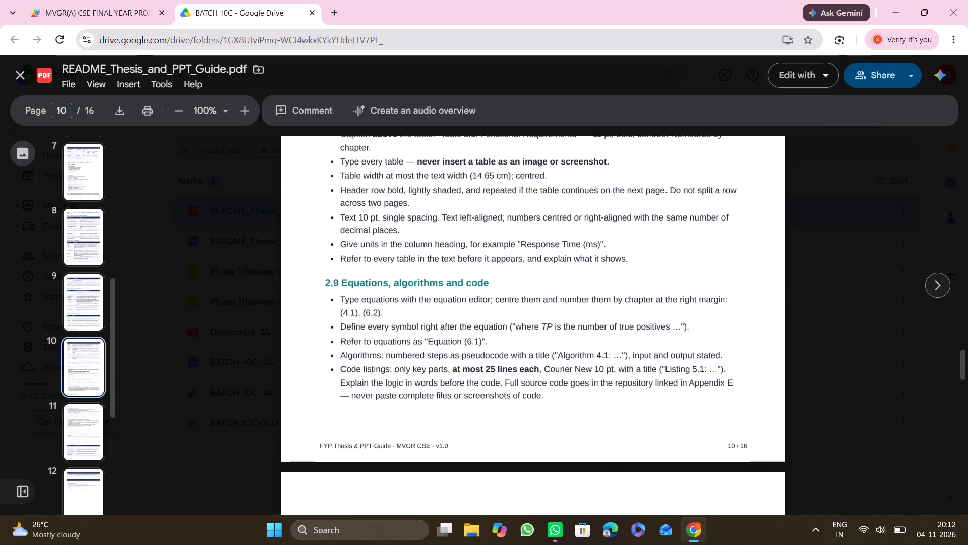
scroll(379, 443, "up", 18)
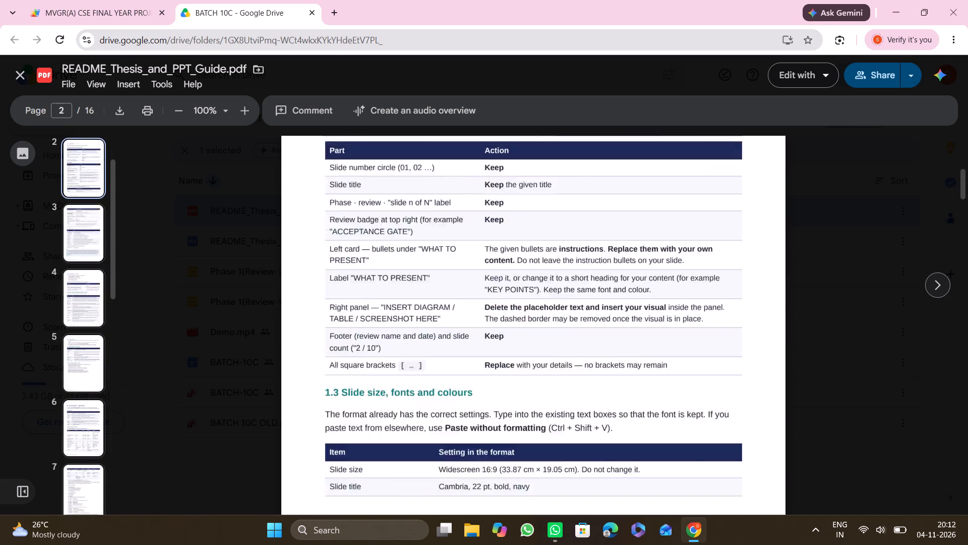
scroll(379, 443, "up", 9)
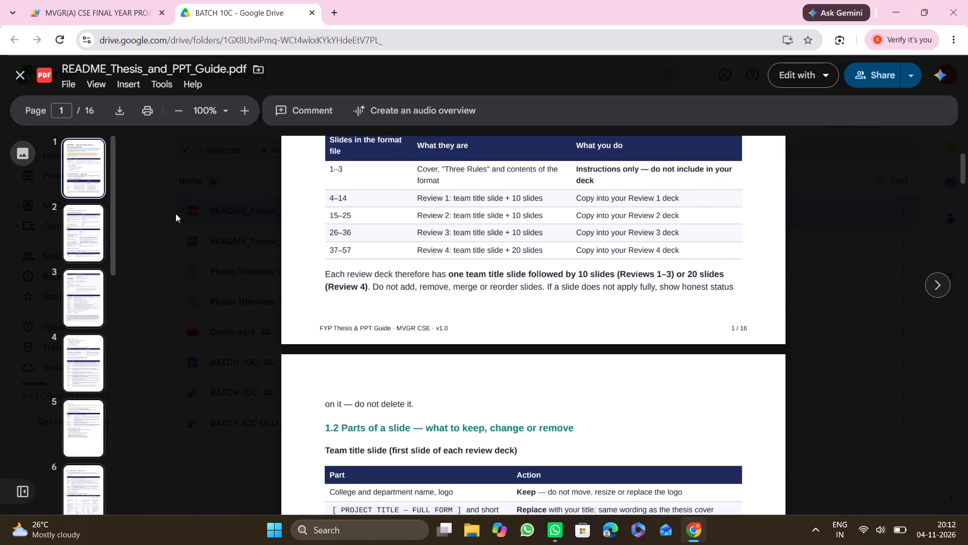
Download README_Thesis_and_PPT_Guide.pdf and close its preview.
left_click(125, 116)
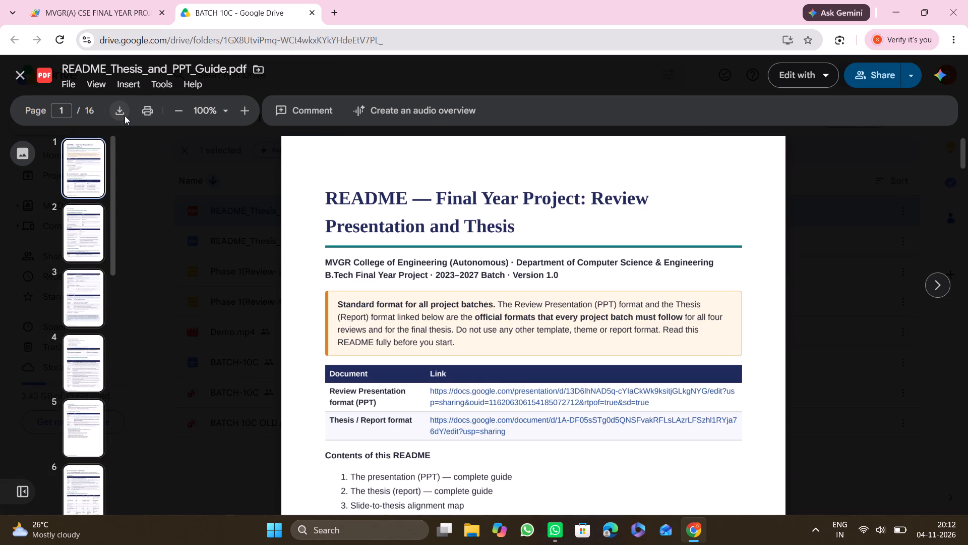
left_click(19, 77)
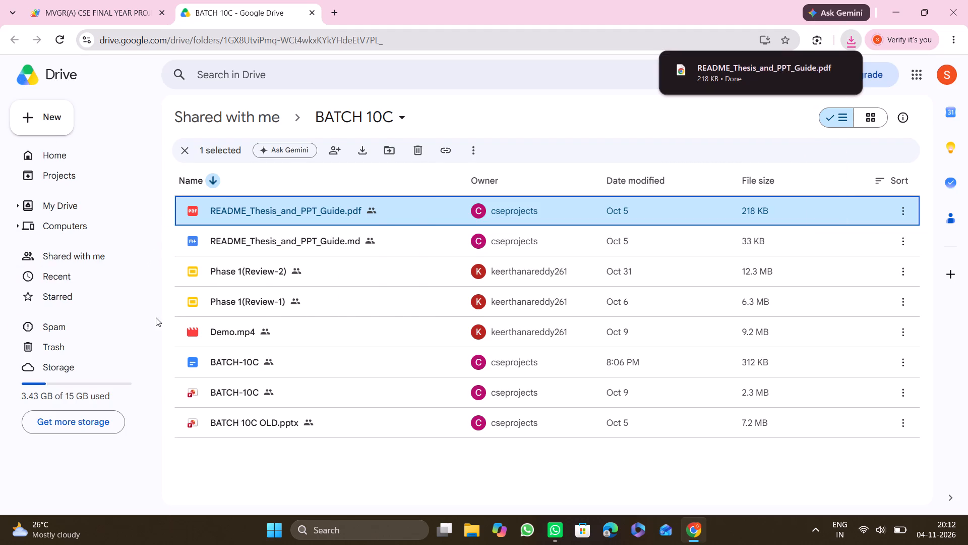
Preview the Demo.mp4 video from the BATCH 10C folder and return to the file list.
left_click(225, 333)
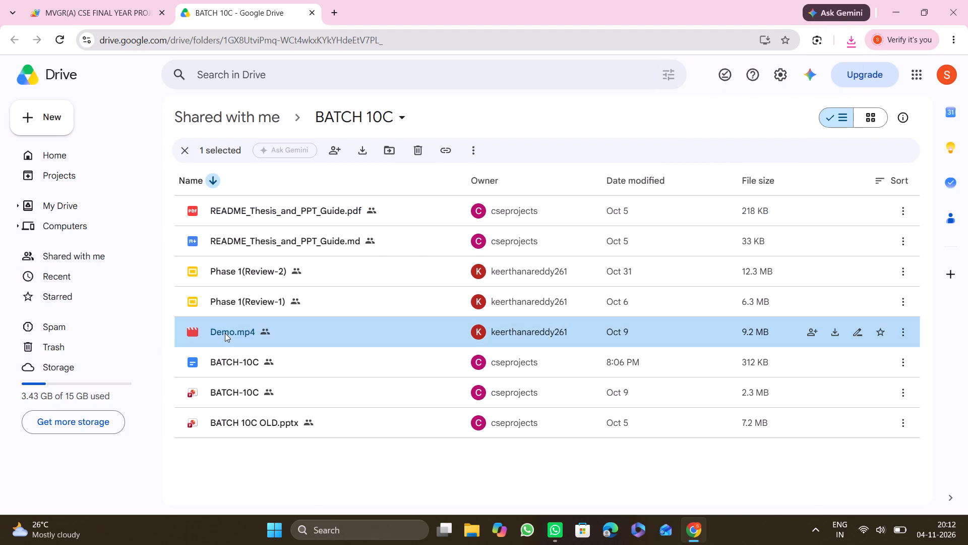
double_click(225, 333)
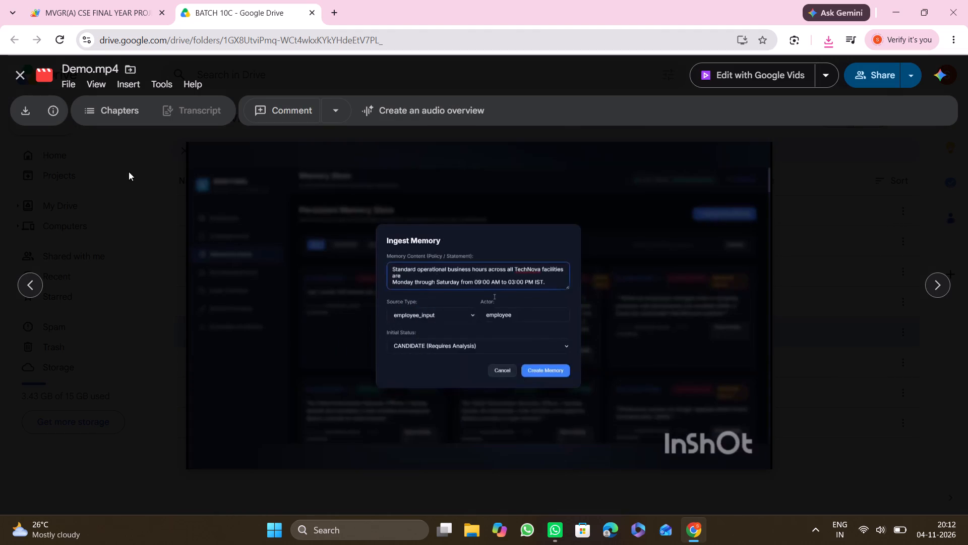
left_click(19, 71)
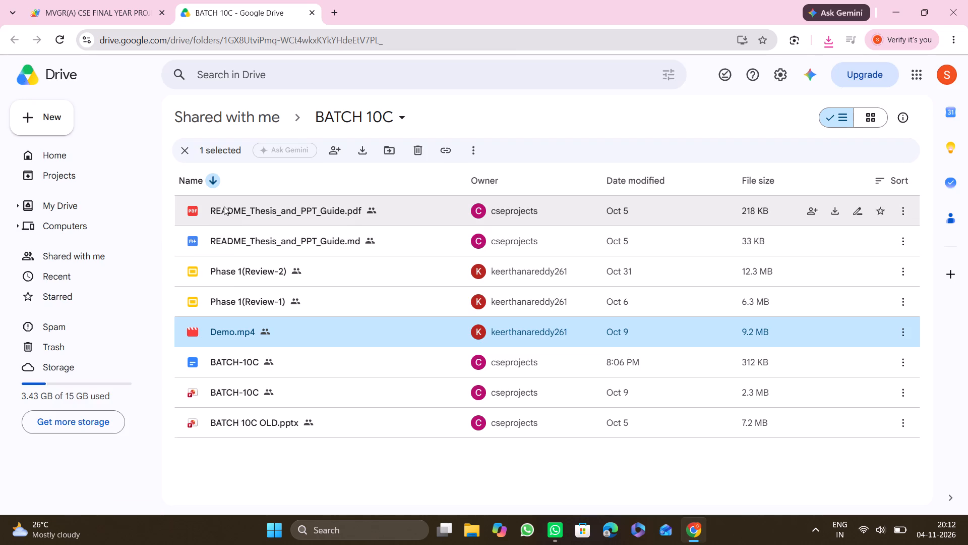
Open the Phase 1(Review-2) presentation for a brief look at its title slide and close it.
double_click(261, 278)
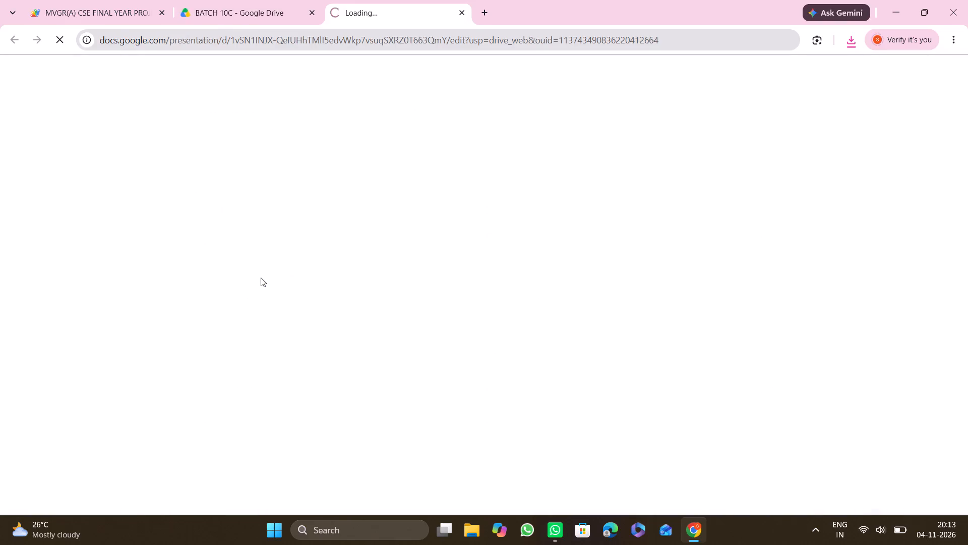
left_click(461, 10)
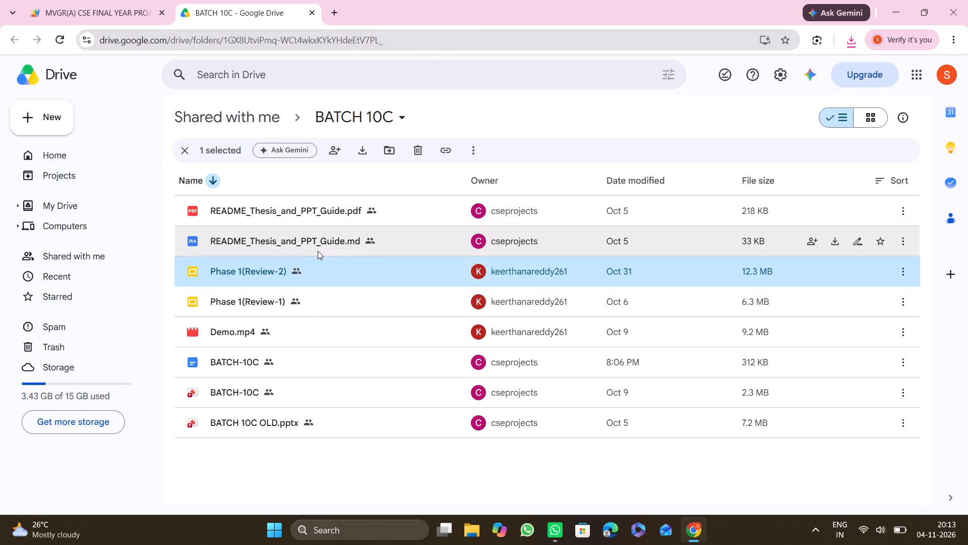
Open README_Thesis_and_PPT_Guide.md, skim the presentation guide down to the slide size, fonts and colours section, and close the document.
left_click(308, 238)
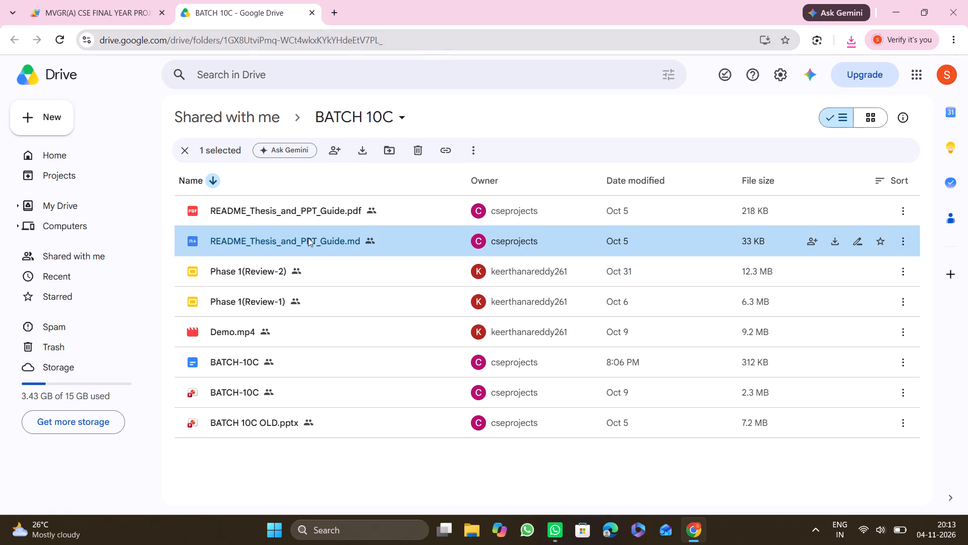
double_click(256, 247)
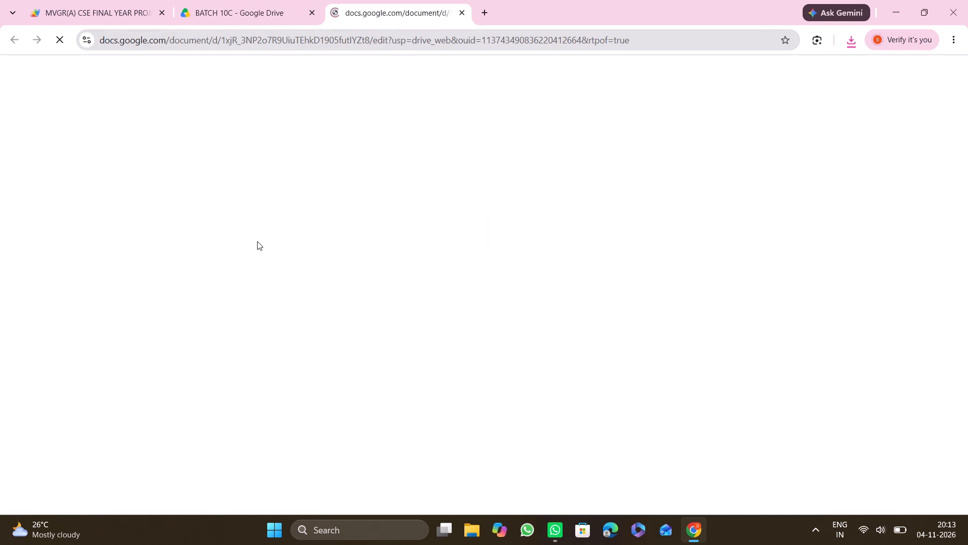
scroll(270, 240, "down", 1)
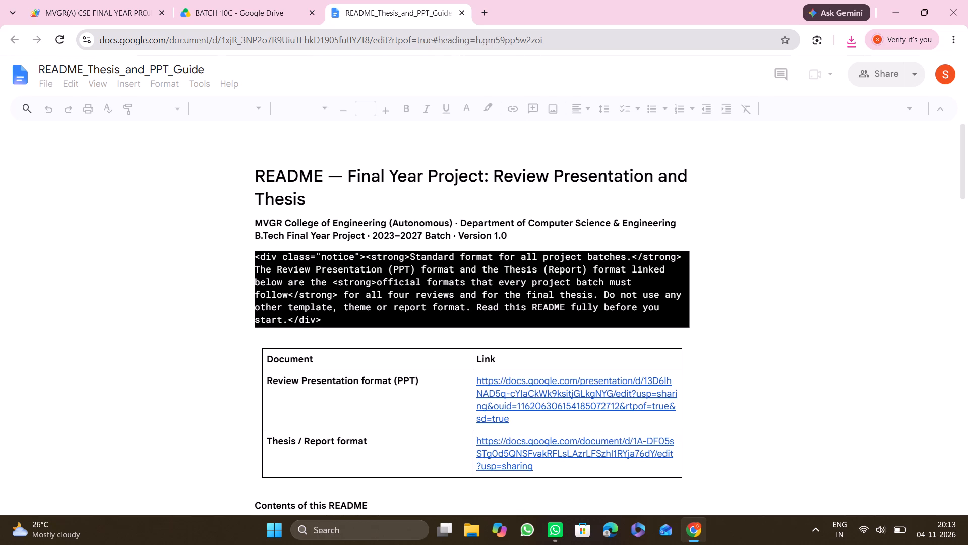
scroll(270, 240, "down", 2)
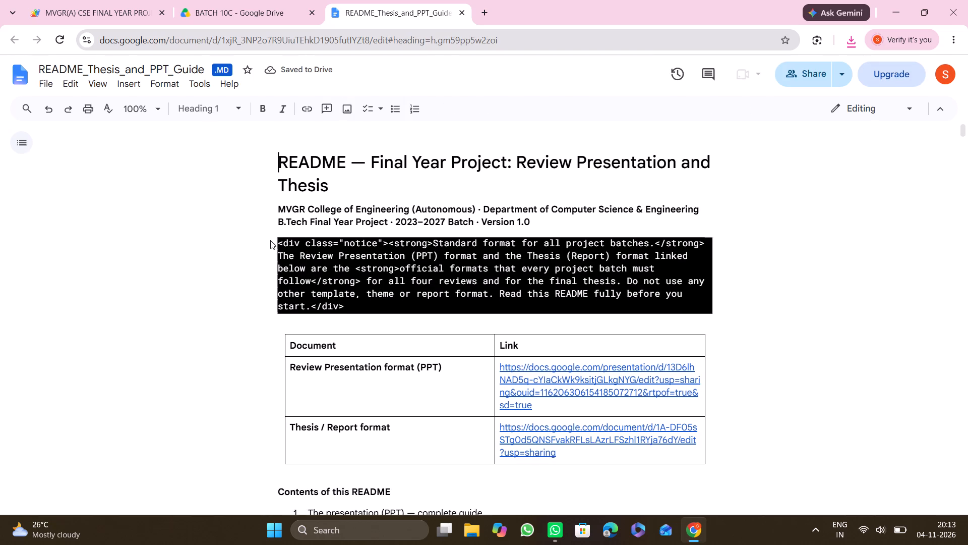
scroll(270, 240, "down", 3)
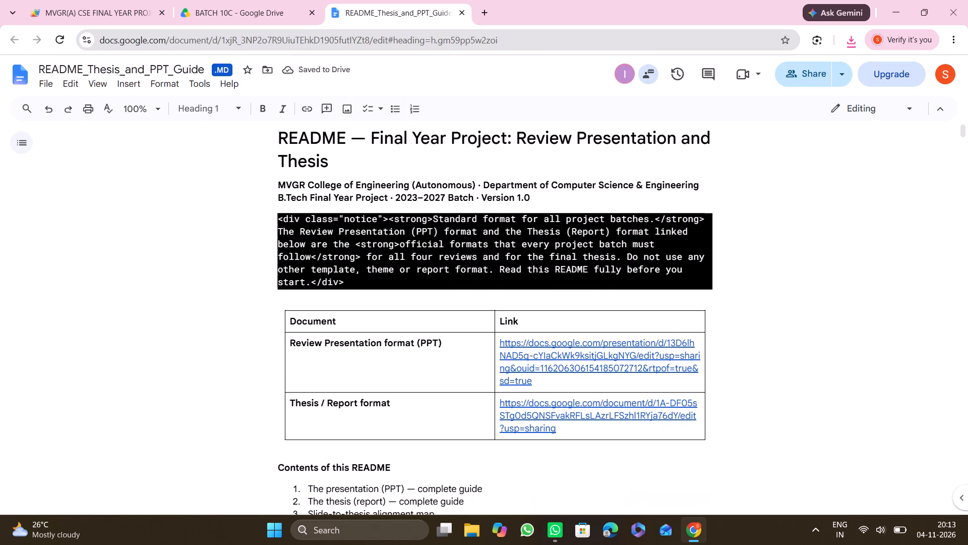
scroll(270, 240, "down", 2)
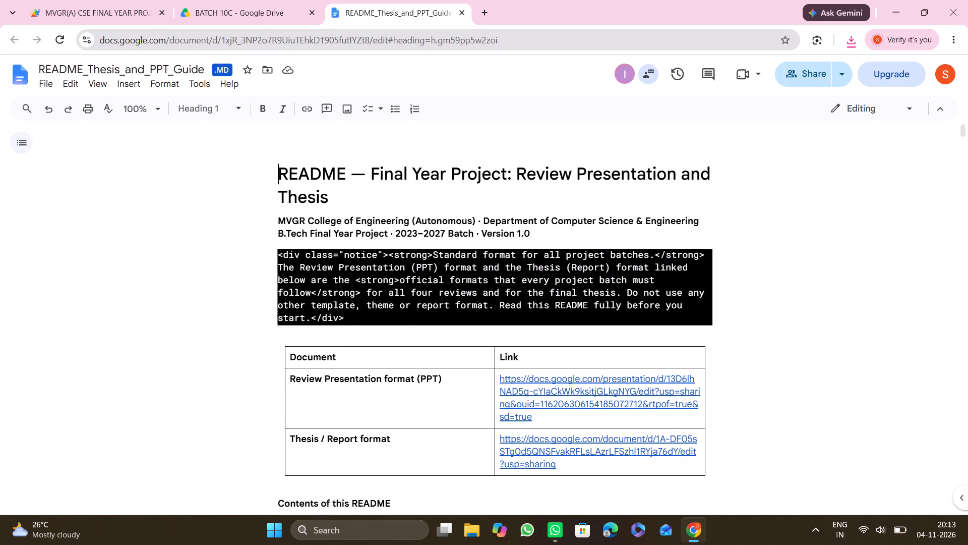
scroll(270, 240, "down", 5)
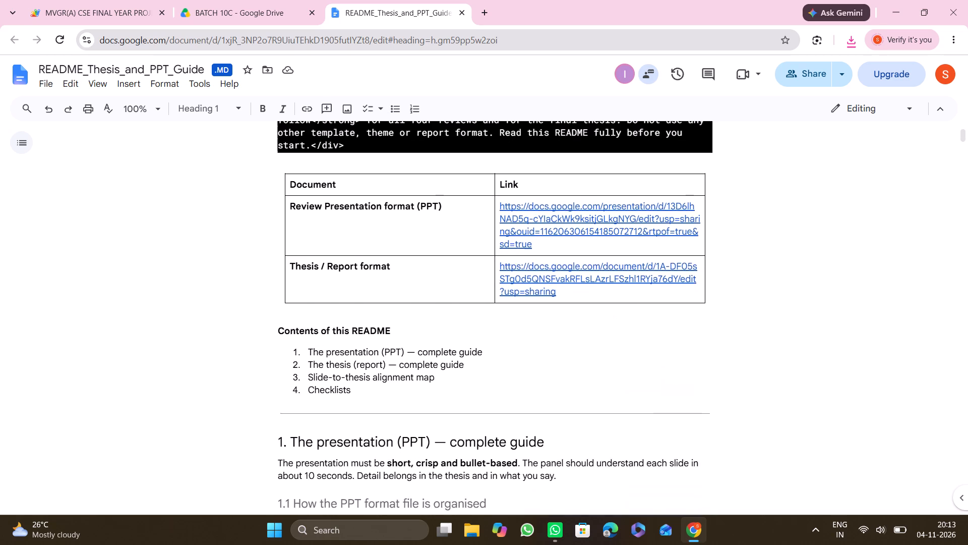
scroll(270, 240, "down", 3)
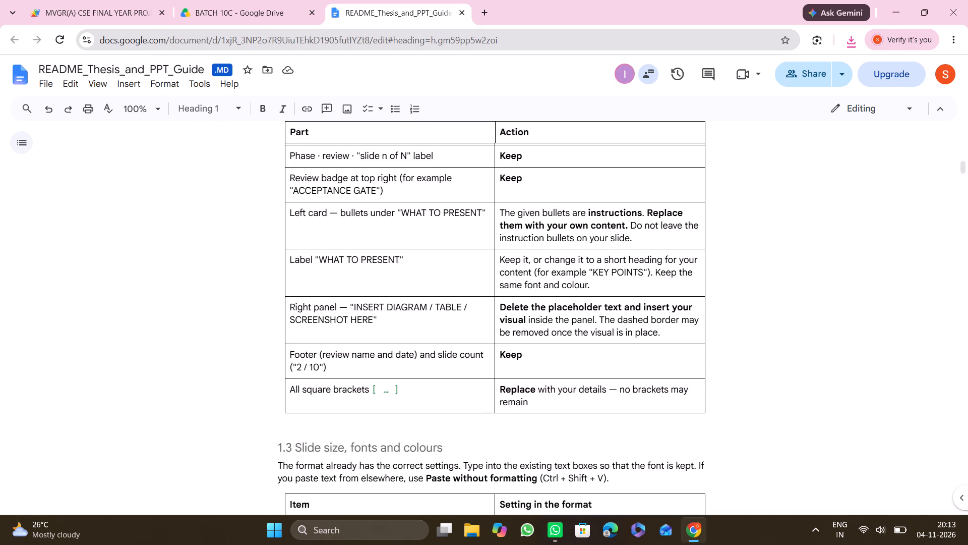
left_click(460, 11)
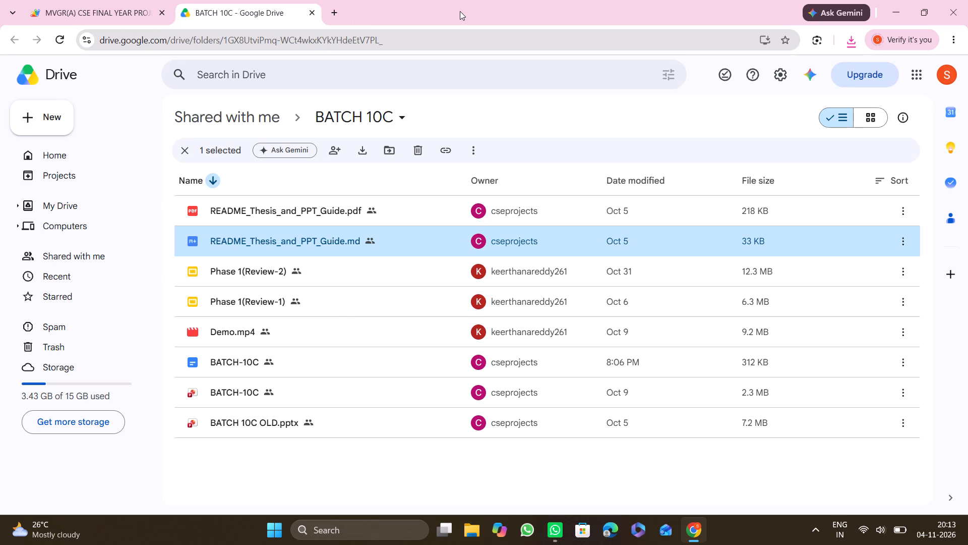
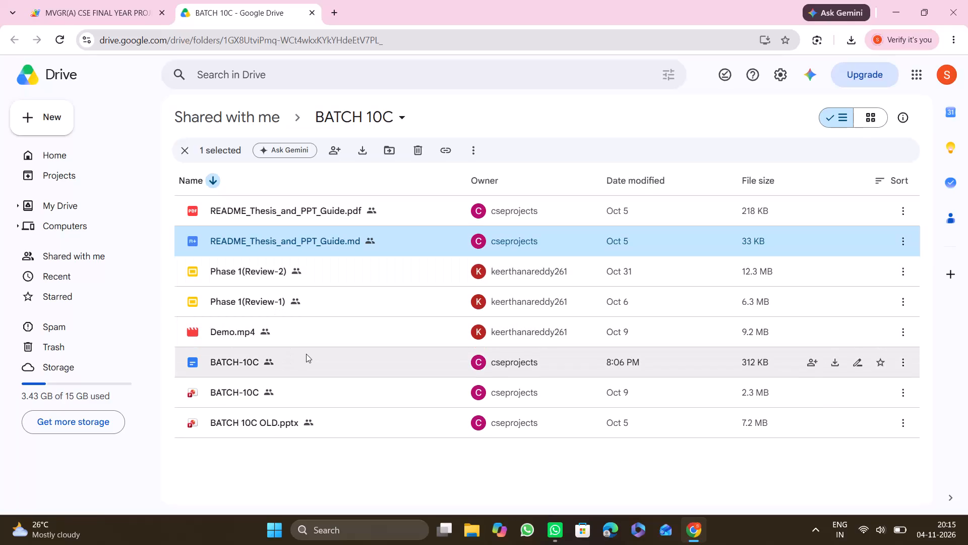
Open the BATCH-10C thesis document from the folder and look over its title page.
double_click(306, 354)
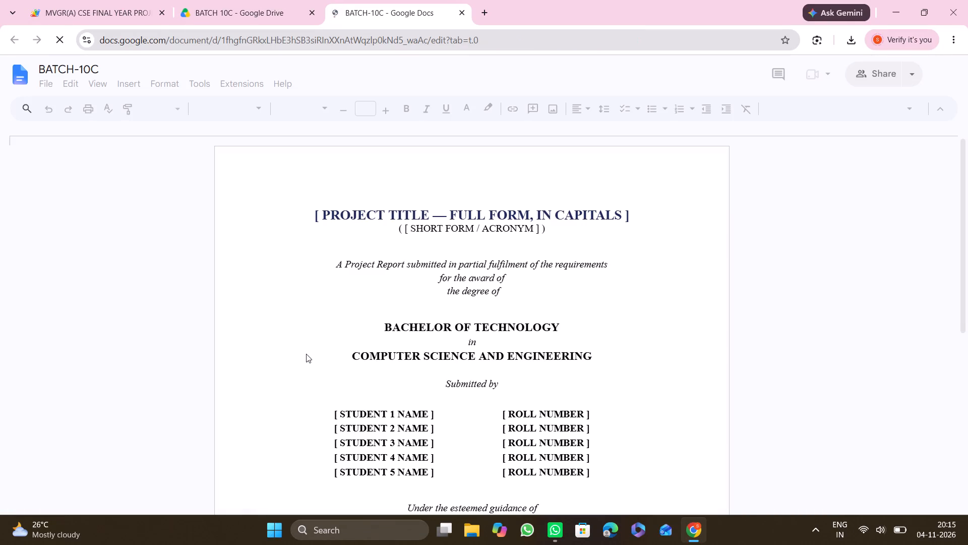
scroll(306, 354, "down", 3)
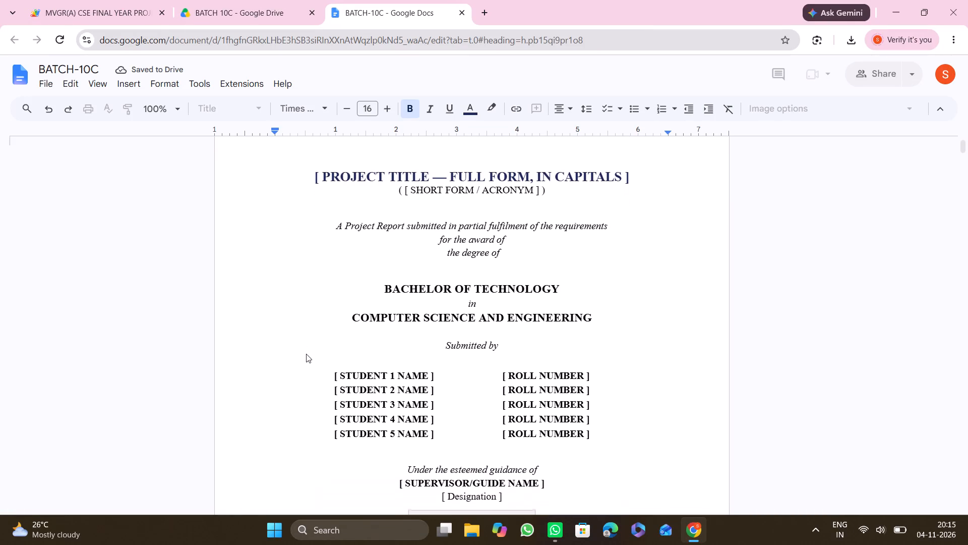
scroll(306, 354, "down", 4)
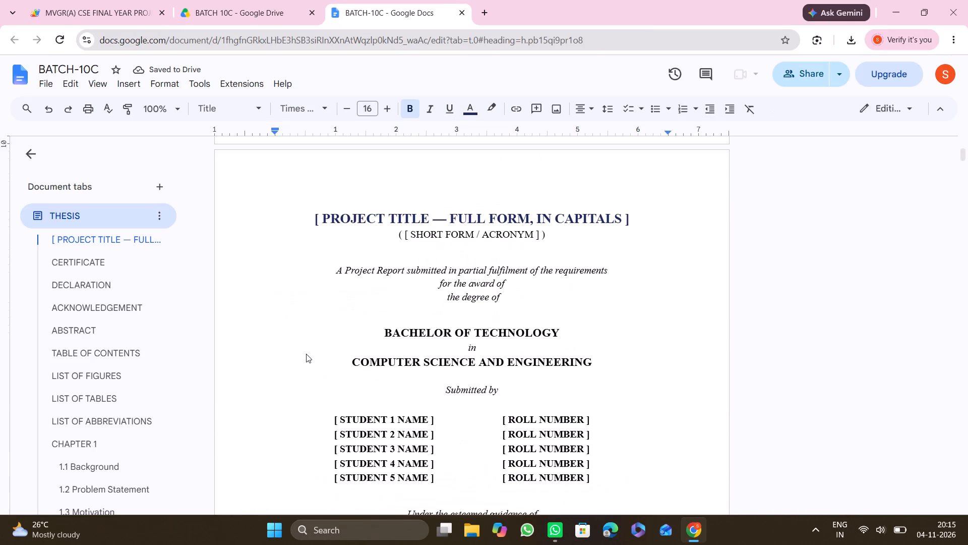
scroll(306, 354, "down", 3)
scroll(306, 354, "up", 8)
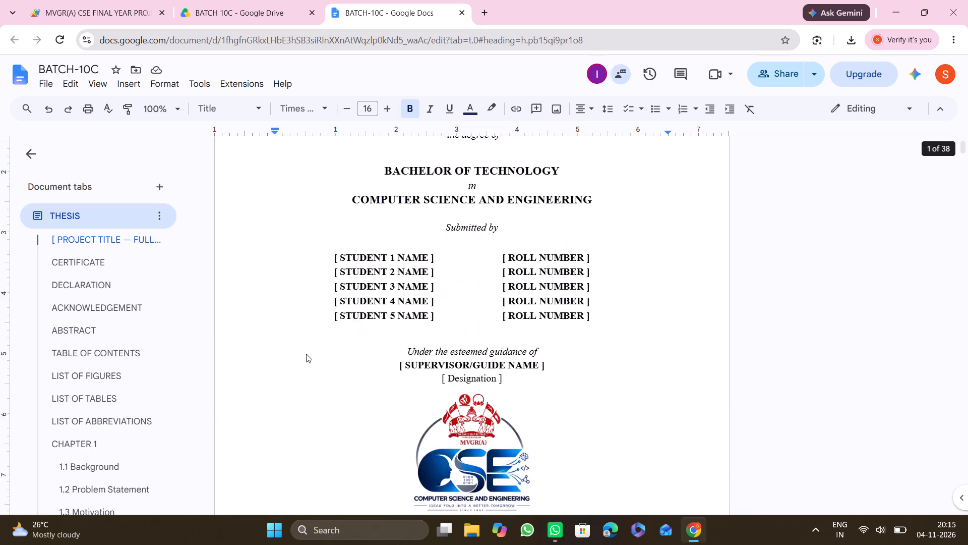
scroll(306, 354, "up", 2)
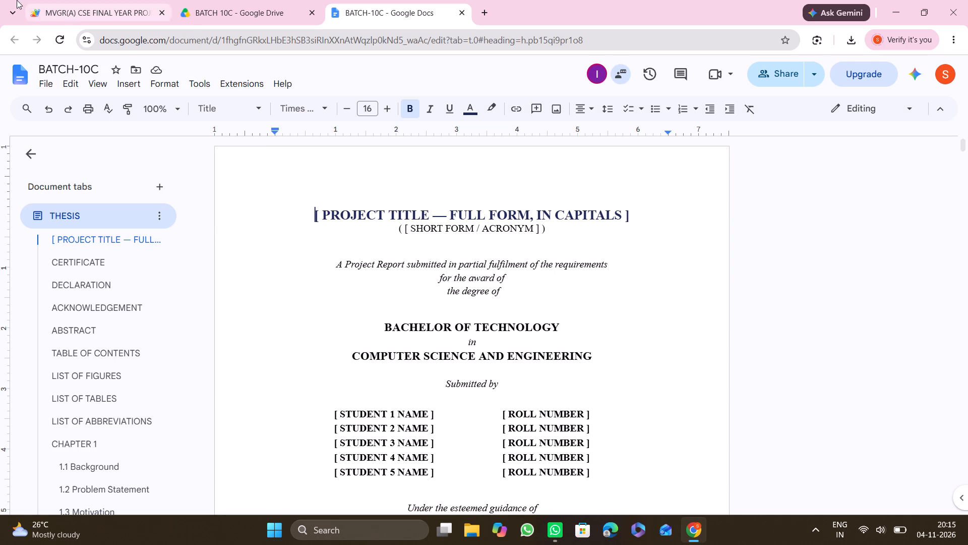
Open the BATCH-10C presentation from the Drive folder, glance at its opening slides, and close it.
left_click(238, 6)
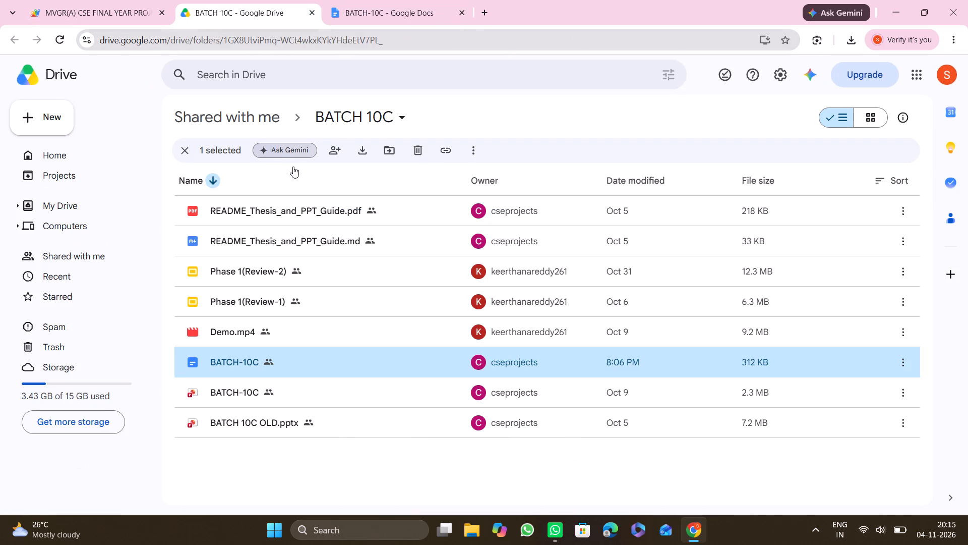
double_click(327, 388)
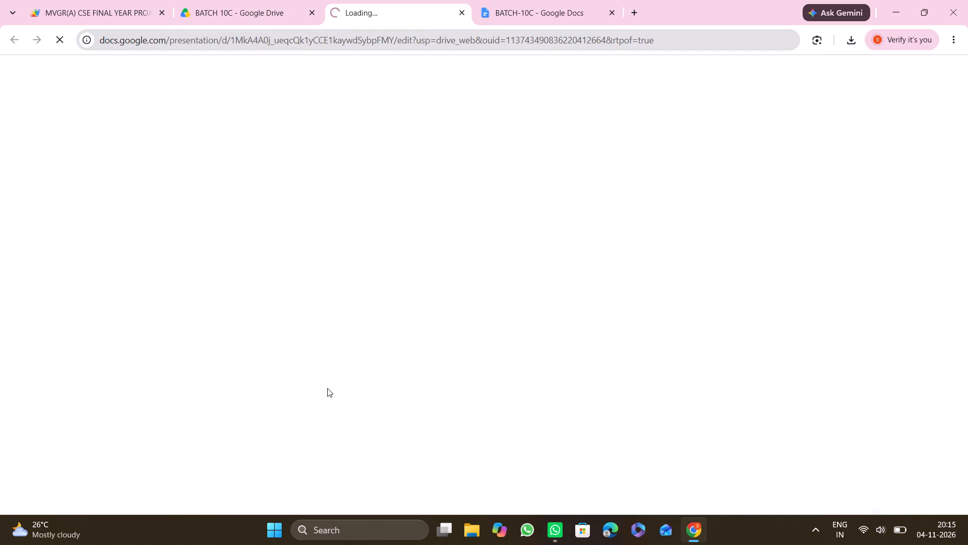
scroll(375, 361, "down", 1)
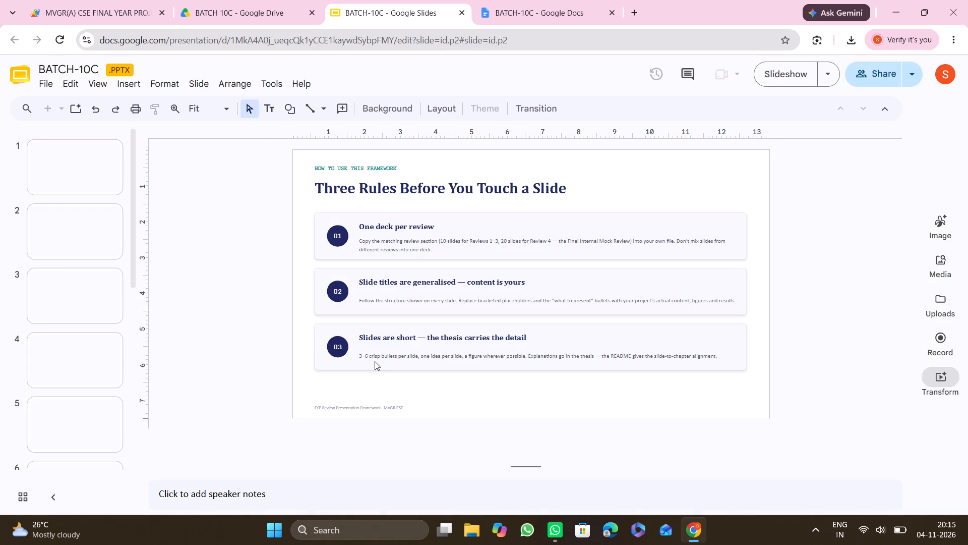
scroll(375, 361, "down", 1)
scroll(375, 361, "up", 5)
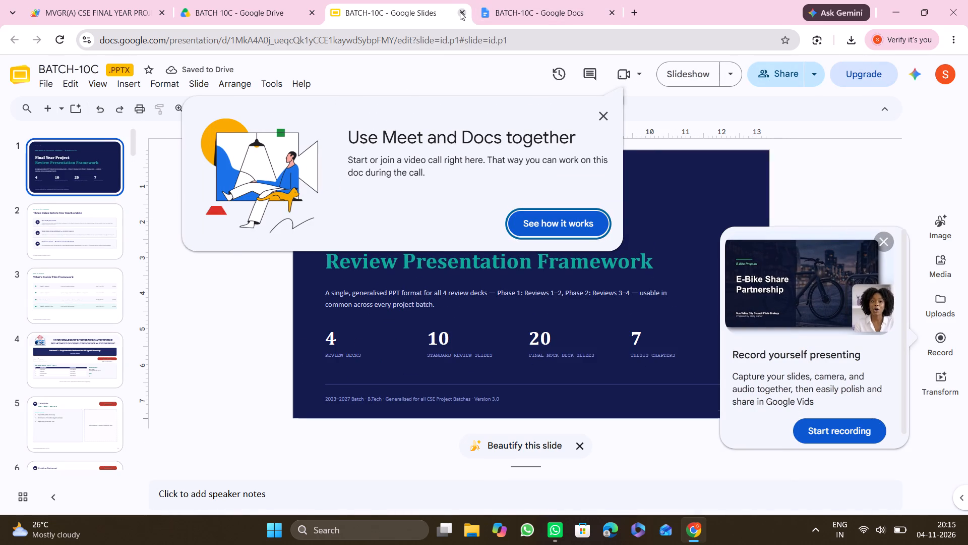
left_click(460, 12)
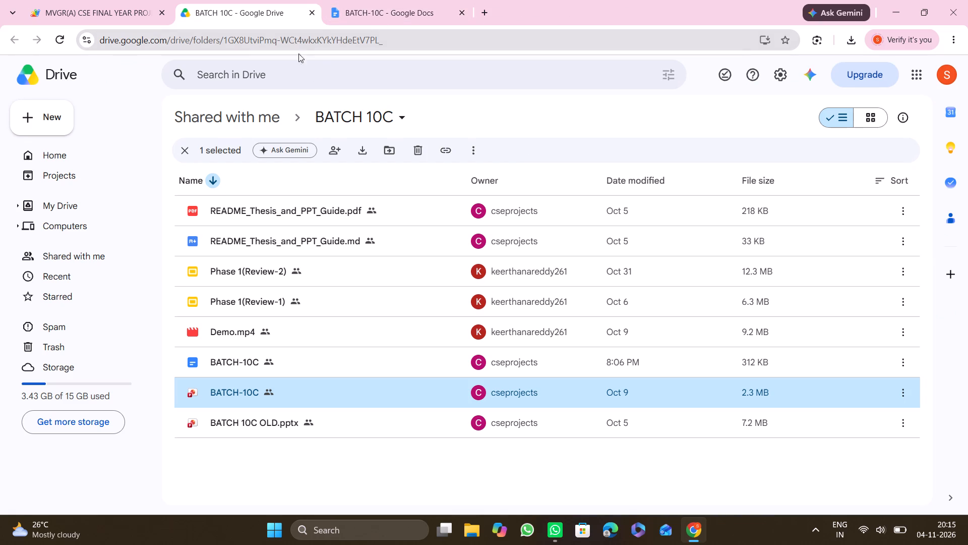
left_click(262, 6)
Return to the BATCH-10C thesis document and examine its front matter from the title page to the abstract and keywords guidance.
left_click(367, 13)
scroll(437, 212, "down", 2)
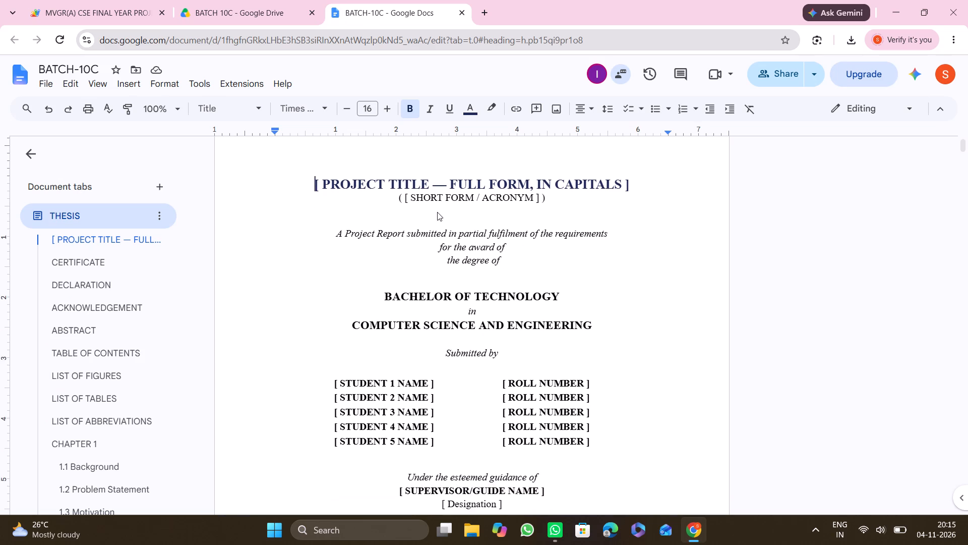
scroll(437, 212, "down", 6)
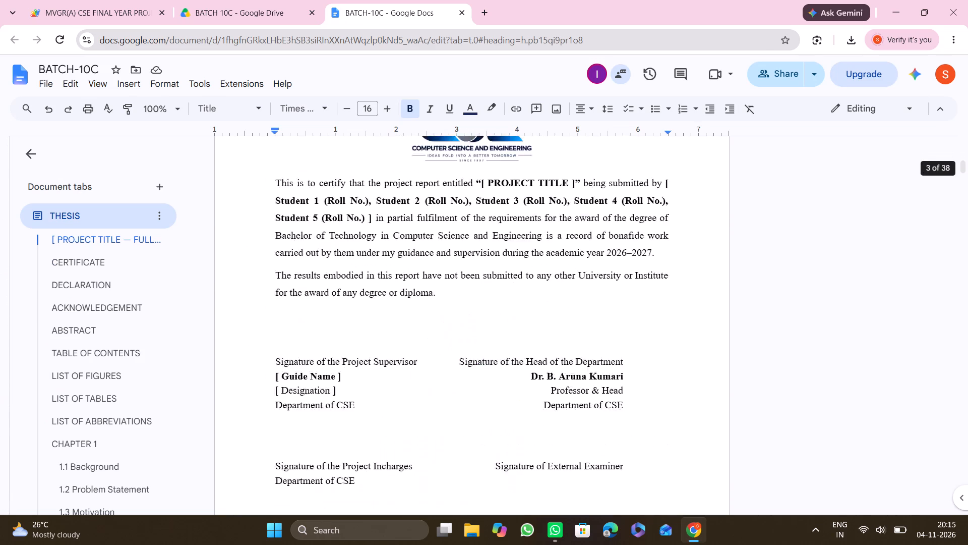
scroll(437, 212, "down", 1)
scroll(437, 212, "up", 11)
scroll(437, 212, "down", 5)
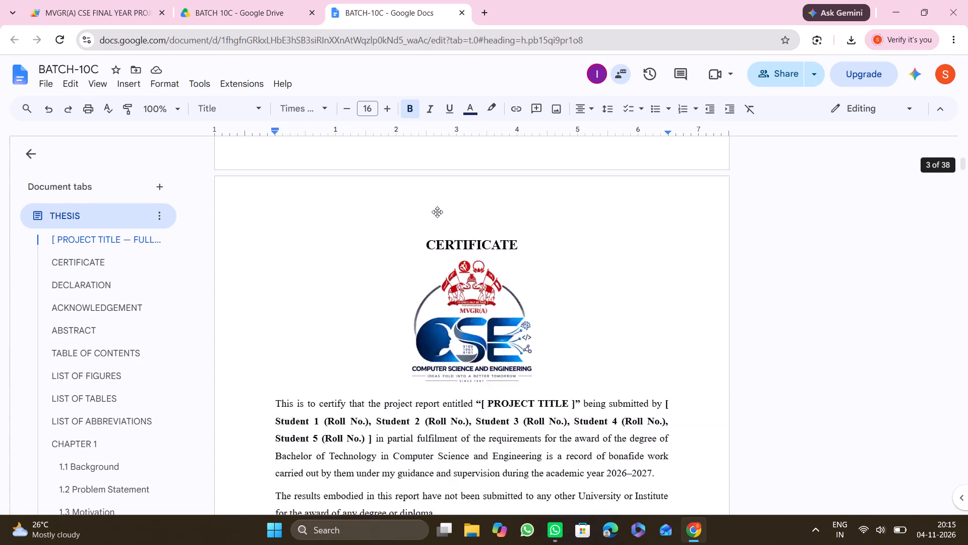
scroll(437, 212, "down", 6)
scroll(437, 212, "up", 4)
scroll(437, 212, "down", 1)
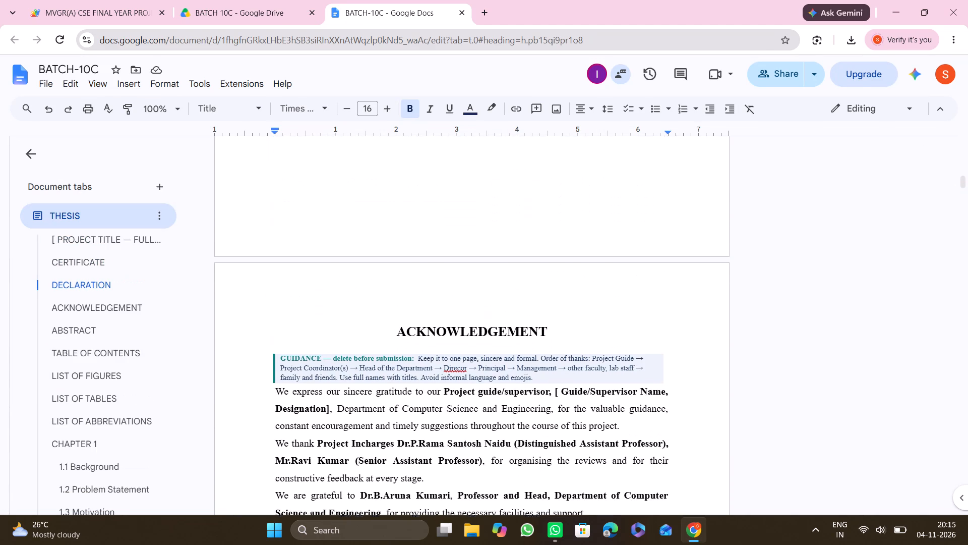
scroll(437, 212, "down", 4)
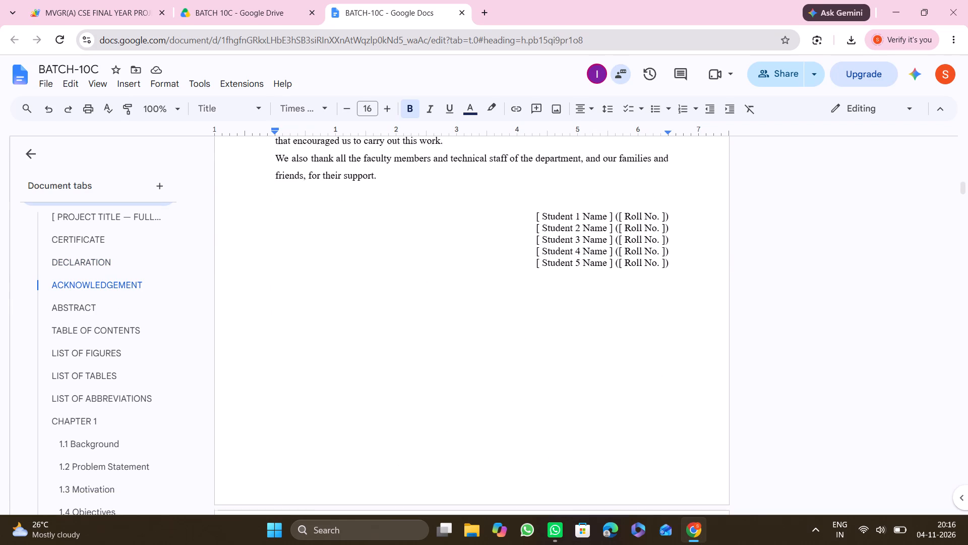
scroll(437, 212, "down", 3)
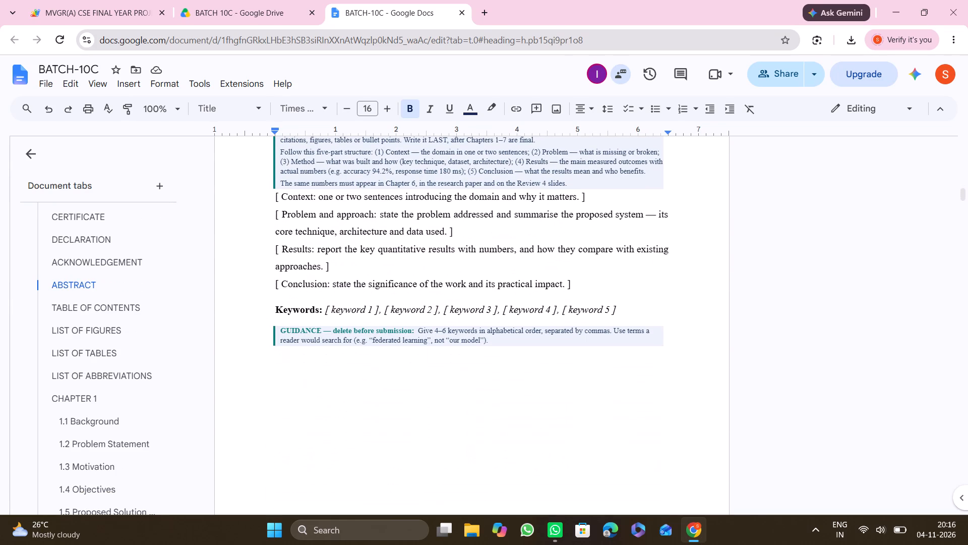
scroll(437, 212, "down", 2)
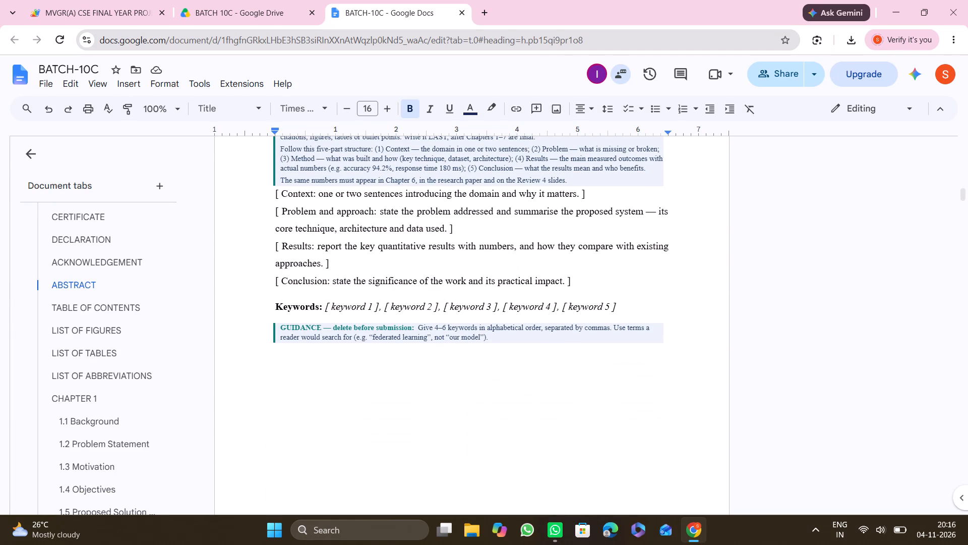
scroll(437, 212, "down", 1)
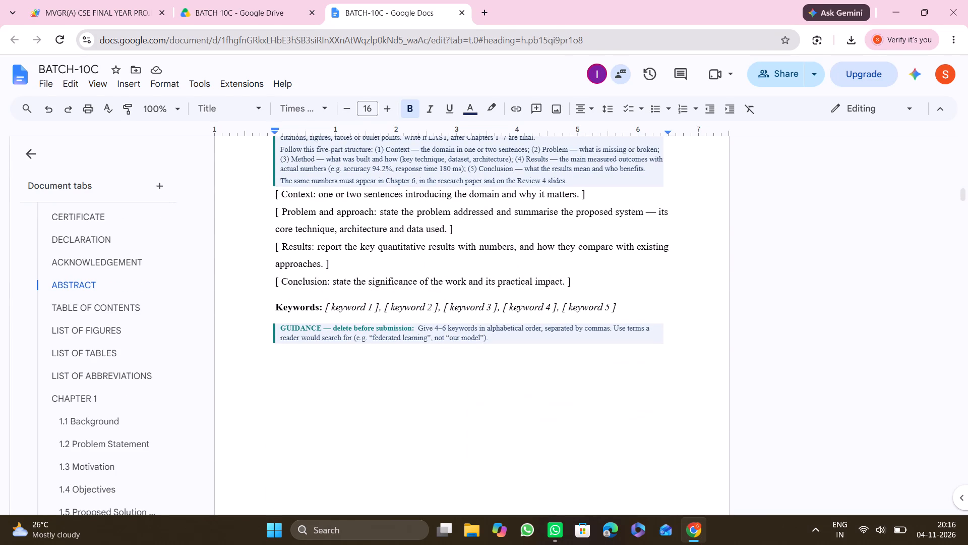
scroll(437, 212, "down", 1)
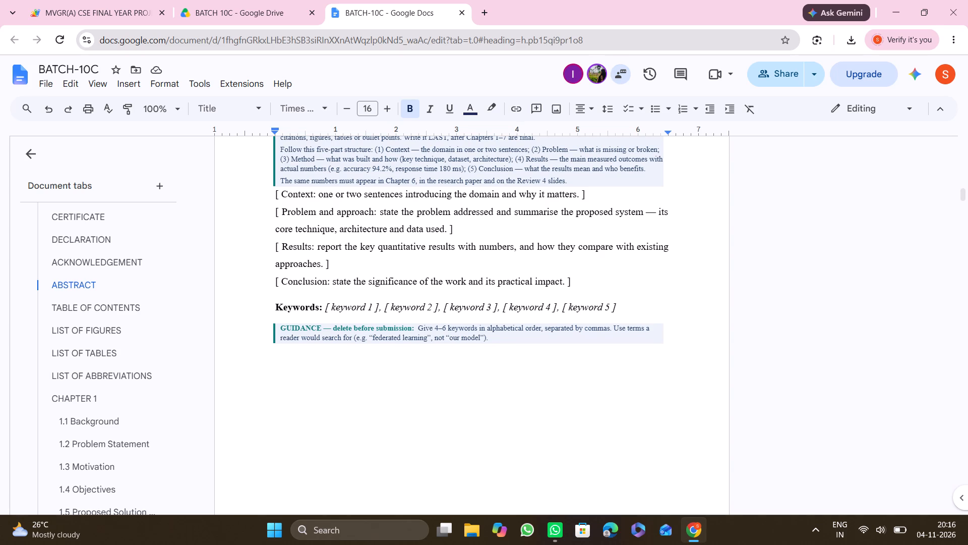
Review the acknowledgement guidance and the declaration page again, going back up to the thesis title page.
scroll(437, 212, "up", 1)
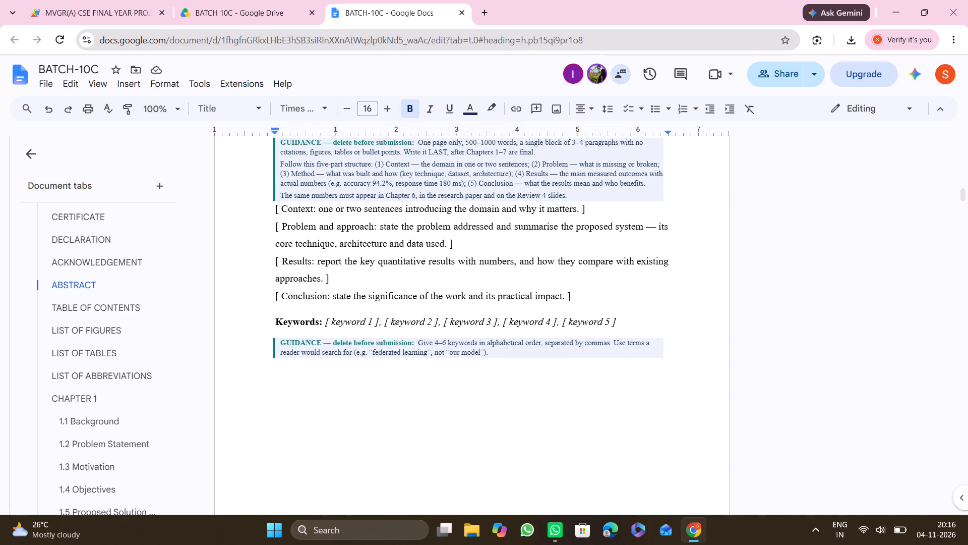
scroll(437, 212, "up", 4)
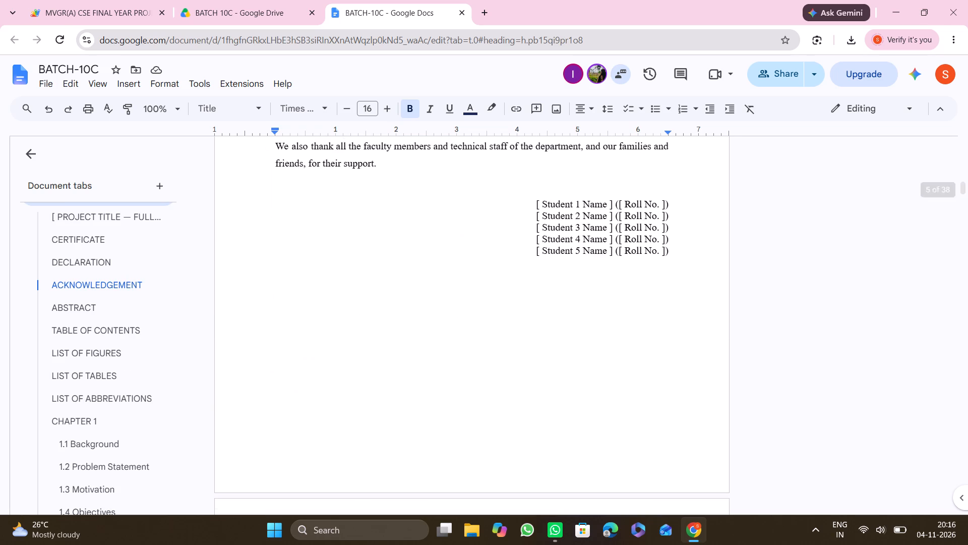
scroll(437, 212, "up", 4)
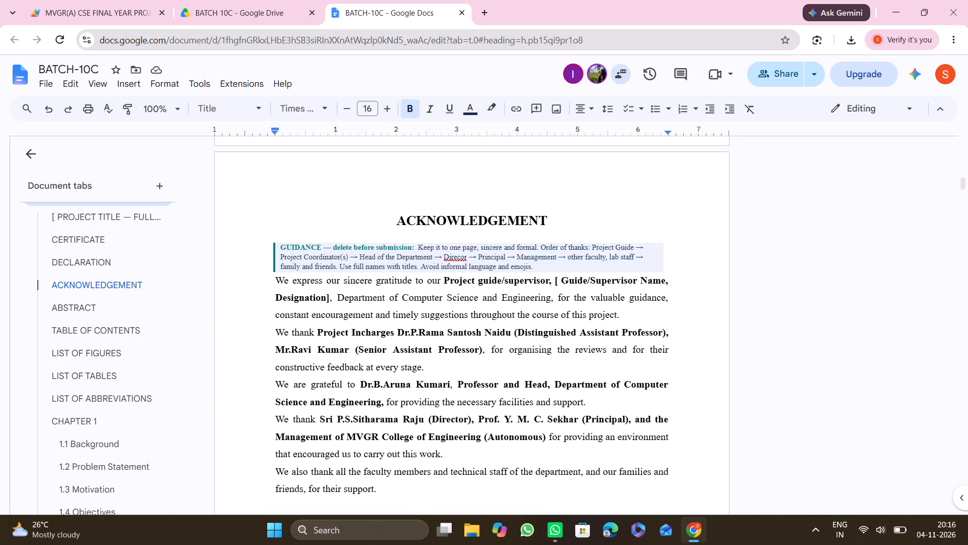
left_click(367, 271)
scroll(367, 271, "up", 7)
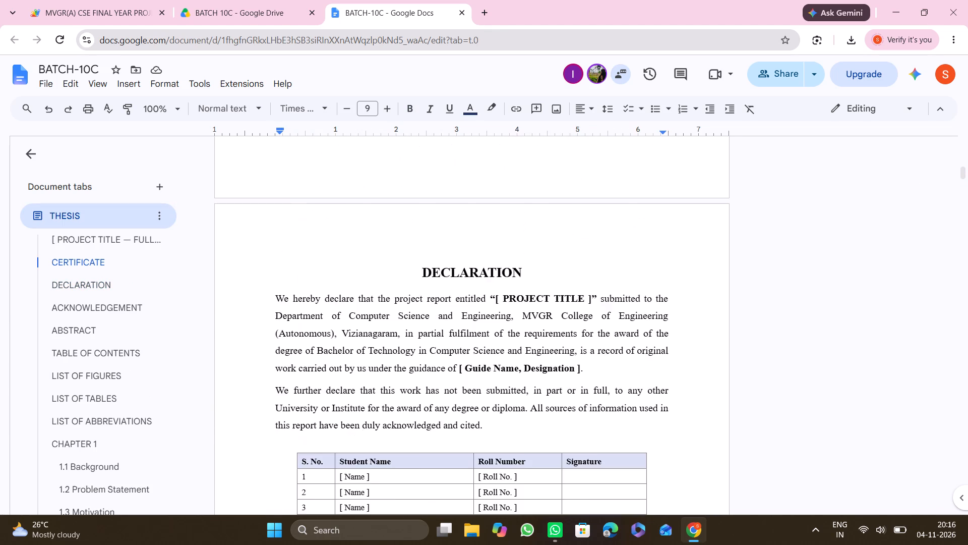
scroll(367, 271, "up", 8)
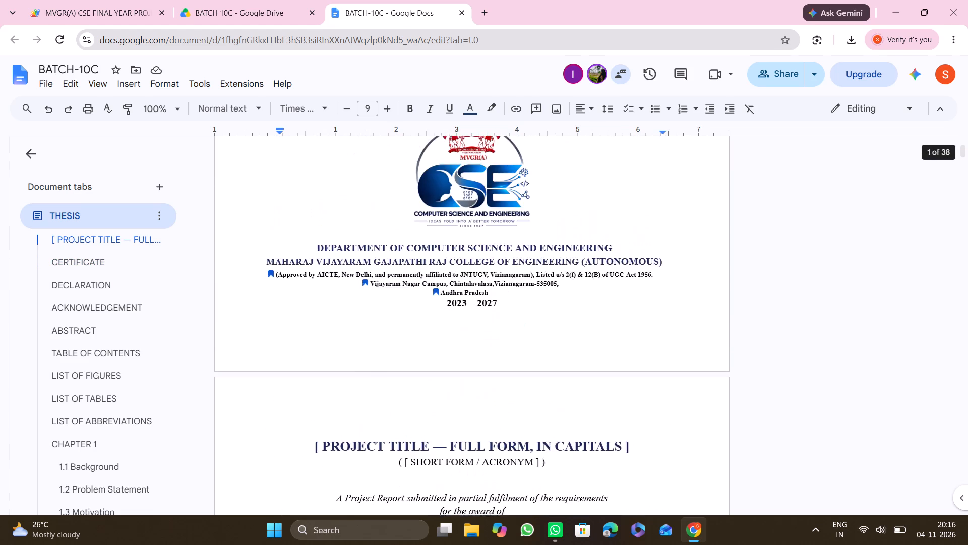
scroll(367, 271, "up", 5)
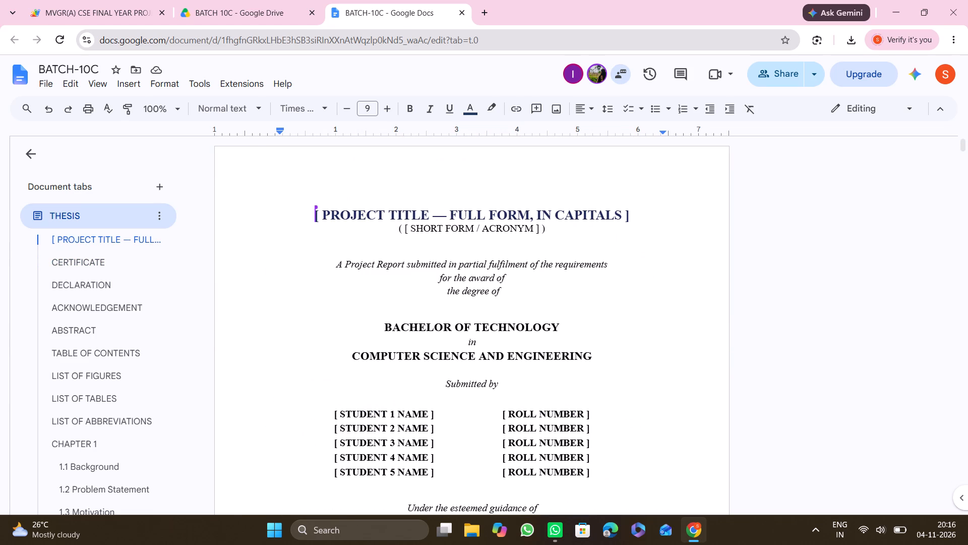
Place the text cursor at the end of the [ STUDENT 1 NAME ] placeholder on the first title page.
scroll(370, 330, "down", 2)
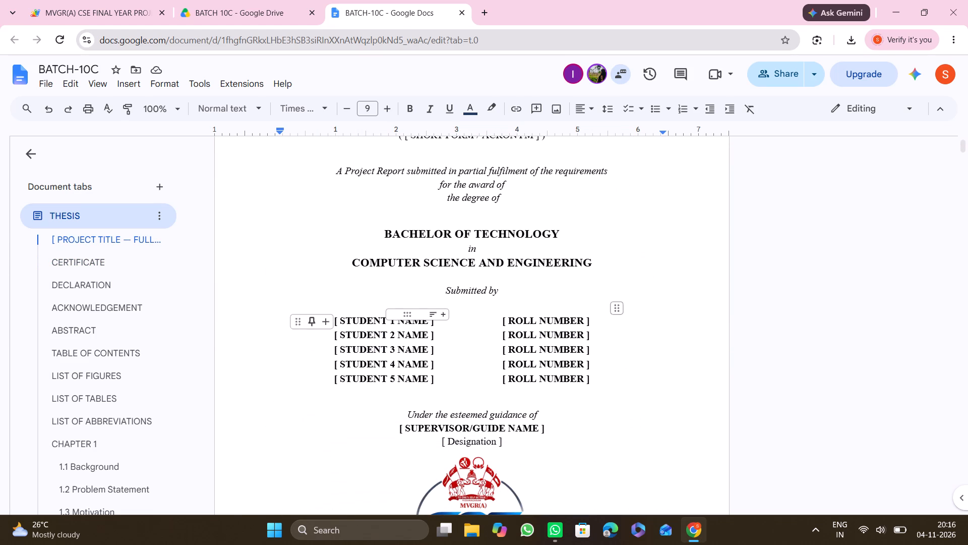
left_click_drag(437, 324, 412, 326)
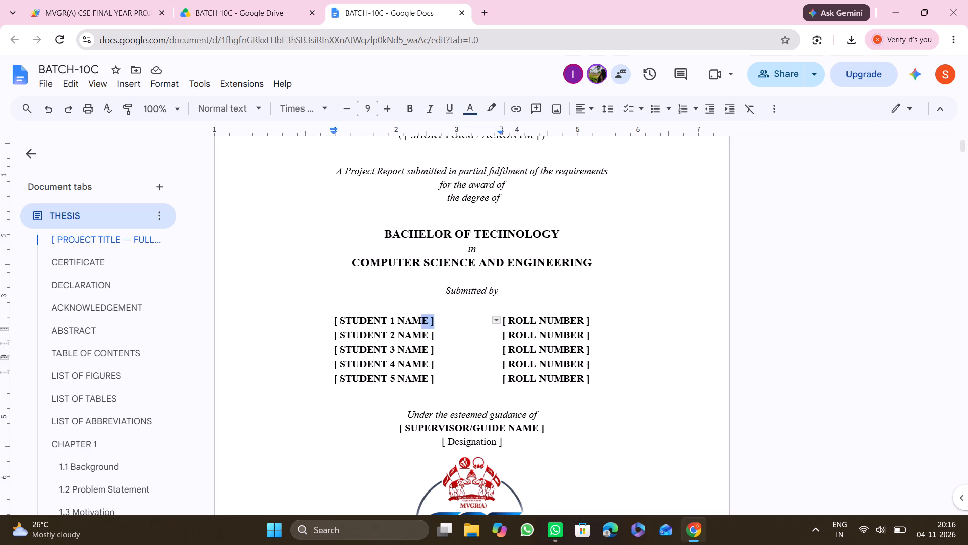
left_click_drag(412, 326, 347, 324)
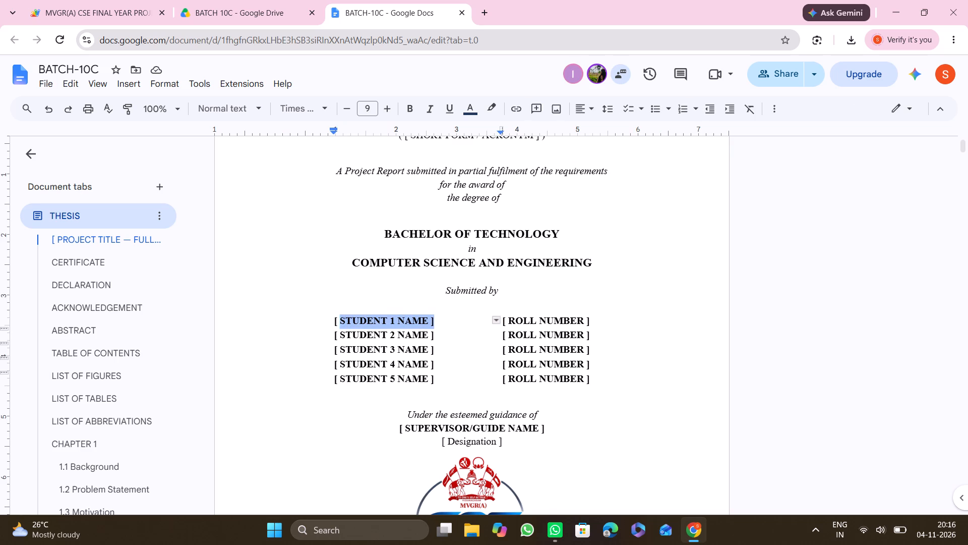
left_click_drag(347, 324, 452, 322)
left_click(452, 322)
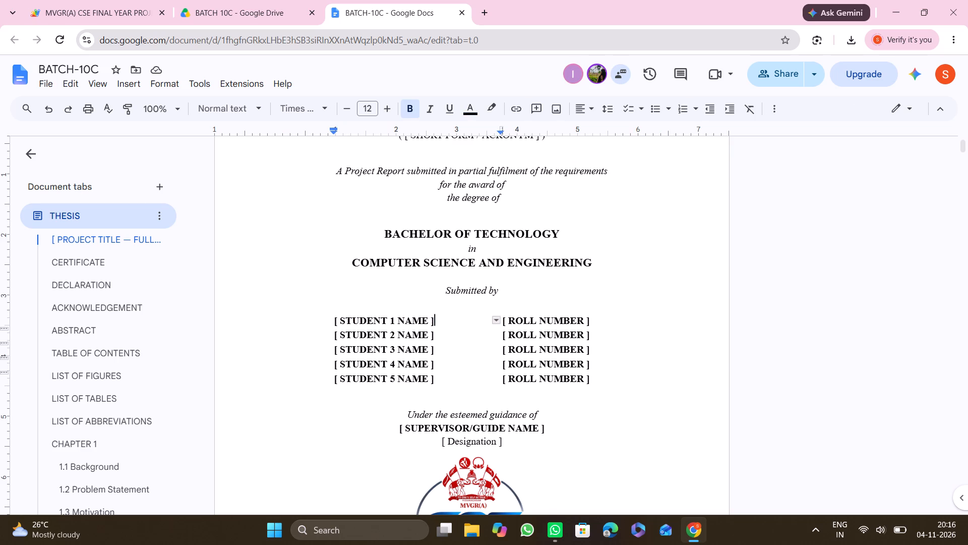
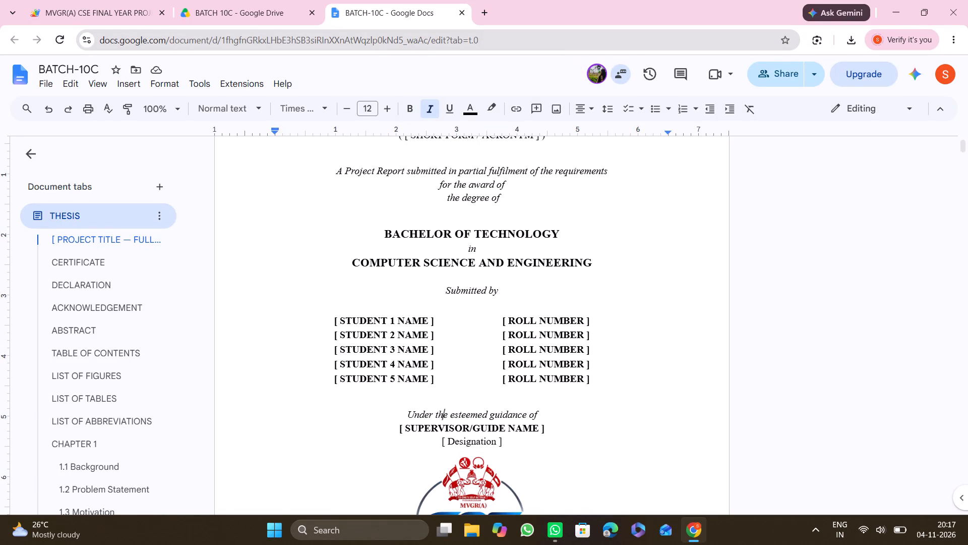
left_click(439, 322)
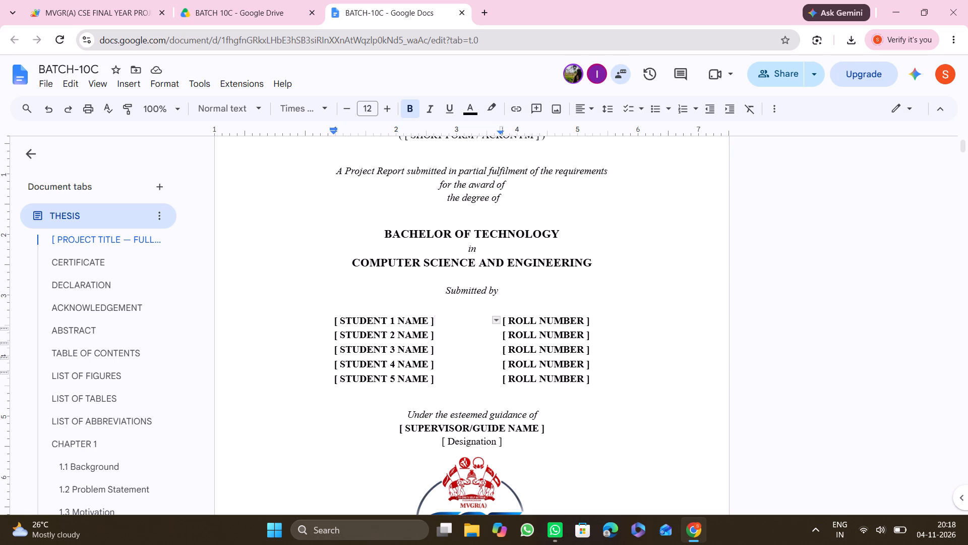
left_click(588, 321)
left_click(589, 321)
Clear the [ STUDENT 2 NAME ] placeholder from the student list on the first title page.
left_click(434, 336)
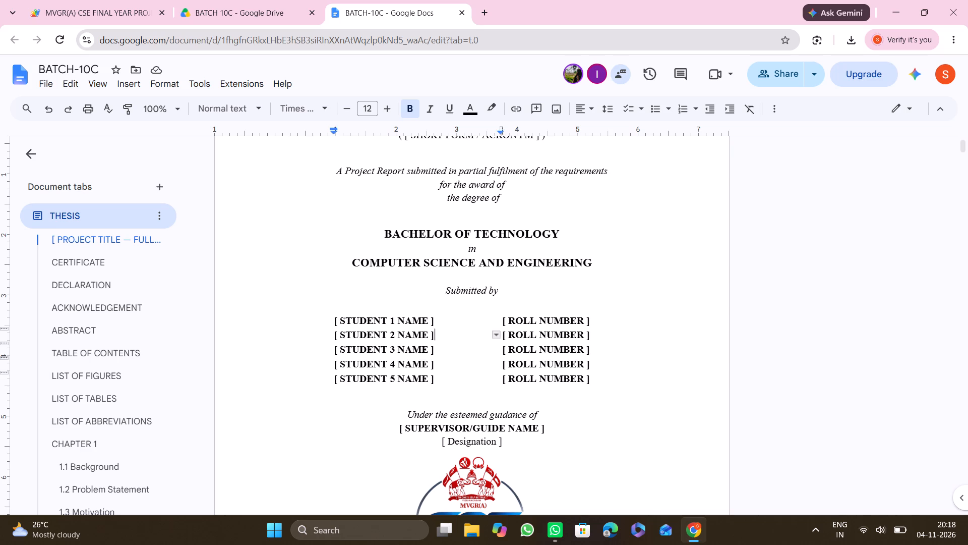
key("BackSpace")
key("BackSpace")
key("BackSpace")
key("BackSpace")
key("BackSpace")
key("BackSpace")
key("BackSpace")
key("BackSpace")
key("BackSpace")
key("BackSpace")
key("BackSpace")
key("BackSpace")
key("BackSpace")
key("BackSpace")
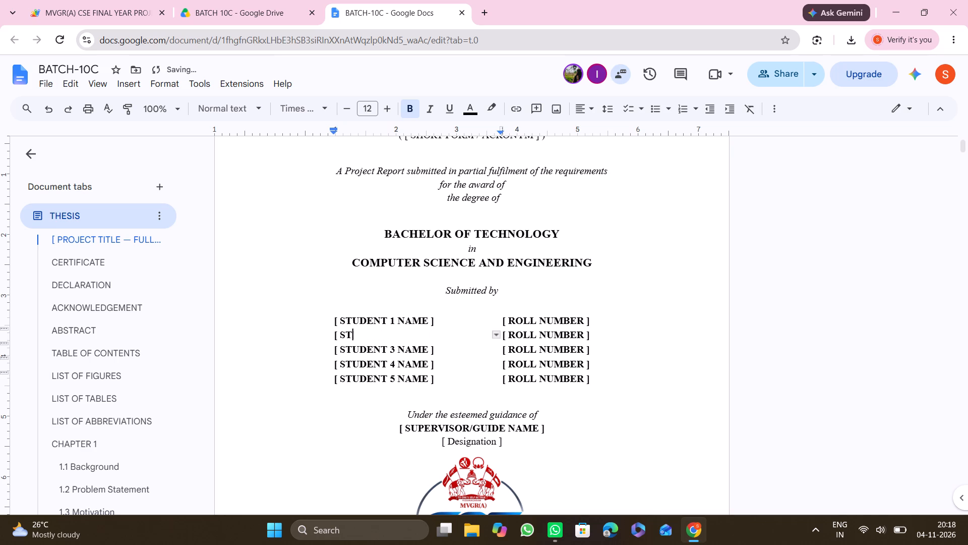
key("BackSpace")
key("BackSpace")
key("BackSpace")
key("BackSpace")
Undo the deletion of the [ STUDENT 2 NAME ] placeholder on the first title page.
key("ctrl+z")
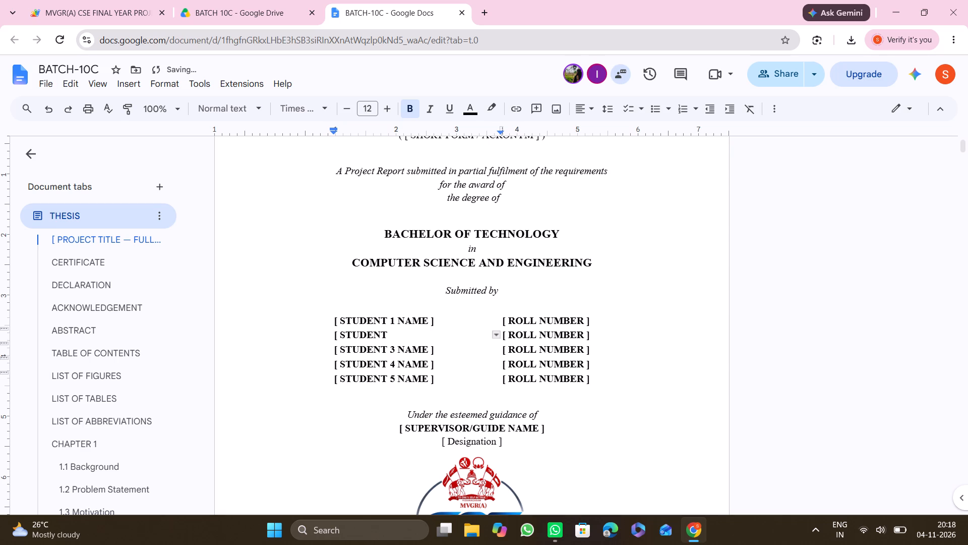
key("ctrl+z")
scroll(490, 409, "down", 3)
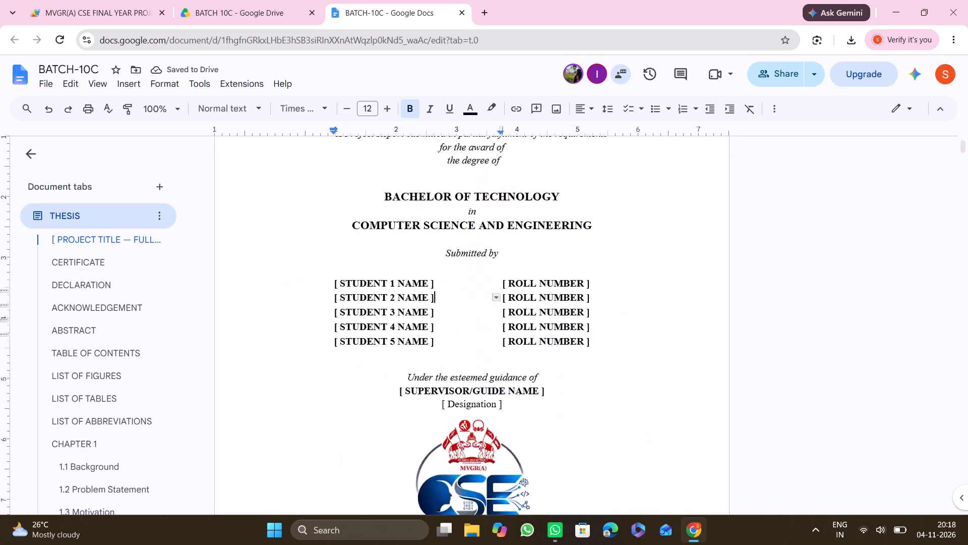
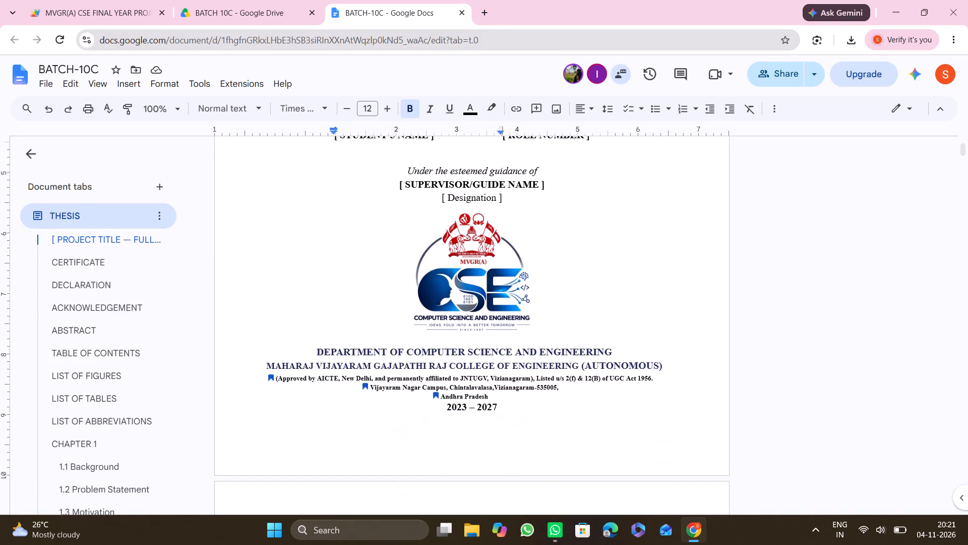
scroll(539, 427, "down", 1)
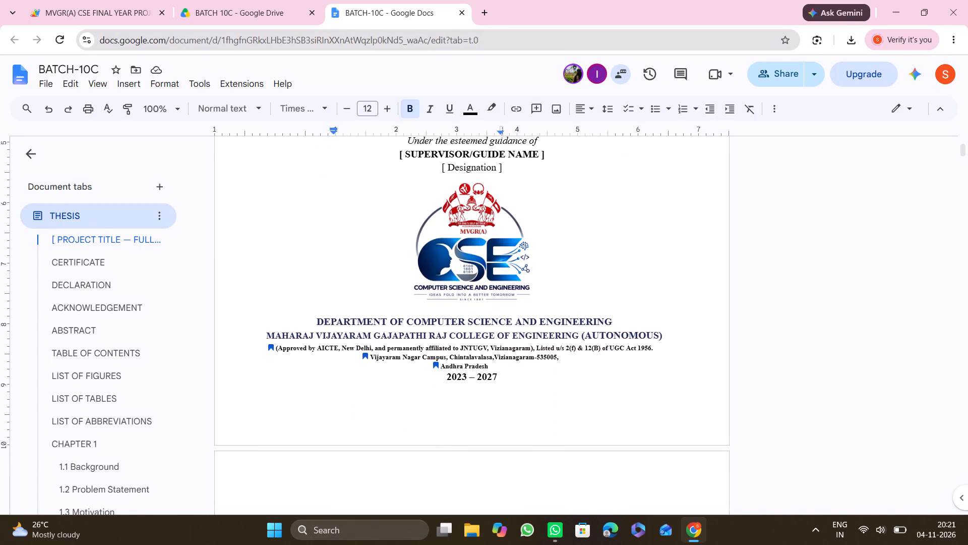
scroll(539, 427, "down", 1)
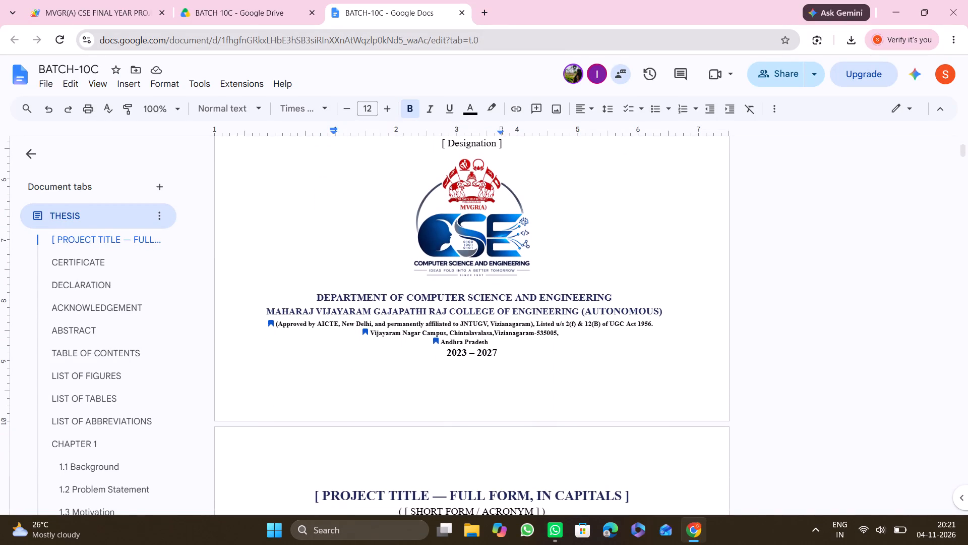
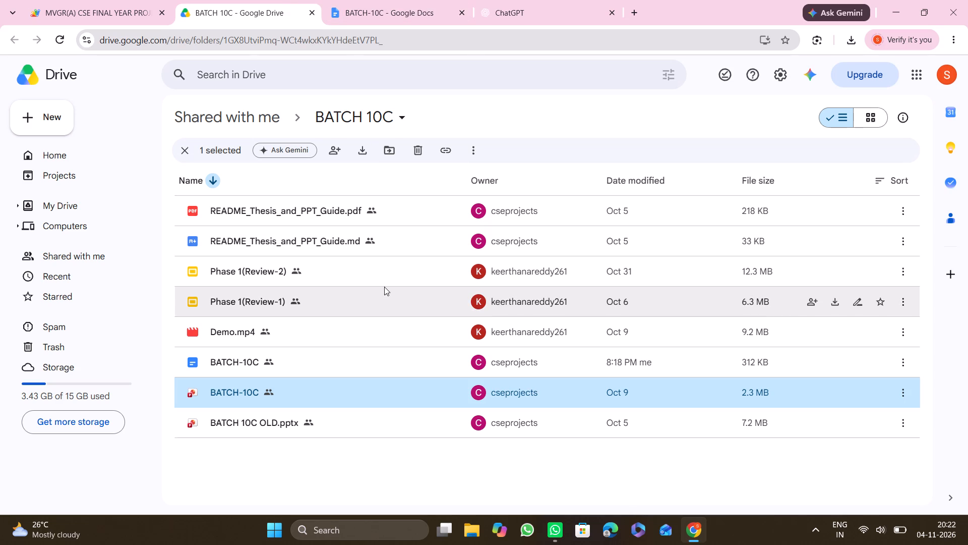
double_click(352, 413)
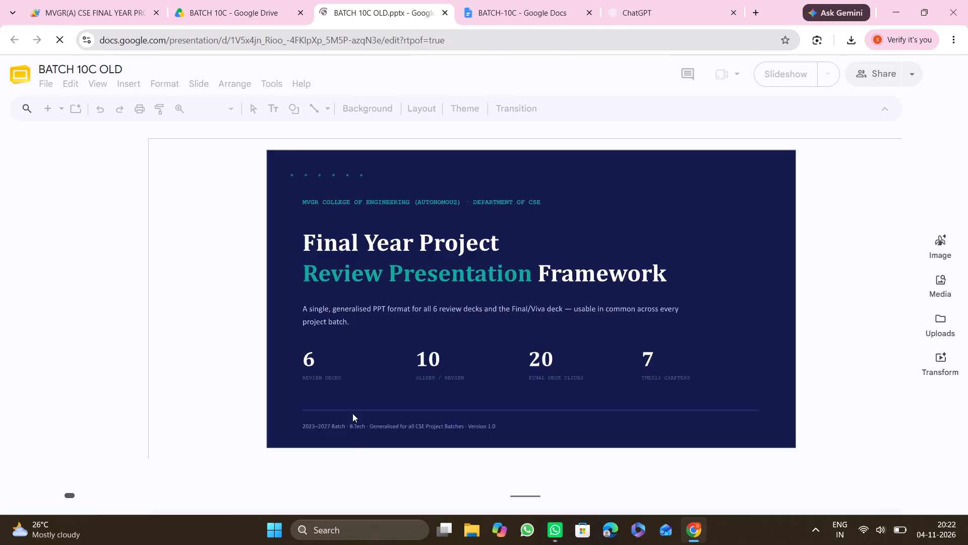
scroll(352, 413, "down", 3)
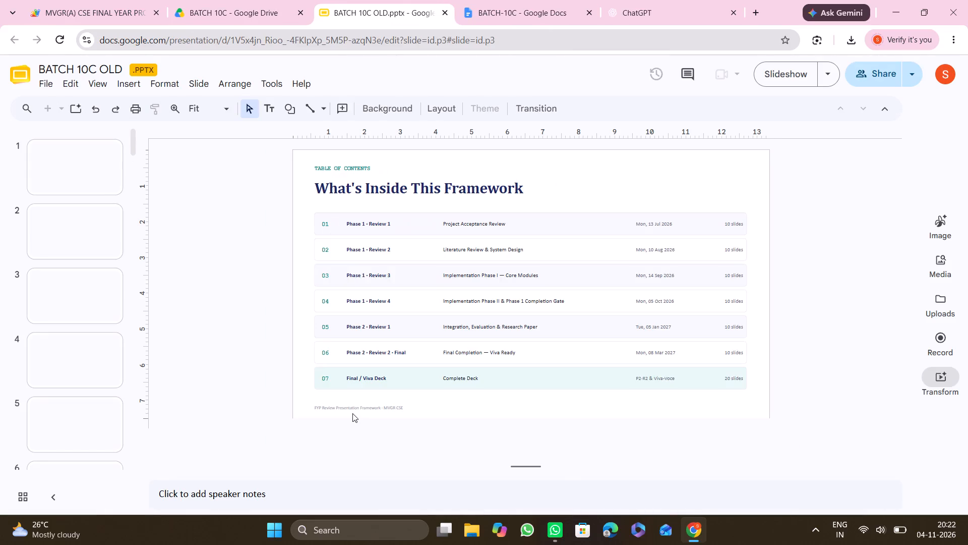
scroll(352, 413, "down", 4)
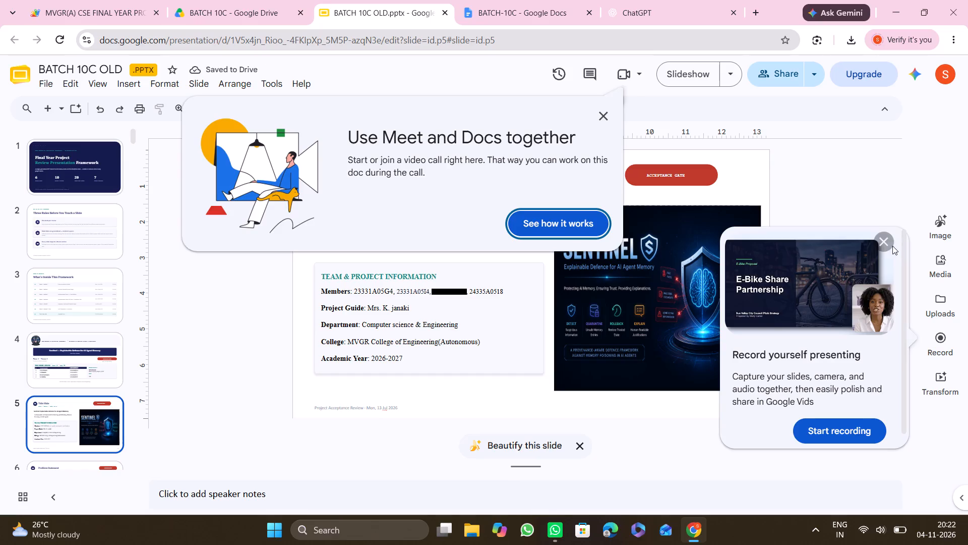
left_click(883, 243)
left_click(609, 124)
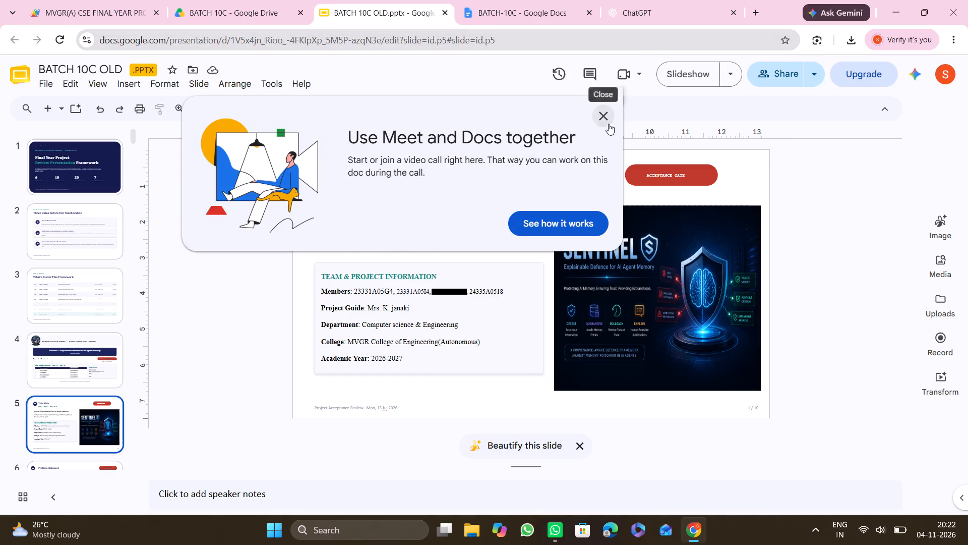
Select all of the body text on the Problem Statement slide, from "Enterprise AI agents" to "trusted.".
scroll(564, 243, "down", 1)
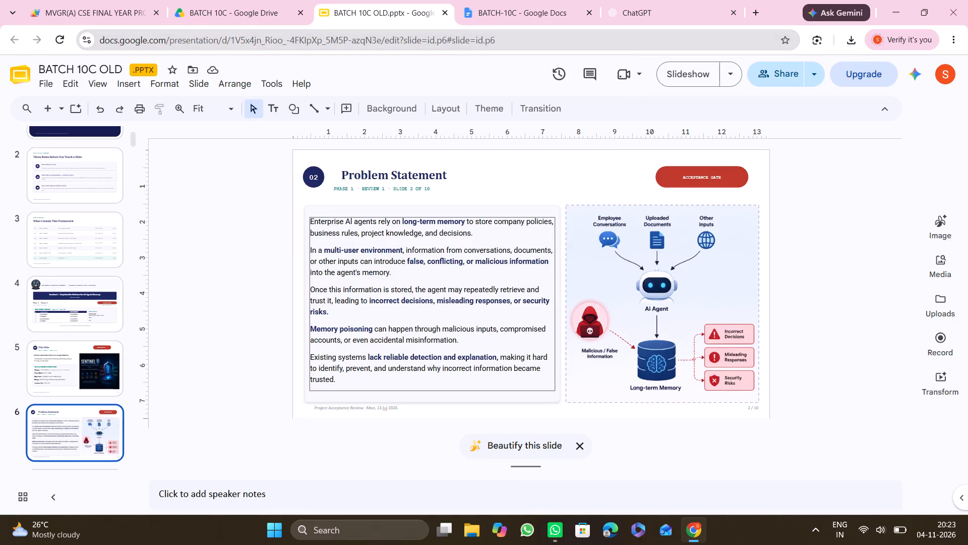
left_click_drag(311, 221, 324, 231)
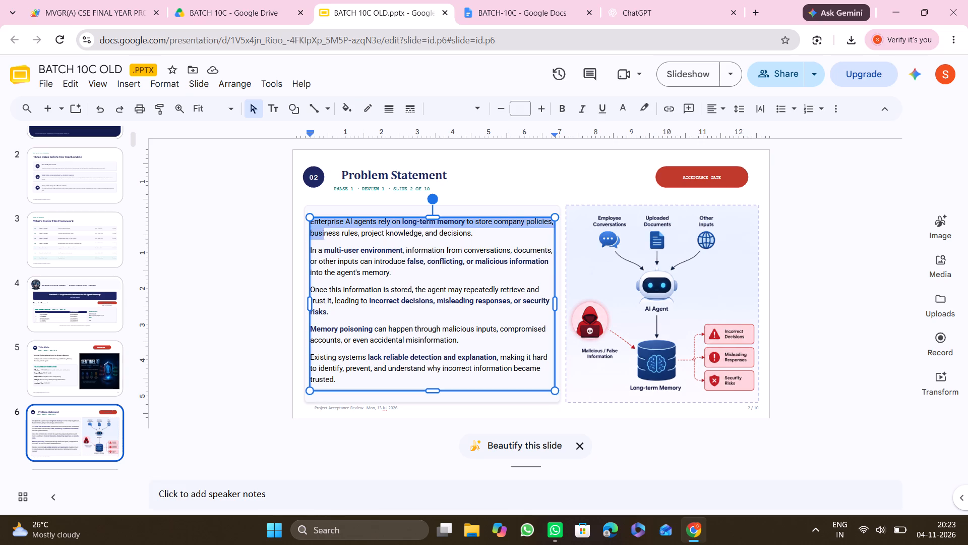
left_click_drag(324, 231, 363, 375)
left_click(363, 375)
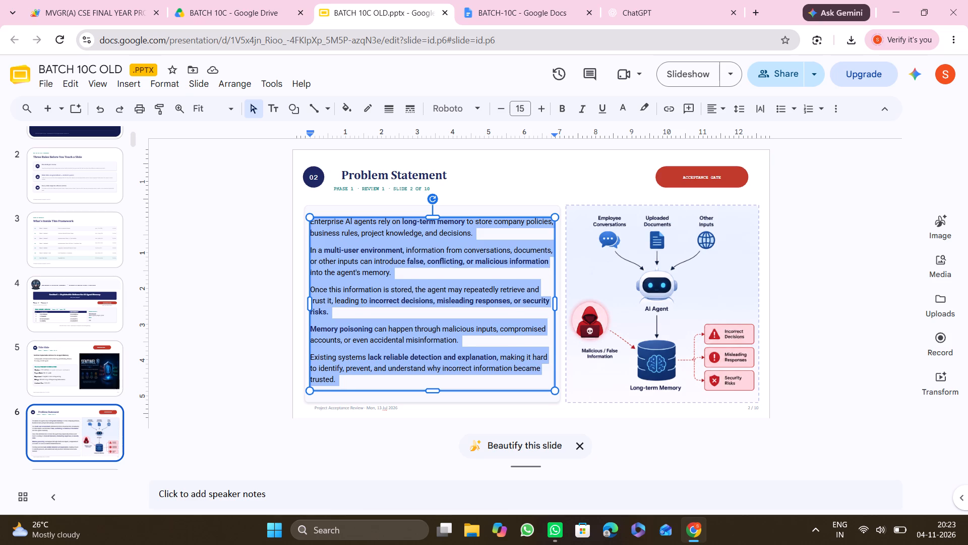
Switch back to the BATCH-10C thesis document.
left_click(379, 20)
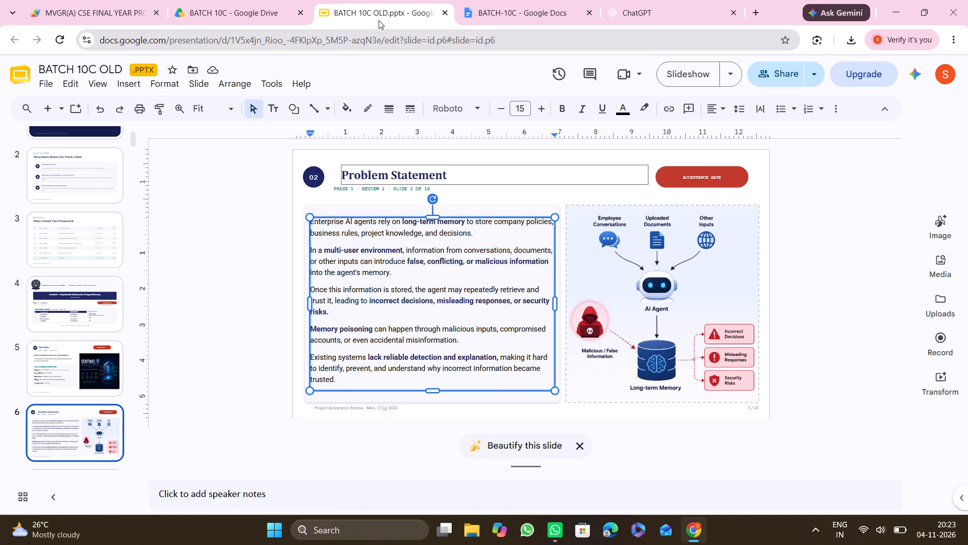
left_click(510, 5)
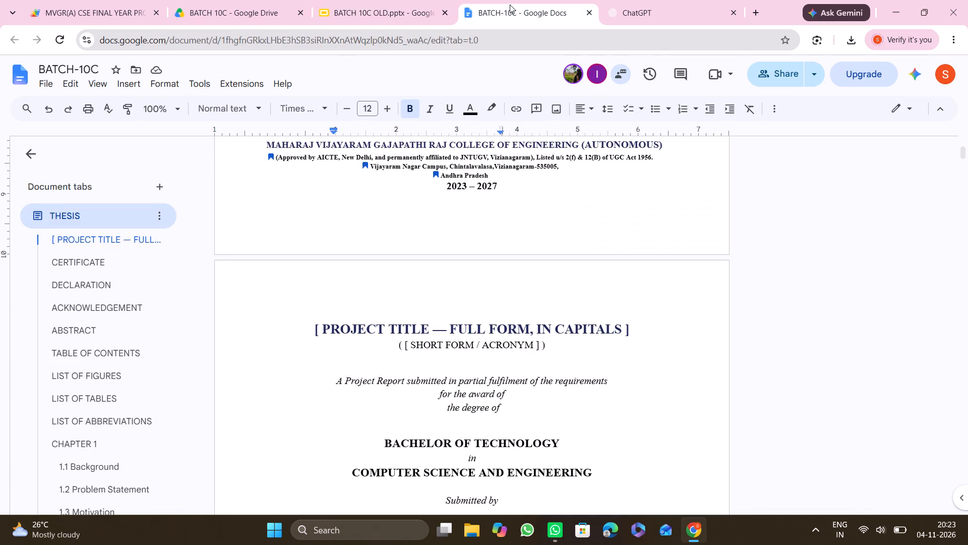
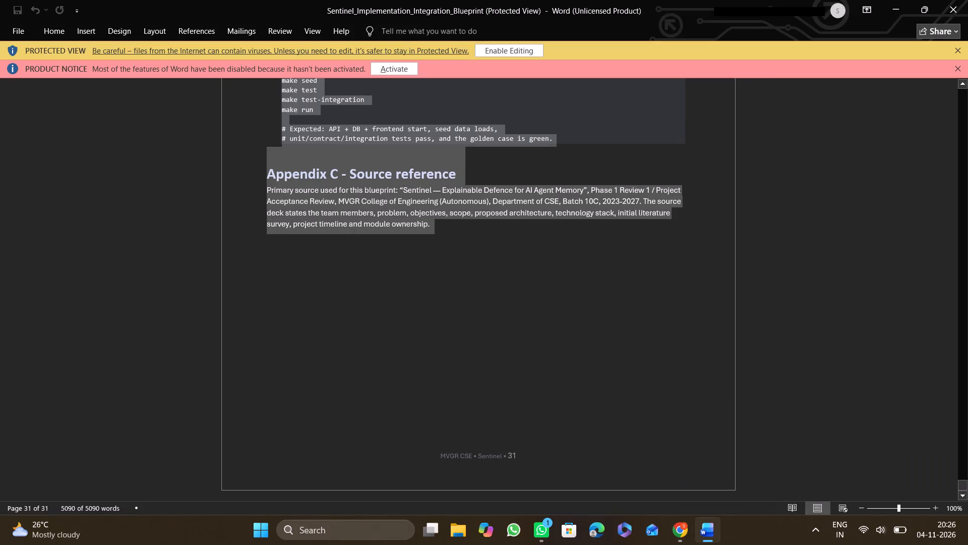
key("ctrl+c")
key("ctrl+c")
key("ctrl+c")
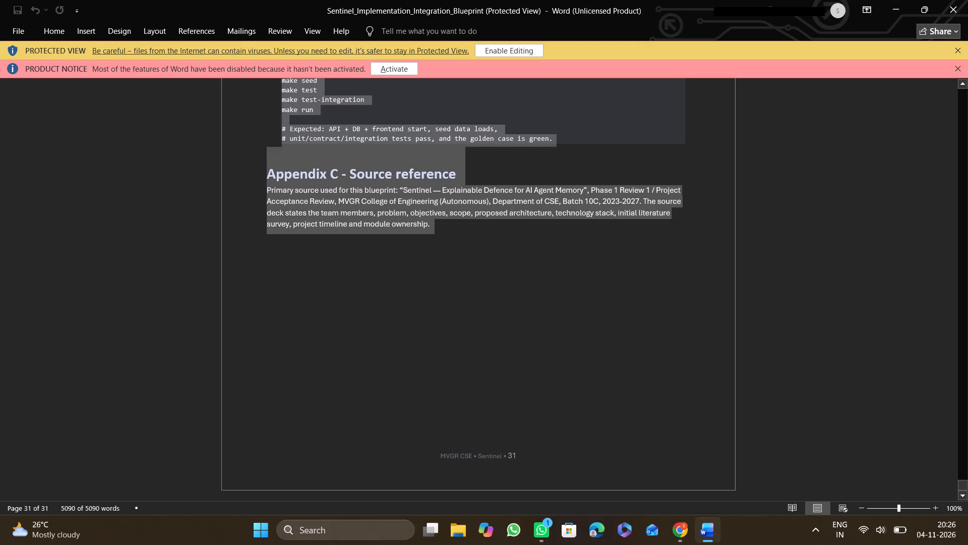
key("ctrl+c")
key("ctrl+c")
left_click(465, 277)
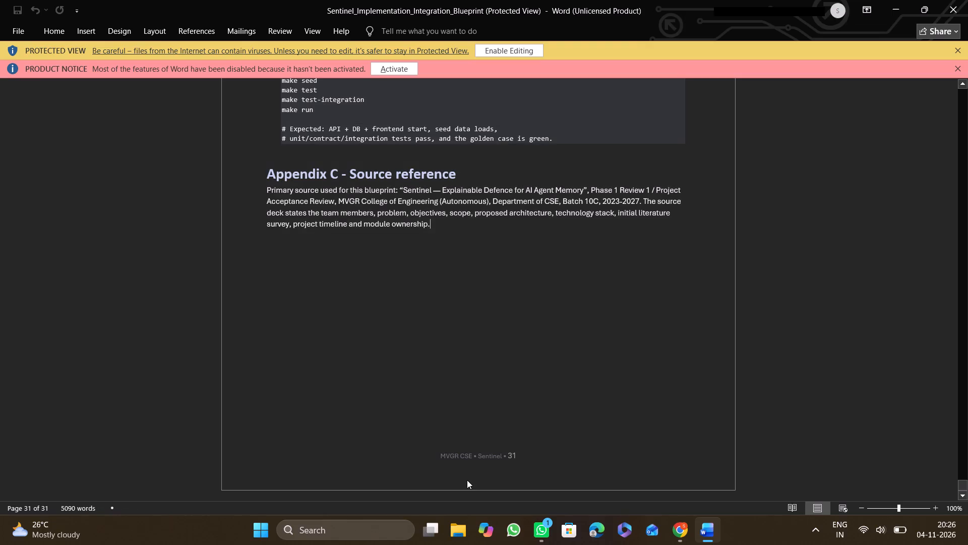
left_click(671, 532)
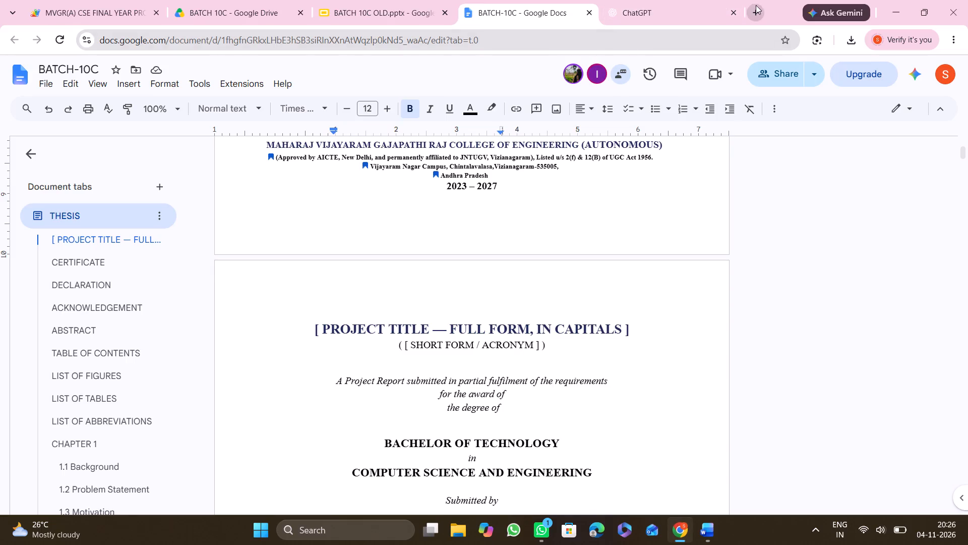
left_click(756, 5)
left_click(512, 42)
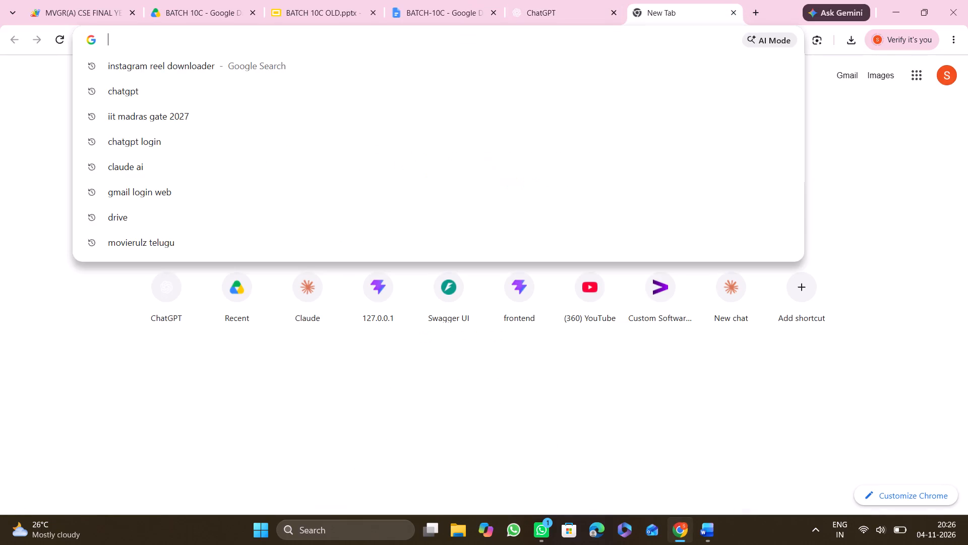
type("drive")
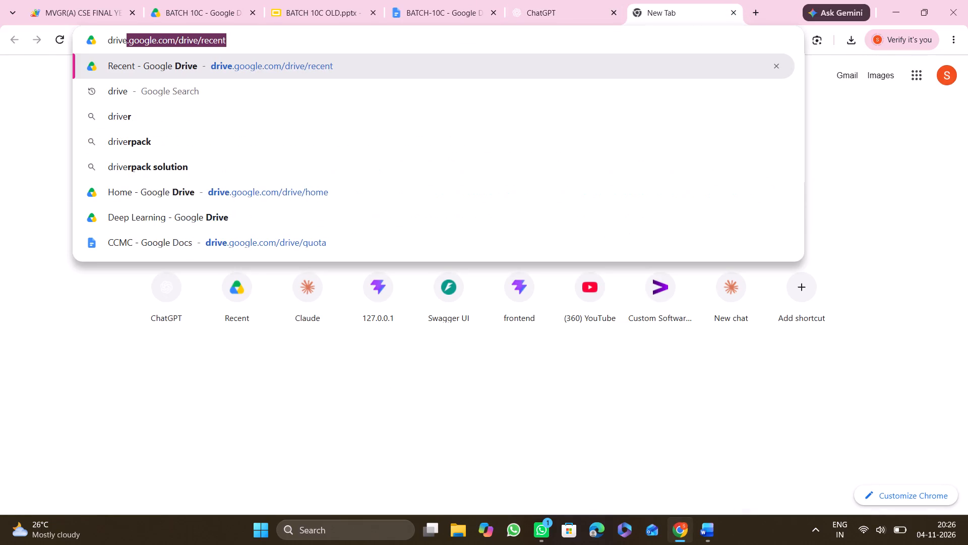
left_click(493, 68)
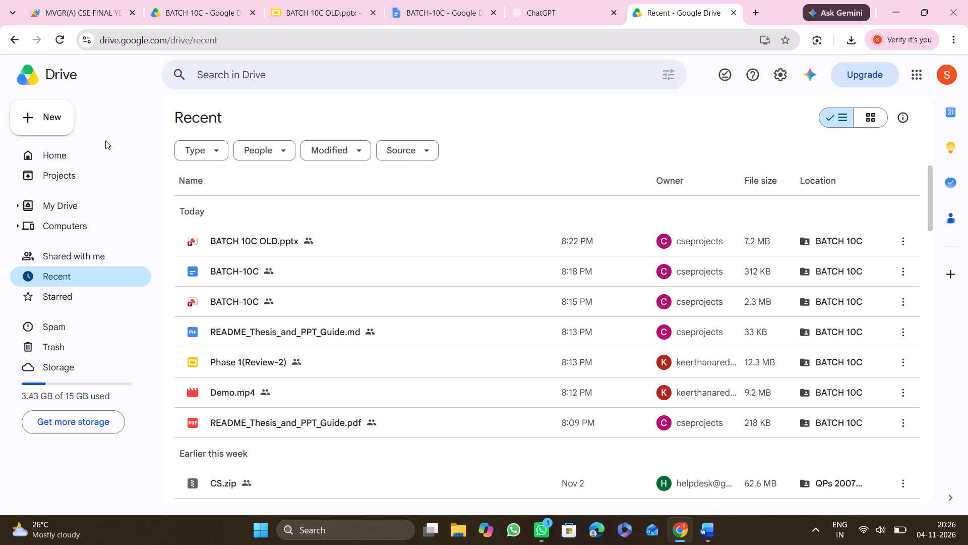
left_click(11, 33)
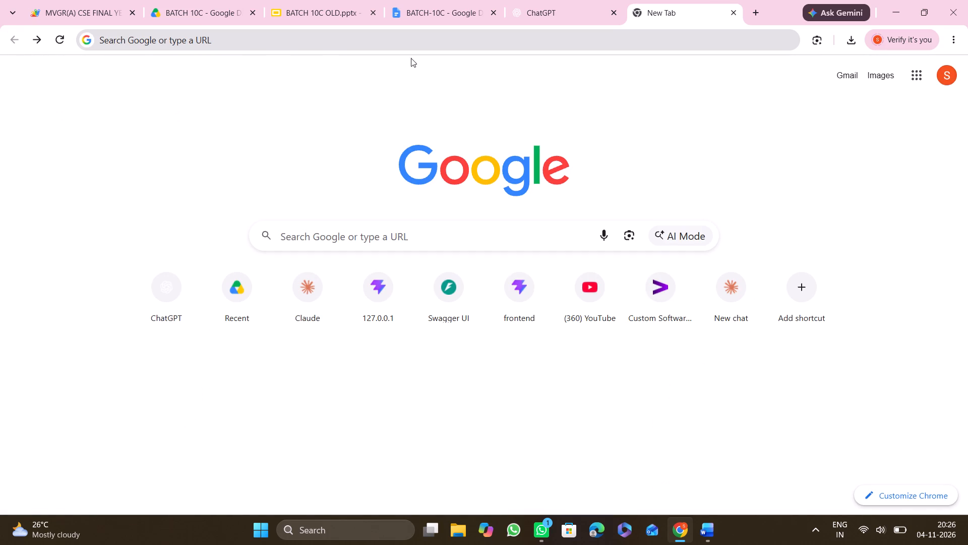
Return to the BATCH-10C thesis document.
left_click(444, 12)
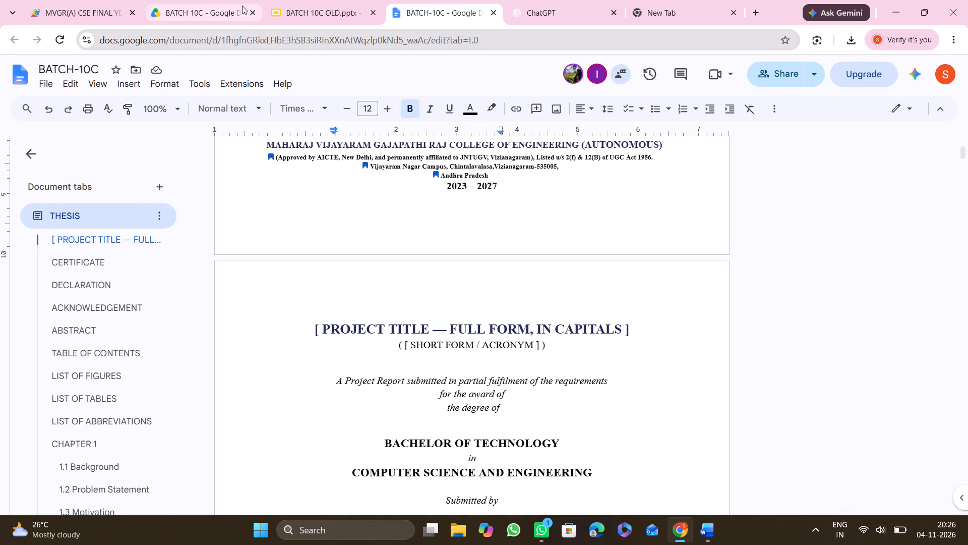
Open the Sentinel_Implementation_Integration_Blueprint document from the suggested files on the Google Drive home page.
left_click(210, 20)
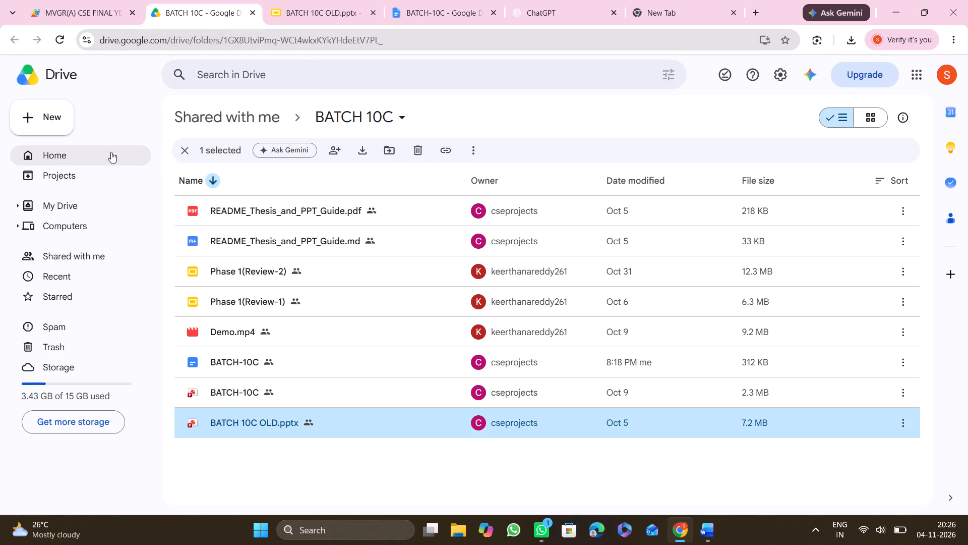
left_click(101, 159)
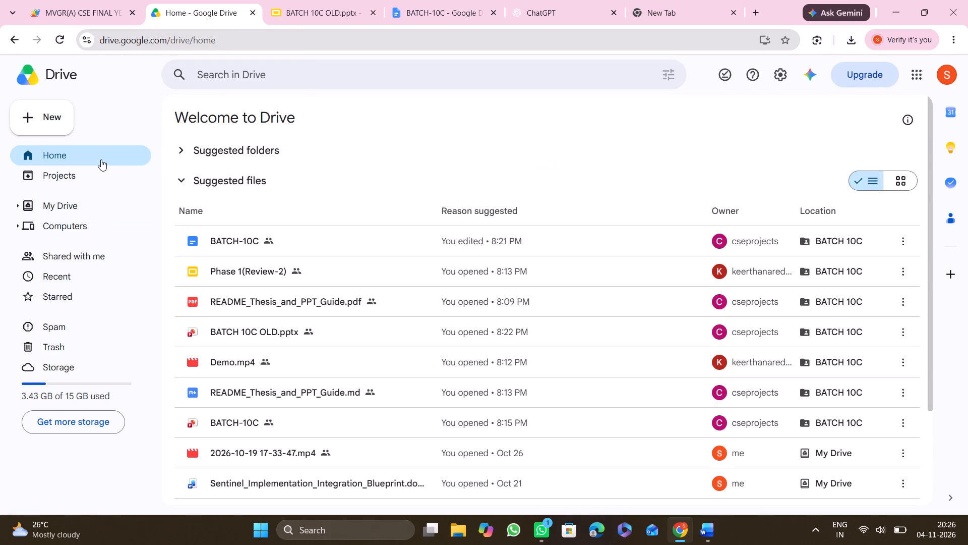
double_click(256, 480)
double_click(256, 480)
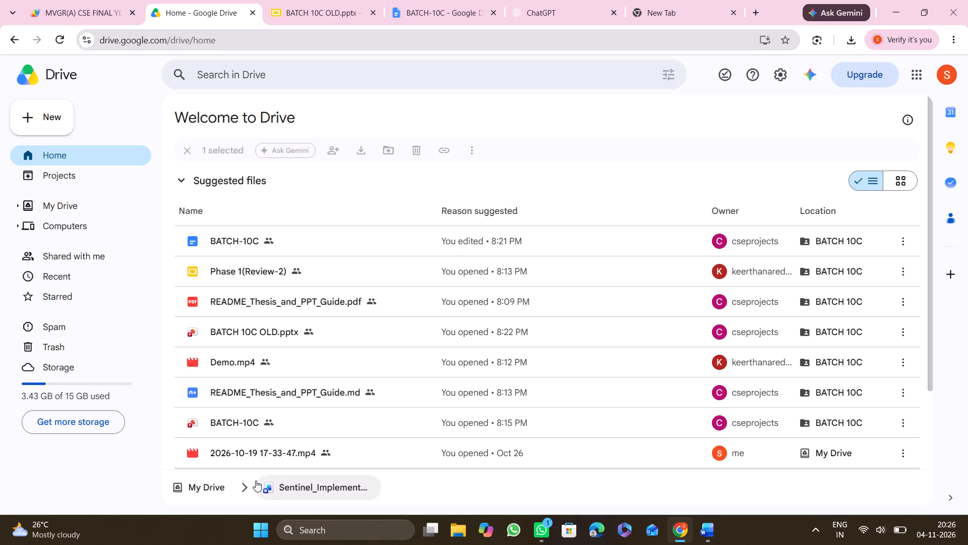
double_click(597, 491)
triple_click(597, 491)
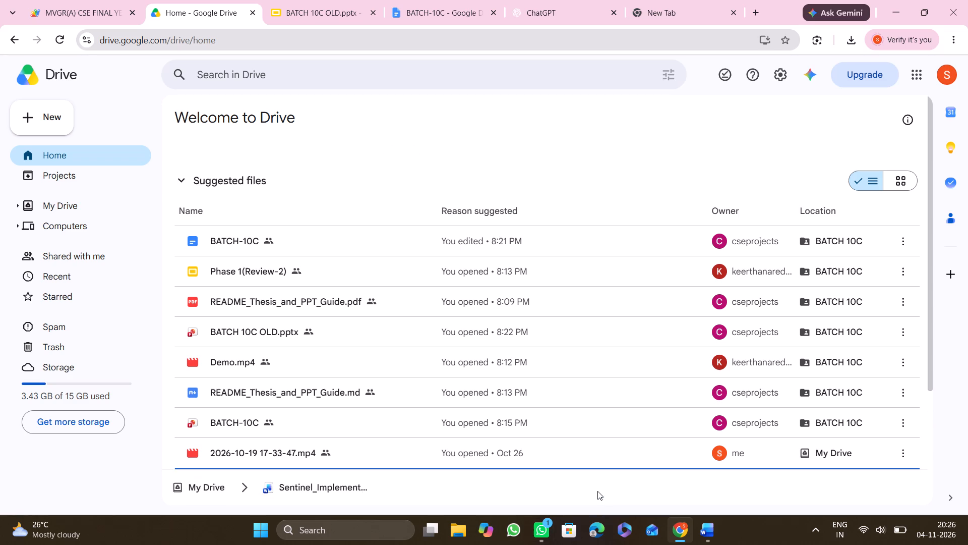
left_click(597, 491)
left_click(597, 491)
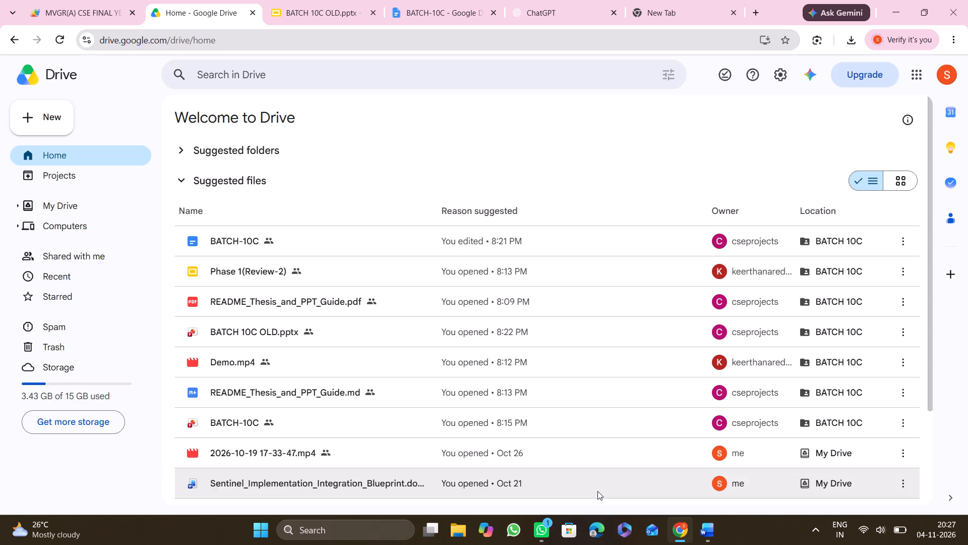
left_click(597, 491)
scroll(597, 491, "down", 2)
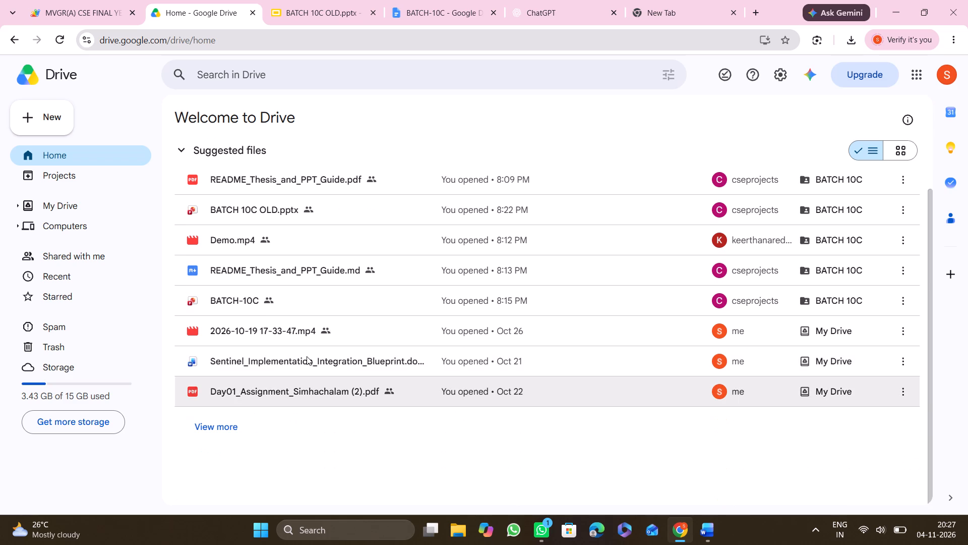
double_click(216, 364)
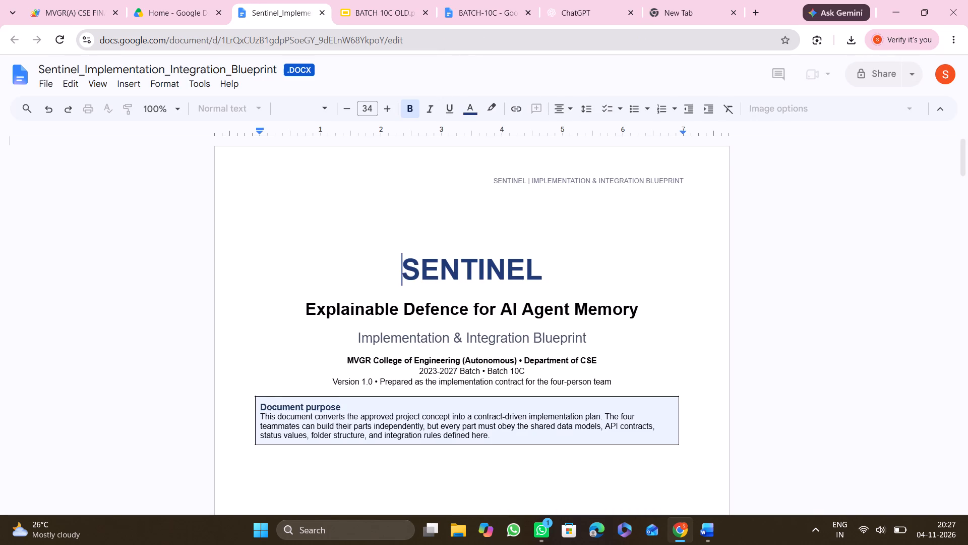
Copy the blueprint text from the SENTINEL cover title through the end of Appendix C, then clear the selection.
left_click(404, 268)
scroll(457, 482, "down", 1)
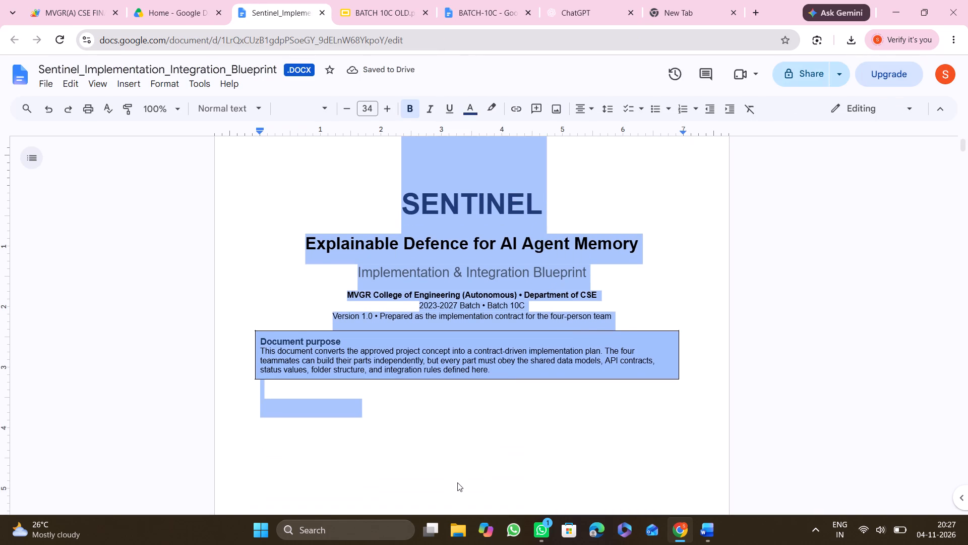
scroll(457, 482, "down", 1)
scroll(395, 490, "down", 2)
scroll(321, 521, "down", 2)
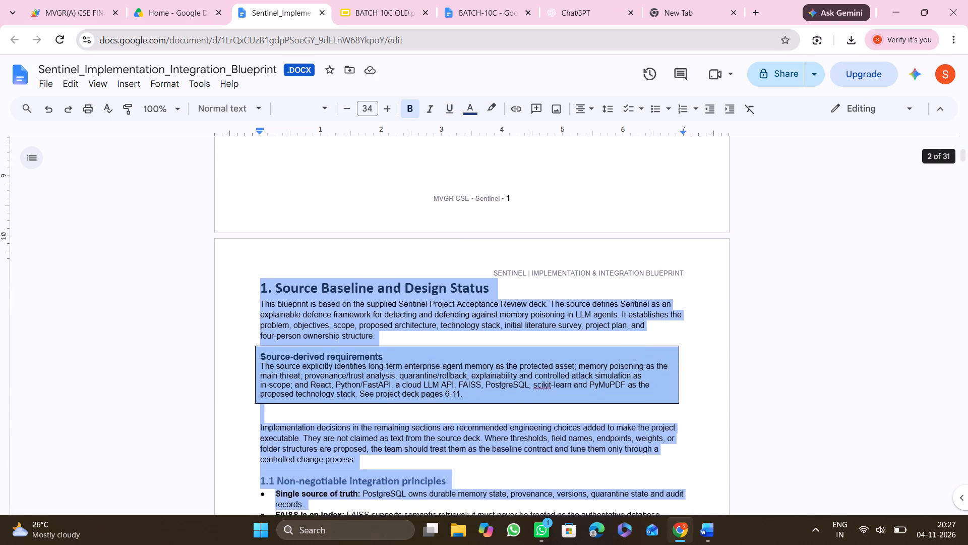
scroll(456, 427, "down", 1)
scroll(507, 434, "down", 1)
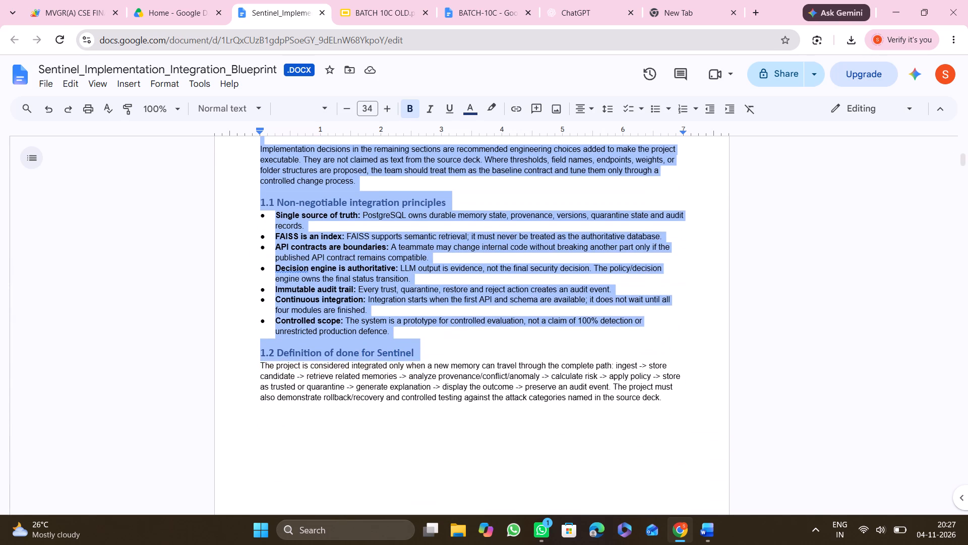
scroll(533, 445, "down", 2)
scroll(431, 452, "down", 2)
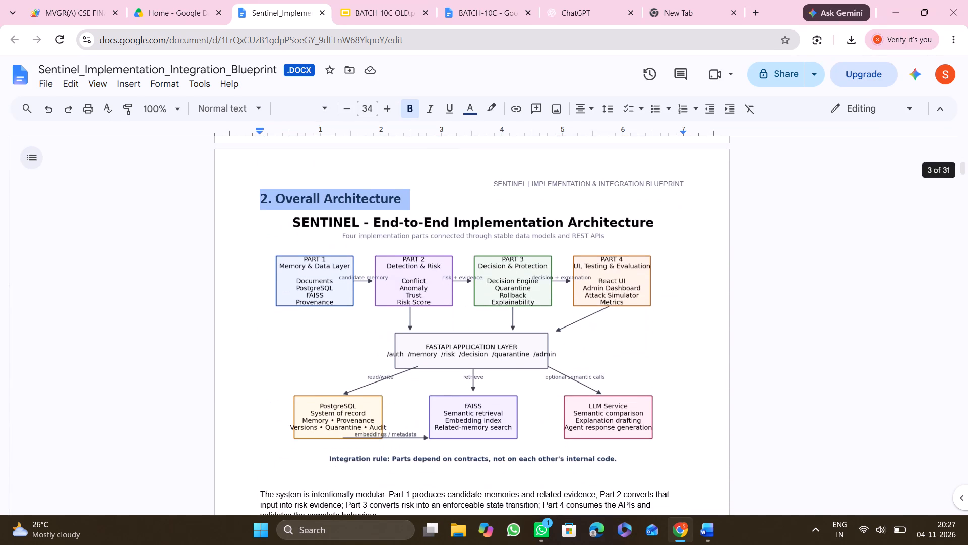
scroll(385, 482, "down", 1)
scroll(324, 522, "down", 1)
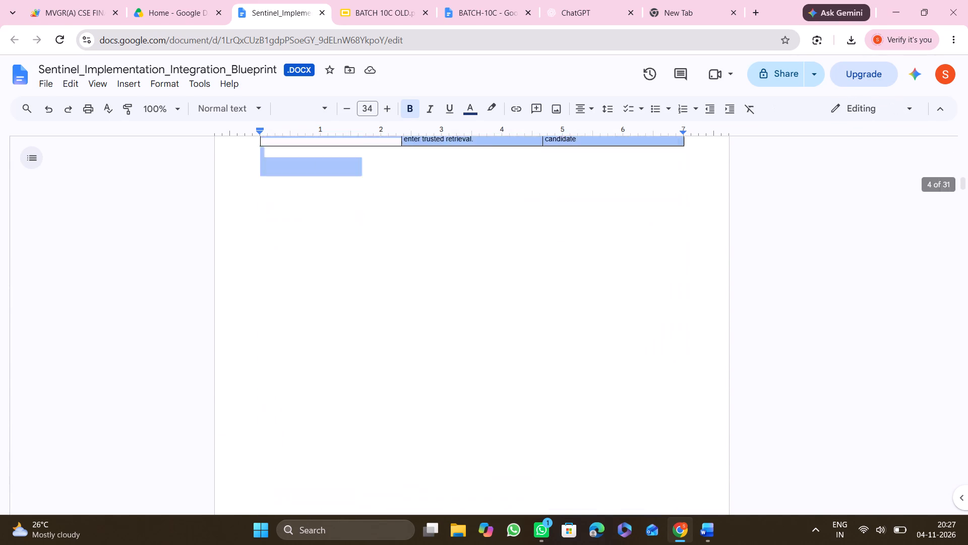
scroll(333, 523, "down", 1)
scroll(291, 544, "down", 1)
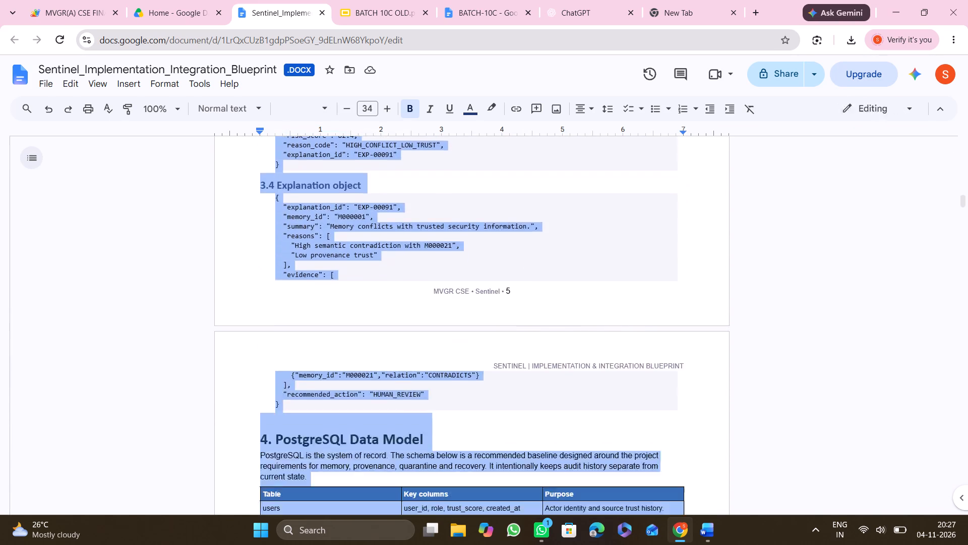
scroll(291, 544, "down", 2)
scroll(232, 544, "down", 1)
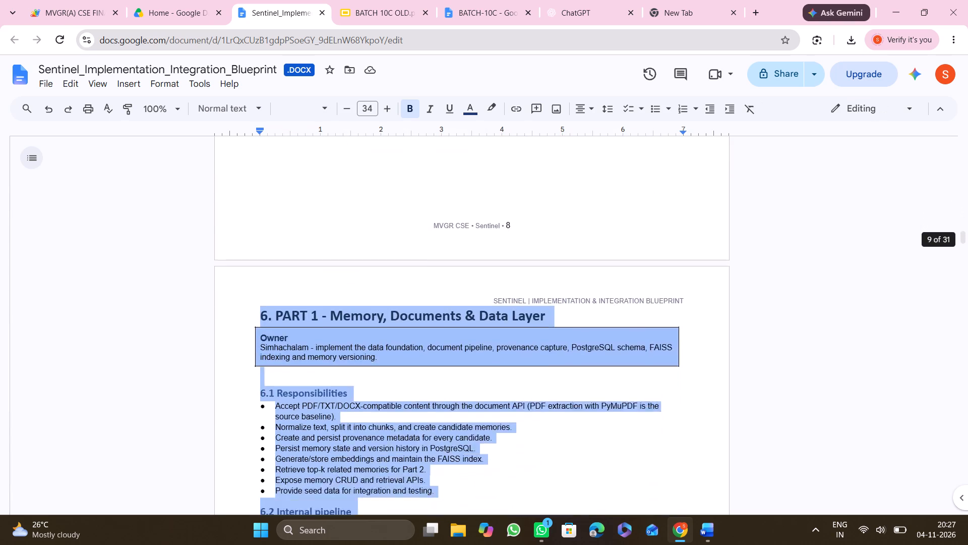
scroll(198, 544, "down", 1)
scroll(266, 525, "down", 2)
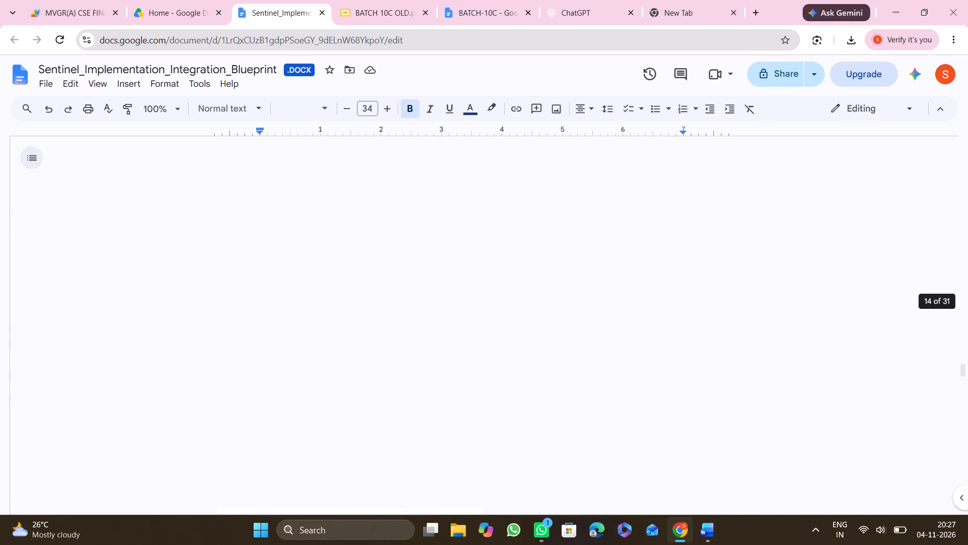
scroll(310, 543, "down", 1)
scroll(394, 540, "down", 1)
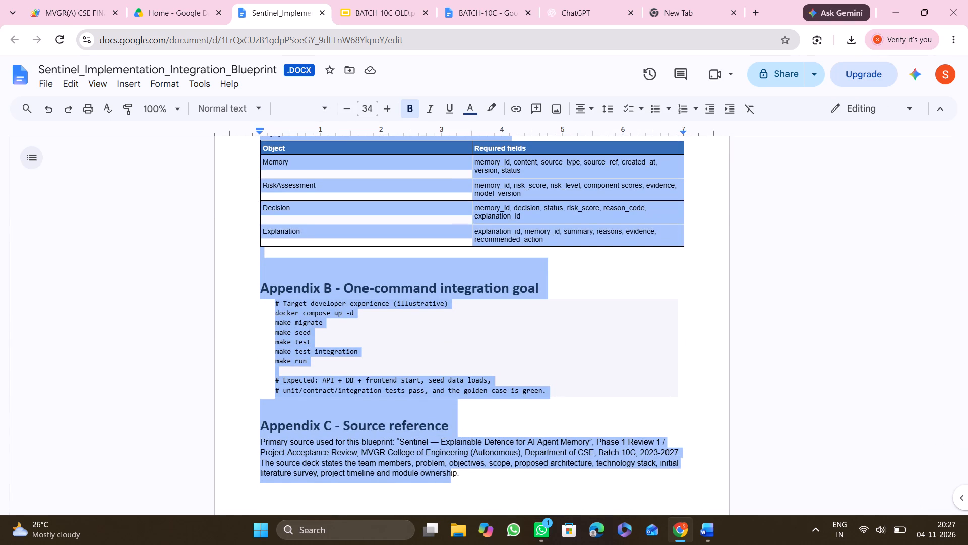
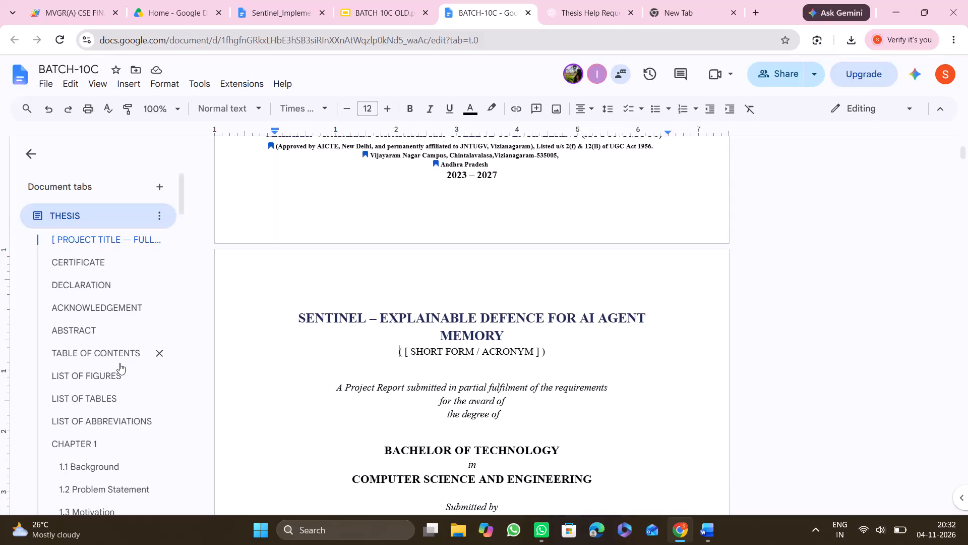
Review the BATCH-10C template's front matter from the inner title page to the List of Abbreviations, plus the outline's chapter headings.
scroll(119, 363, "down", 1)
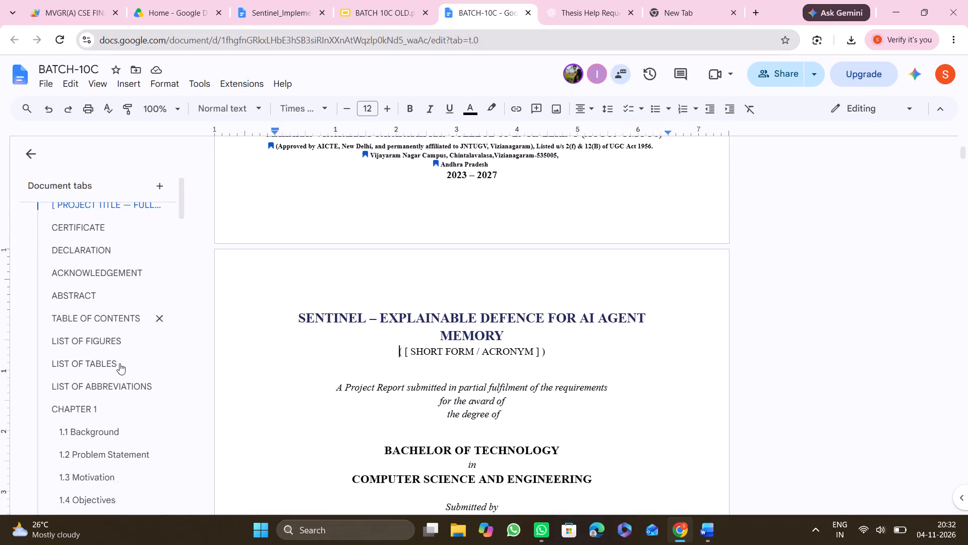
scroll(119, 363, "down", 1)
scroll(341, 426, "down", 2)
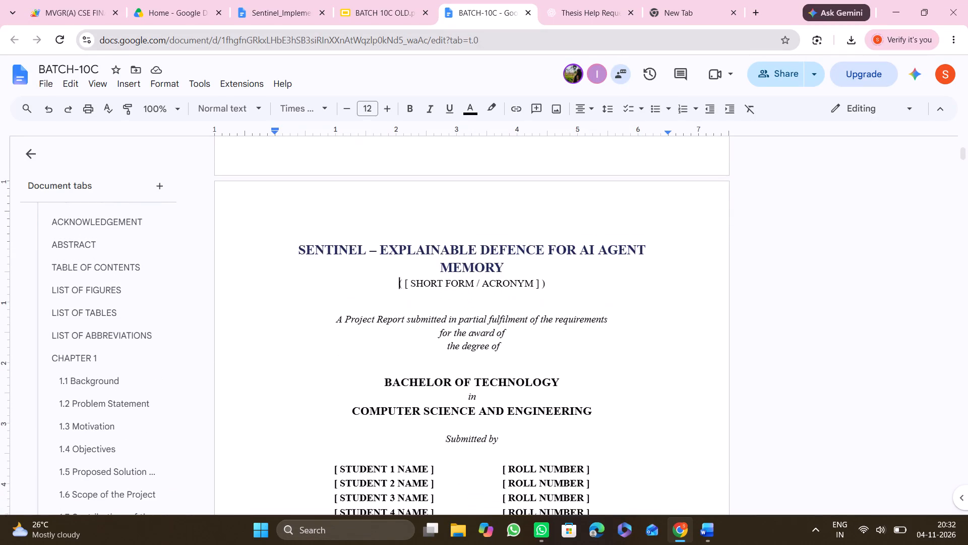
scroll(341, 426, "down", 6)
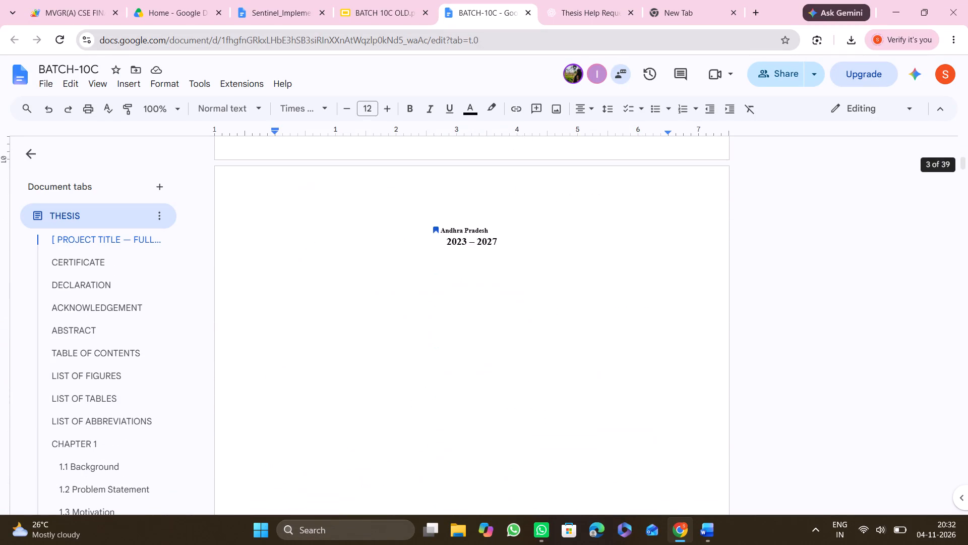
scroll(341, 426, "down", 5)
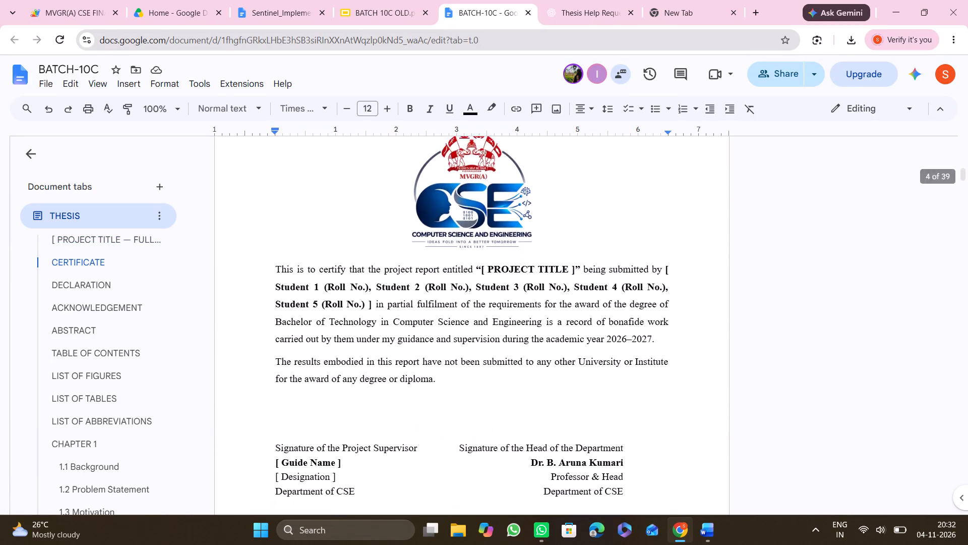
scroll(341, 426, "down", 5)
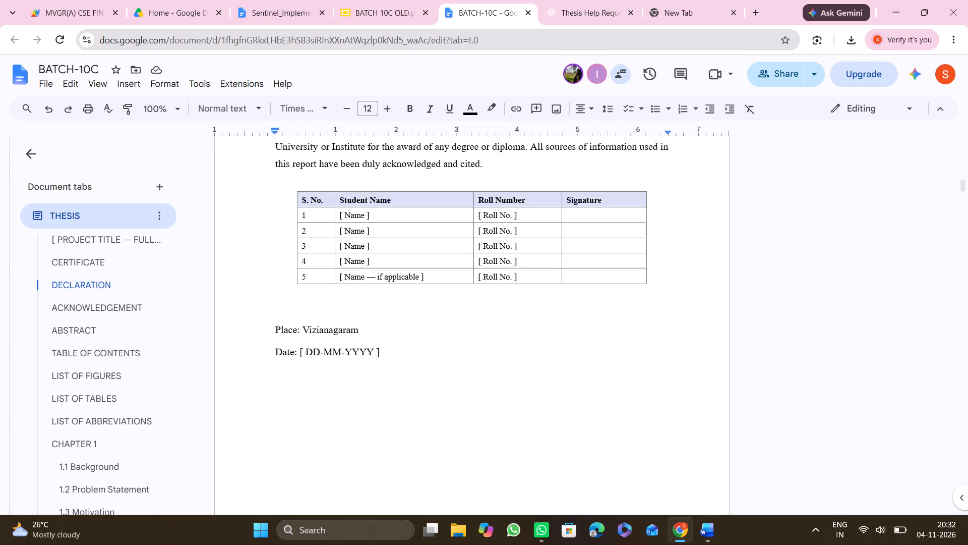
scroll(341, 426, "down", 5)
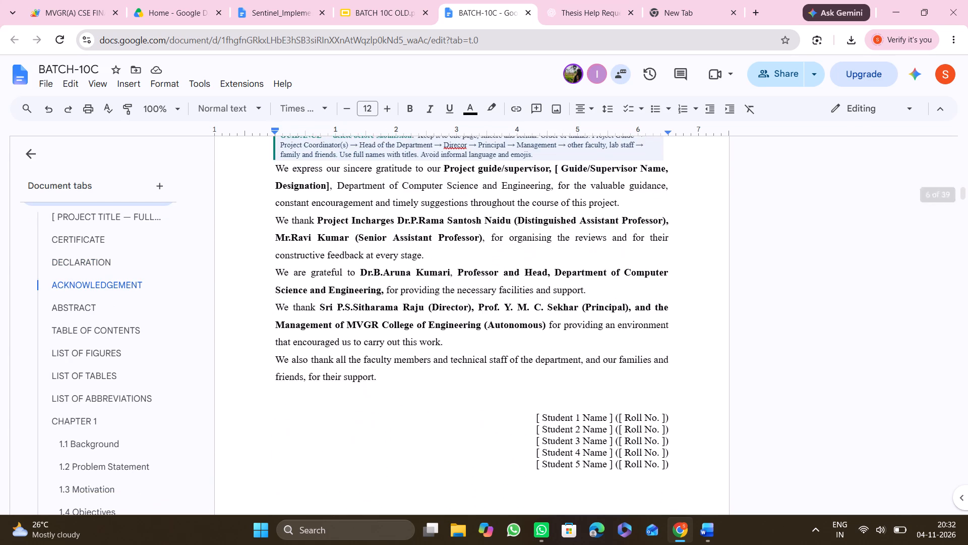
scroll(341, 426, "down", 6)
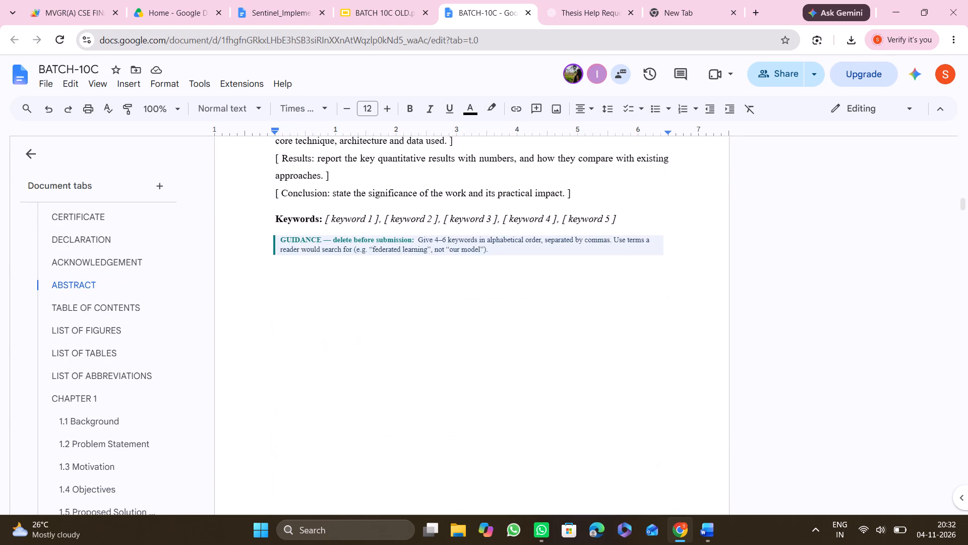
scroll(341, 426, "down", 4)
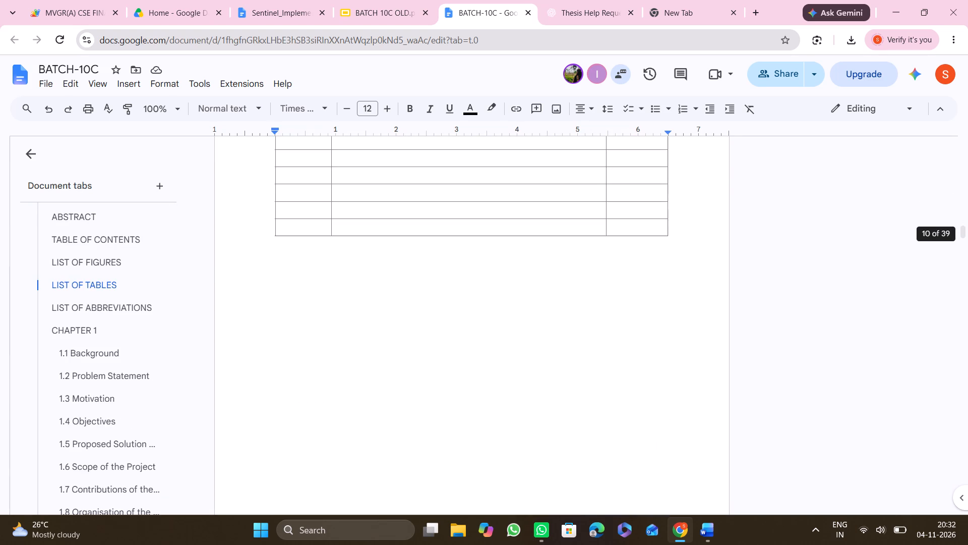
scroll(341, 426, "down", 3)
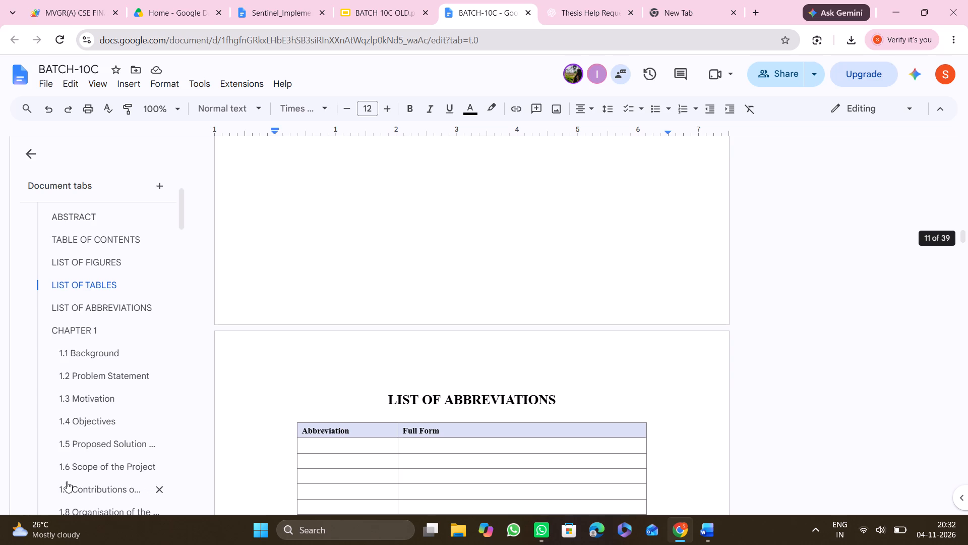
scroll(34, 444, "down", 3)
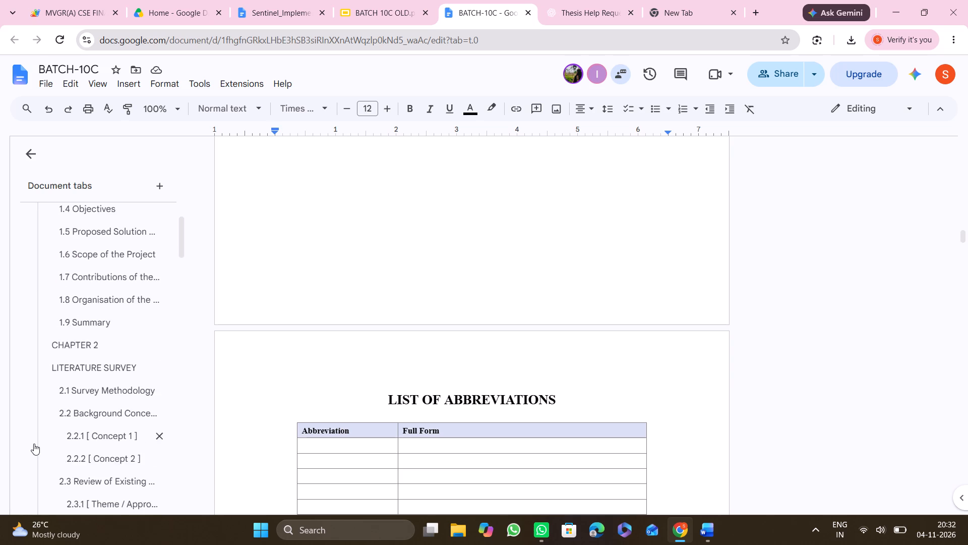
scroll(34, 444, "down", 1)
scroll(34, 444, "up", 2)
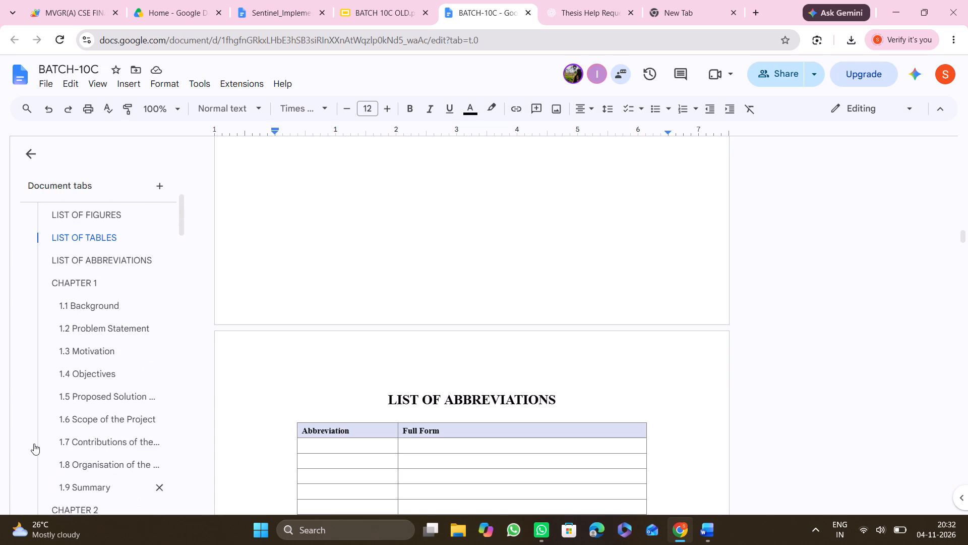
scroll(34, 444, "up", 1)
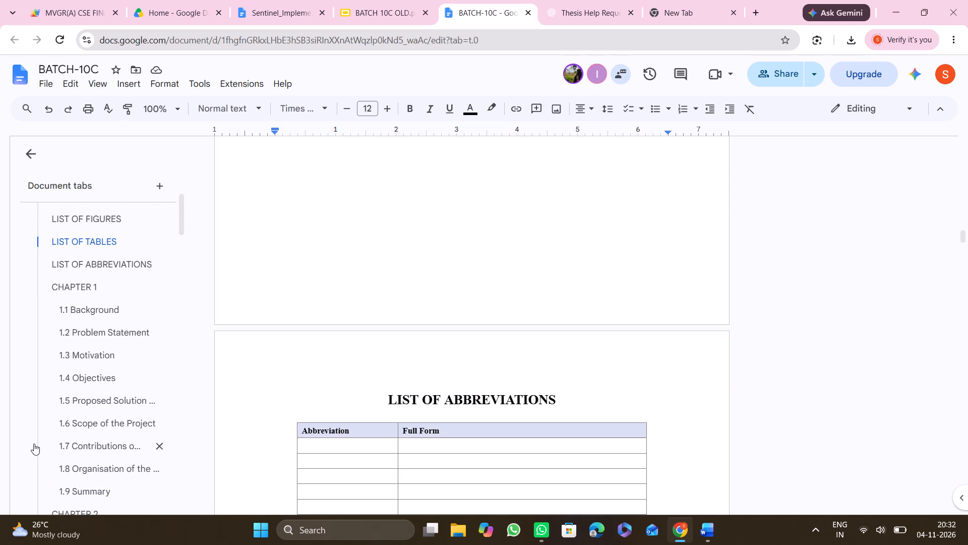
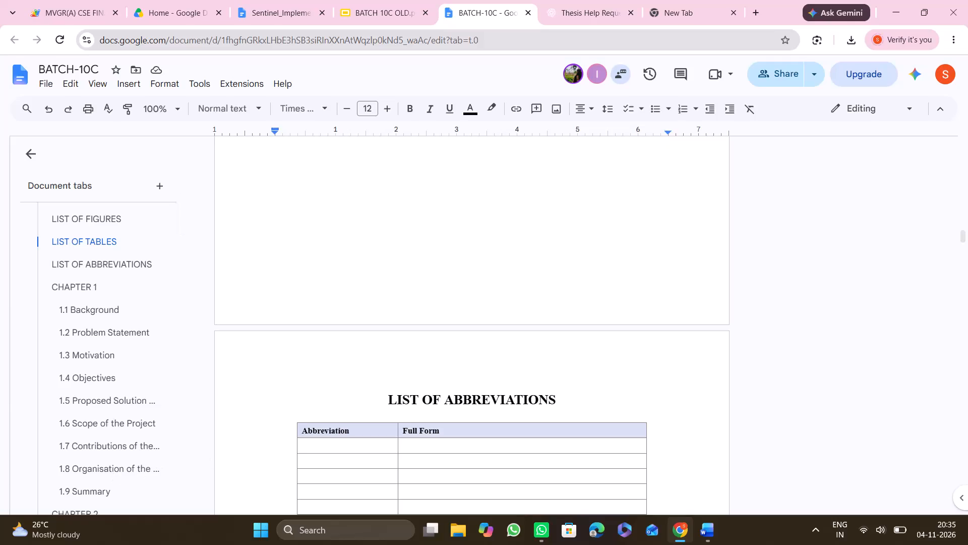
Review the template's front matter backwards from the List of Abbreviations through the Table of Contents, Abstract, Acknowledgement and Certificate pages.
scroll(378, 347, "up", 2)
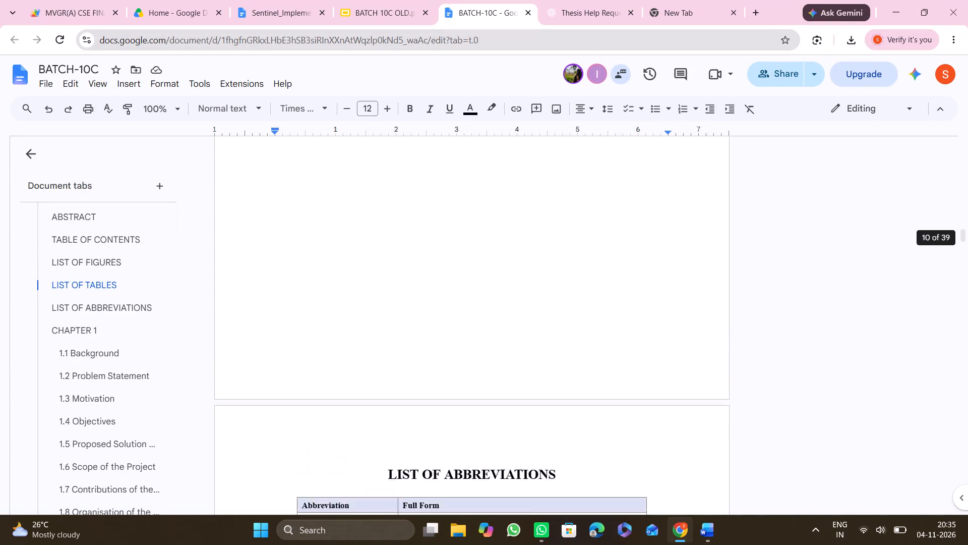
scroll(378, 347, "up", 6)
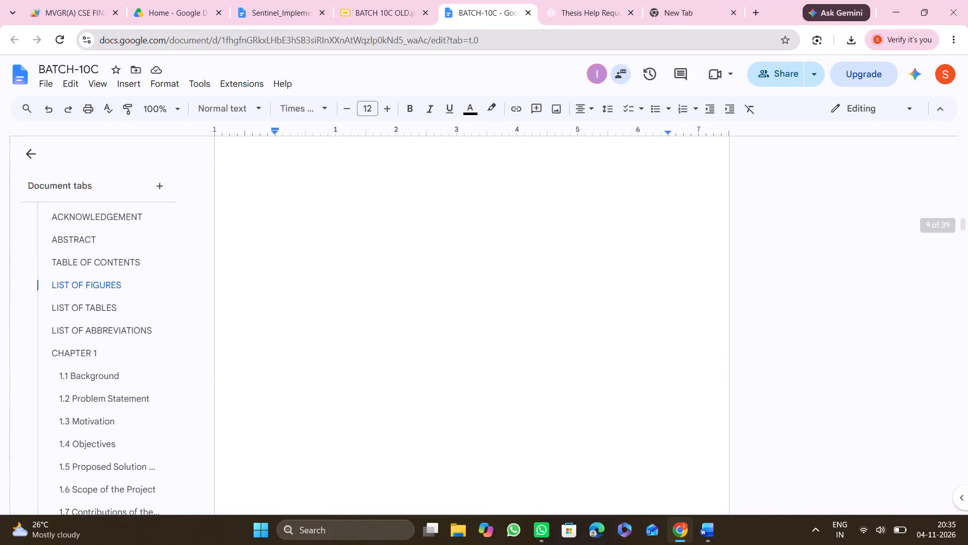
scroll(378, 347, "up", 6)
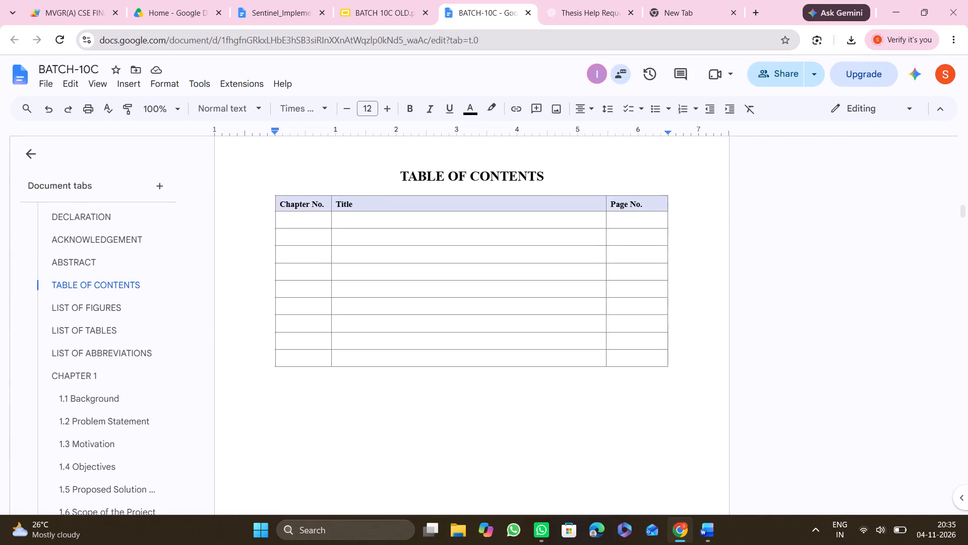
scroll(378, 347, "up", 5)
scroll(378, 347, "down", 1)
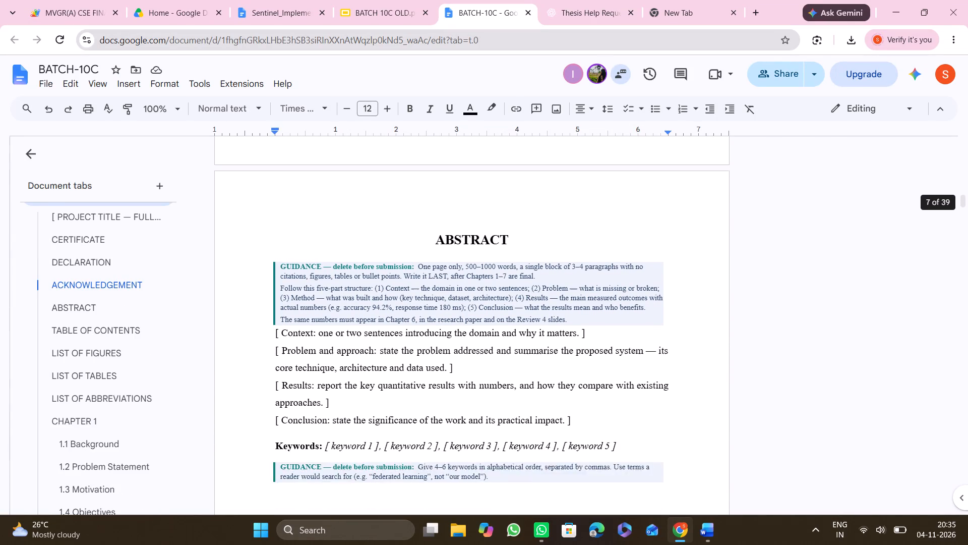
scroll(378, 347, "down", 1)
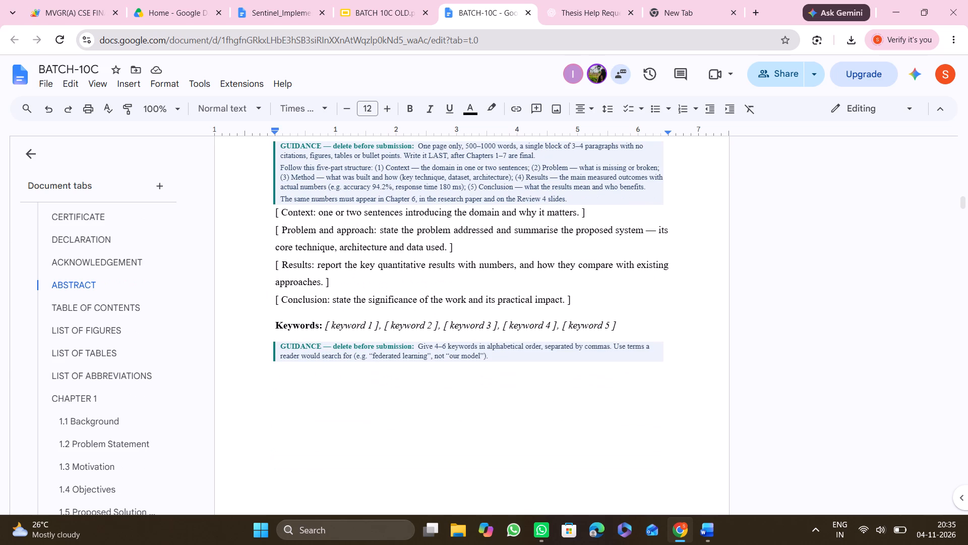
scroll(378, 347, "up", 5)
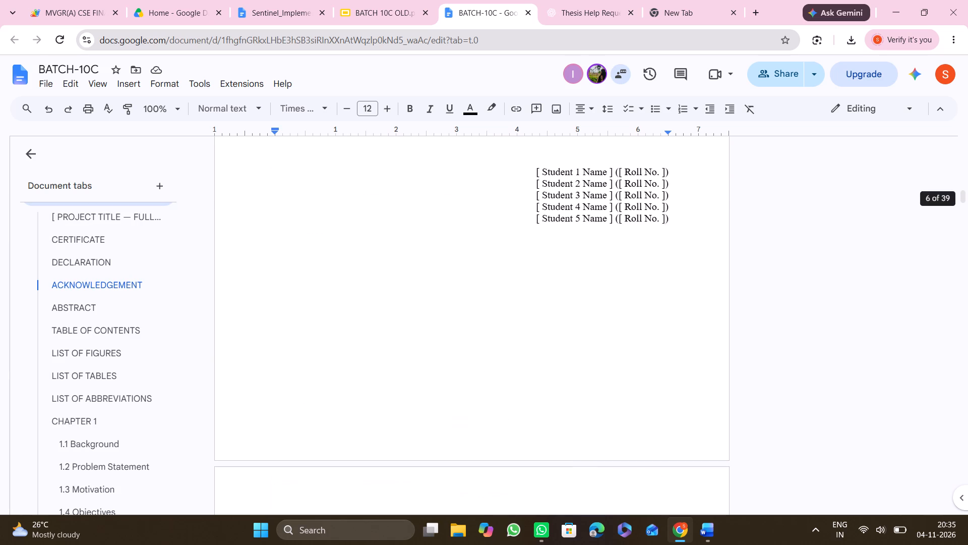
scroll(378, 347, "up", 5)
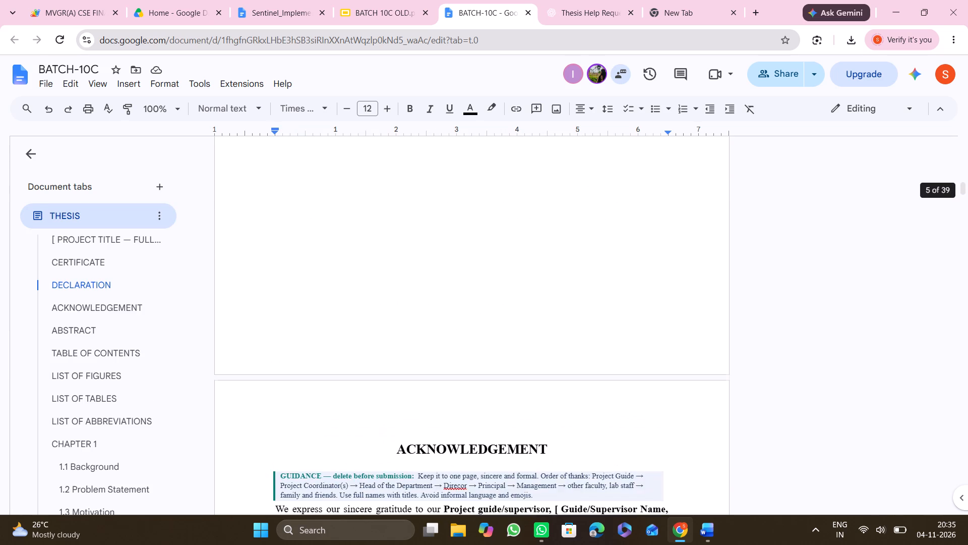
scroll(378, 347, "up", 5)
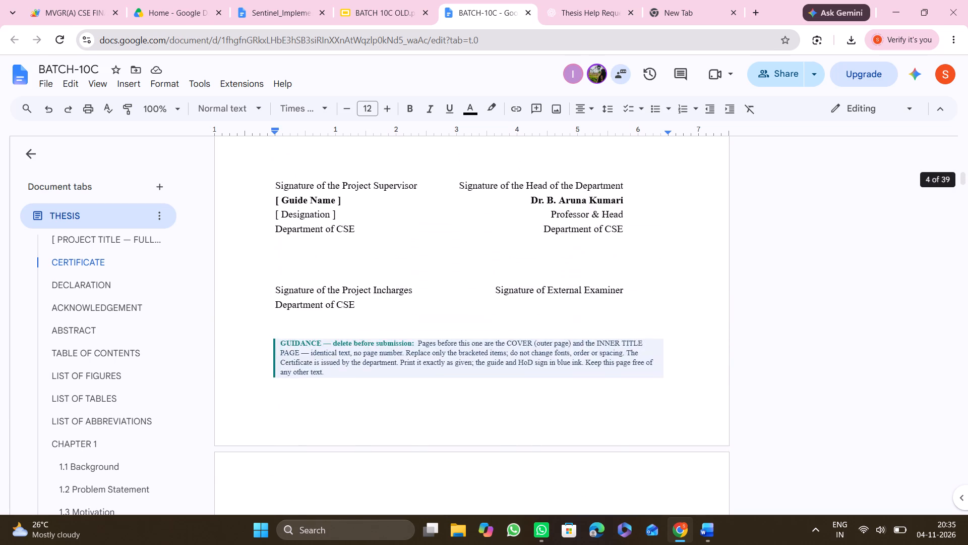
scroll(378, 347, "up", 5)
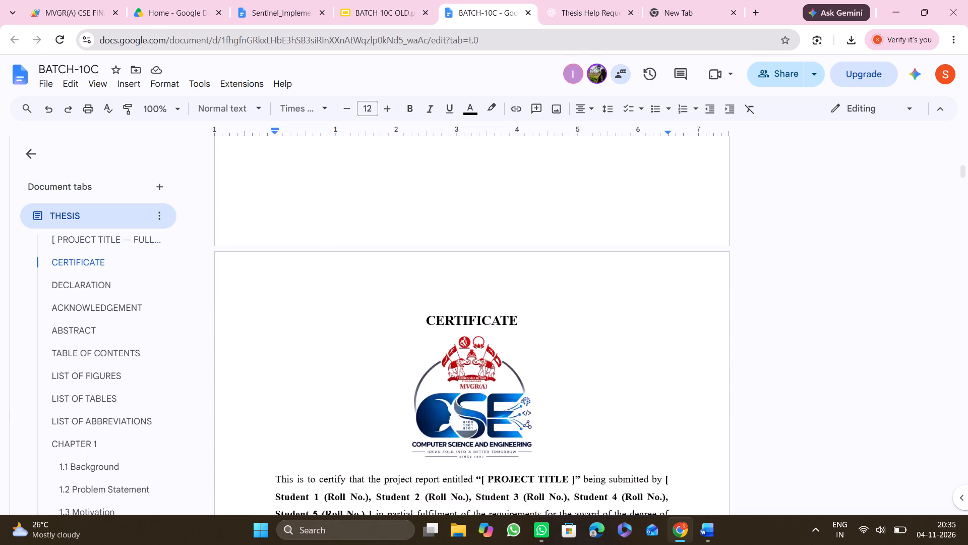
scroll(378, 347, "up", 3)
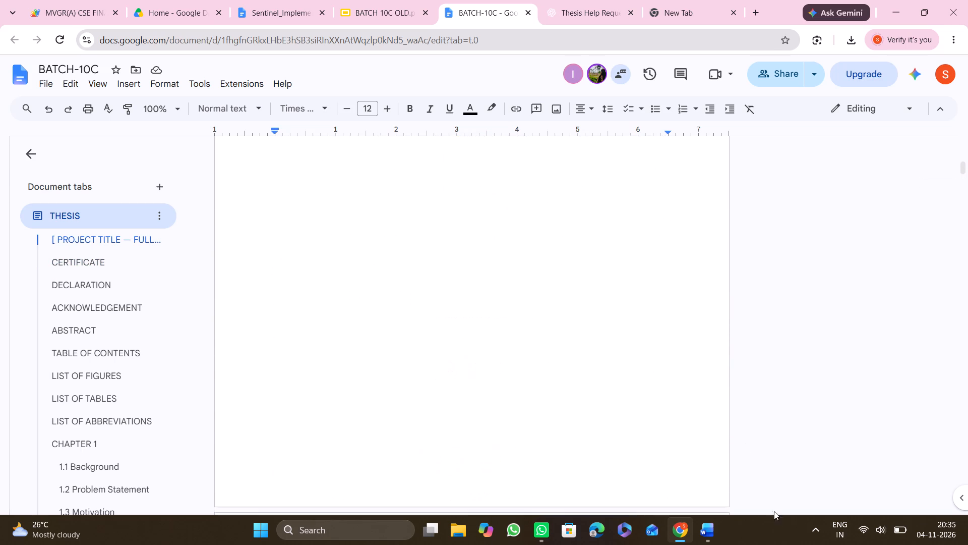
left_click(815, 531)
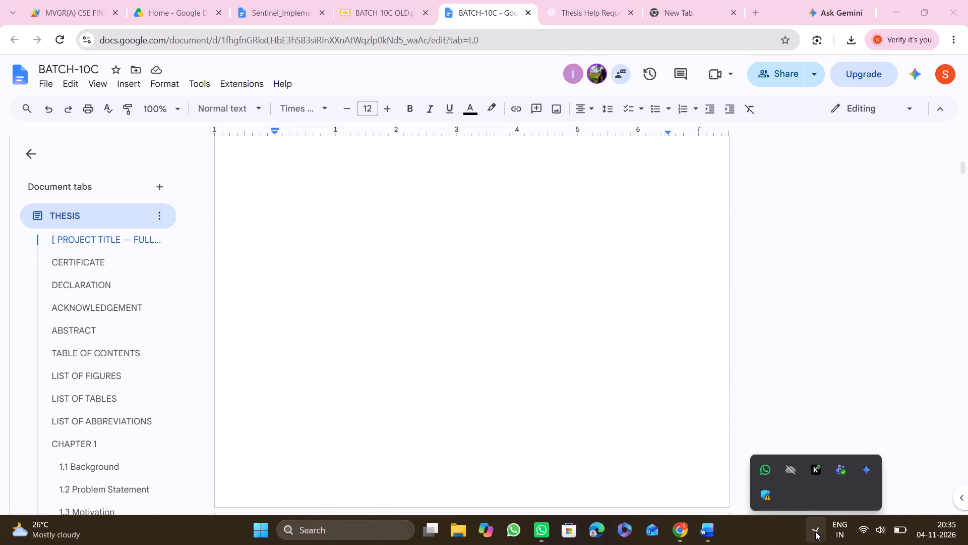
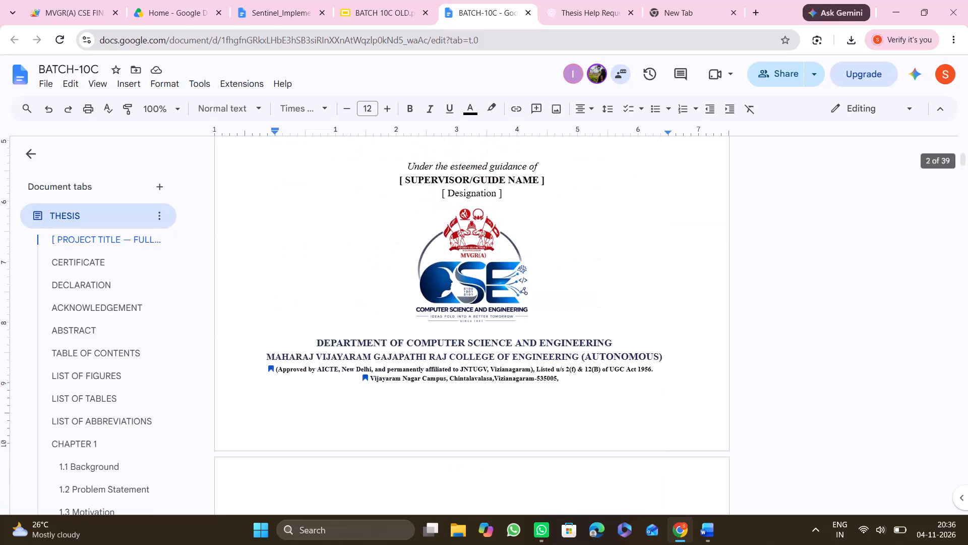
Replace the short form/acronym placeholder under the cover page's project title with ChatGPT's answer "(SENTINEL)".
scroll(535, 288, "up", 5)
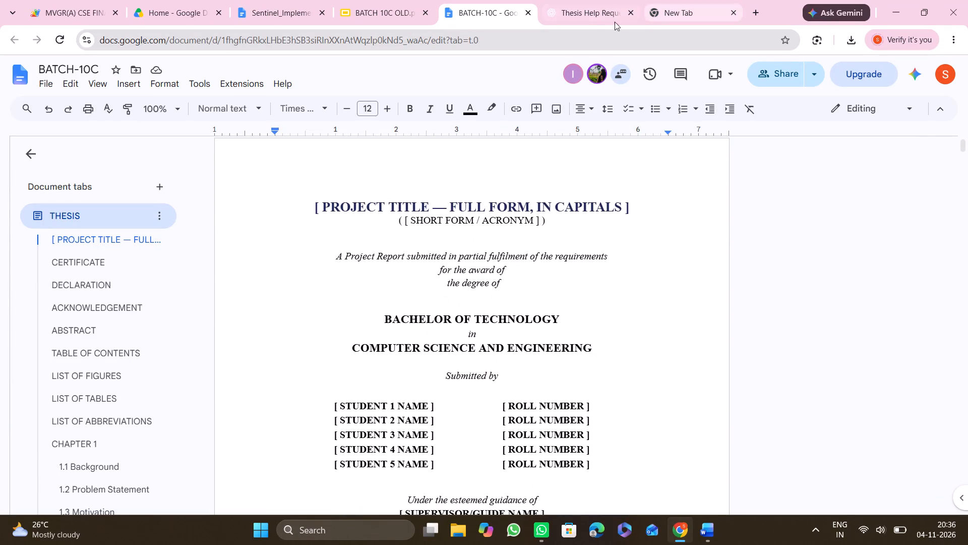
left_click(602, 5)
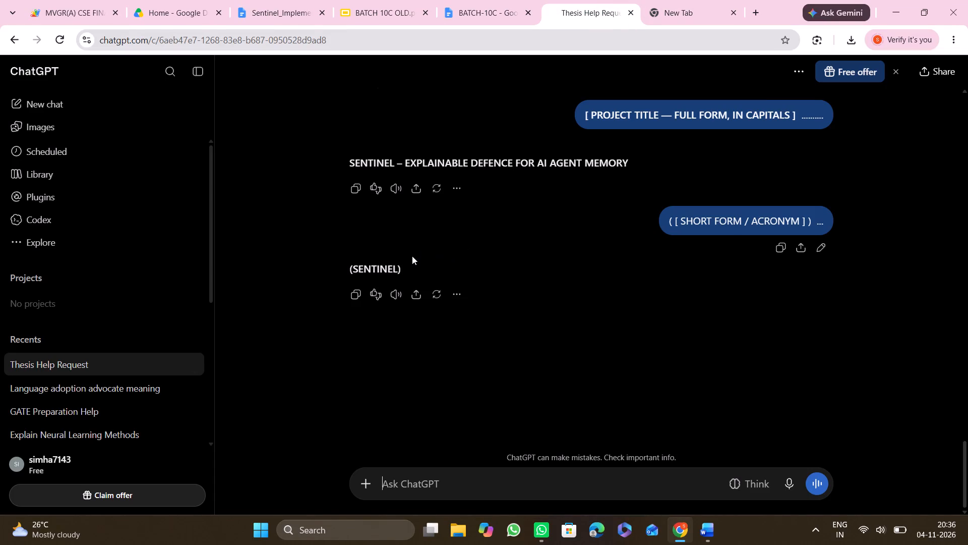
left_click_drag(402, 269, 335, 275)
key("ctrl+c")
double_click(335, 275)
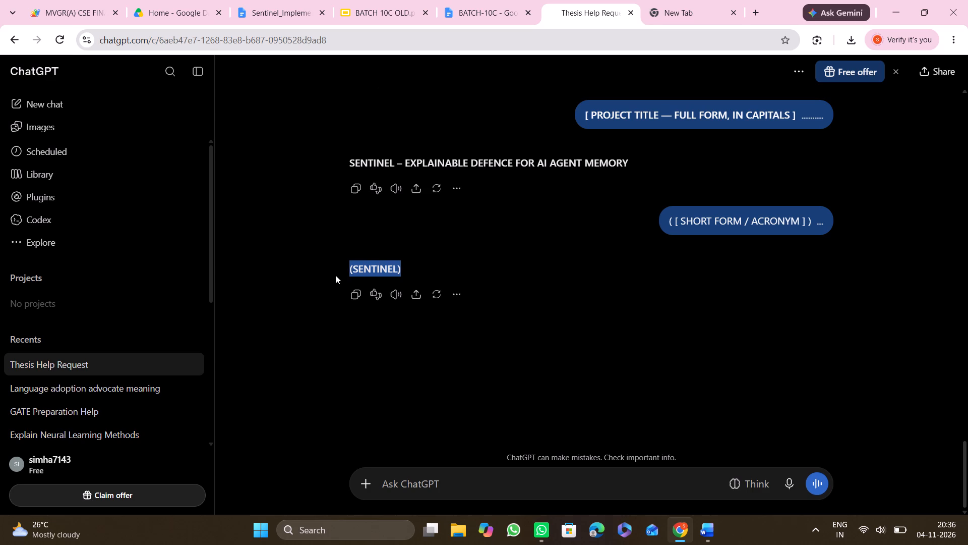
left_click(498, 6)
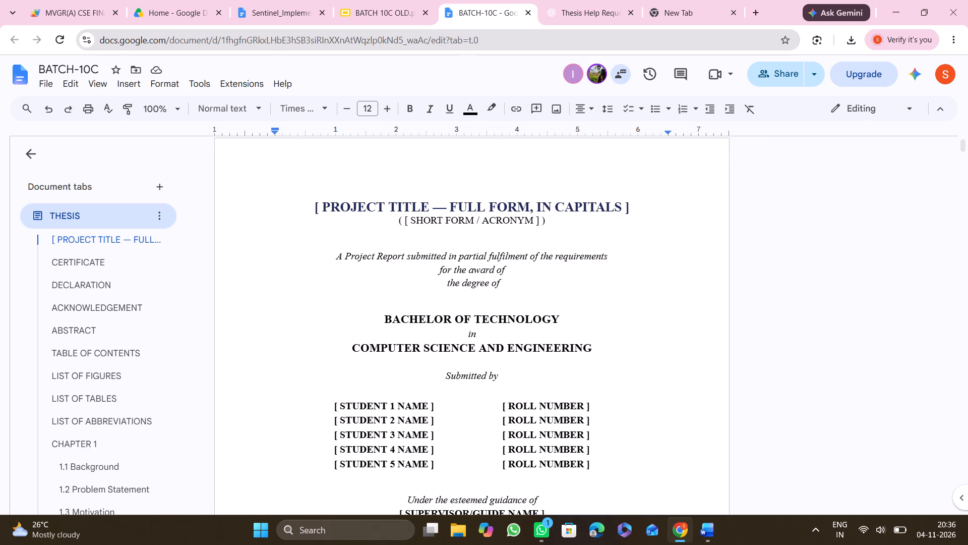
left_click_drag(398, 222, 545, 211)
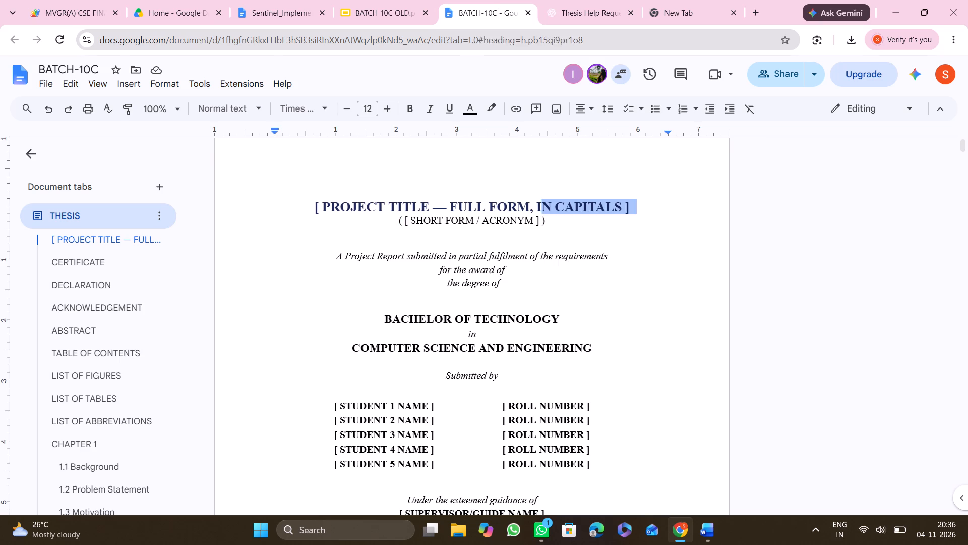
left_click_drag(545, 211, 546, 219)
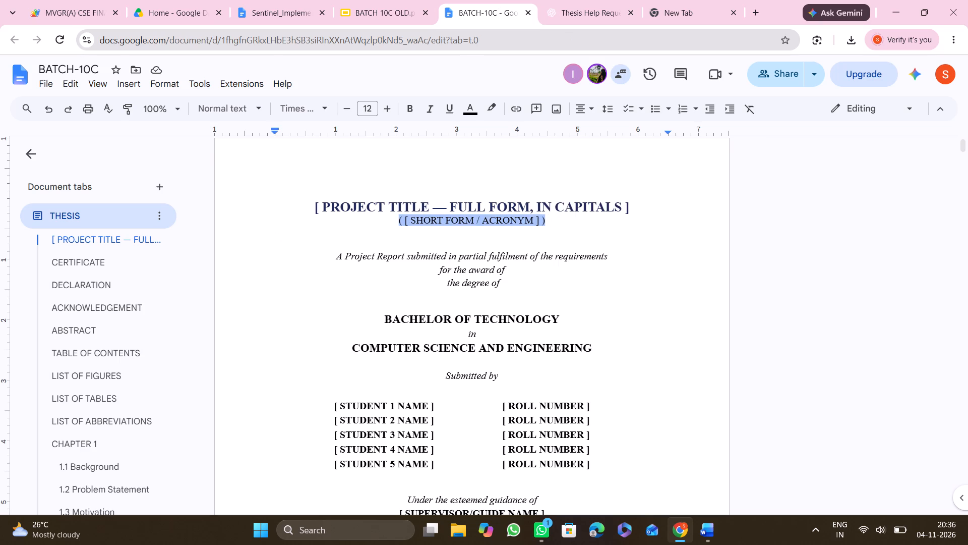
left_click_drag(546, 219, 541, 293)
key("ctrl+v")
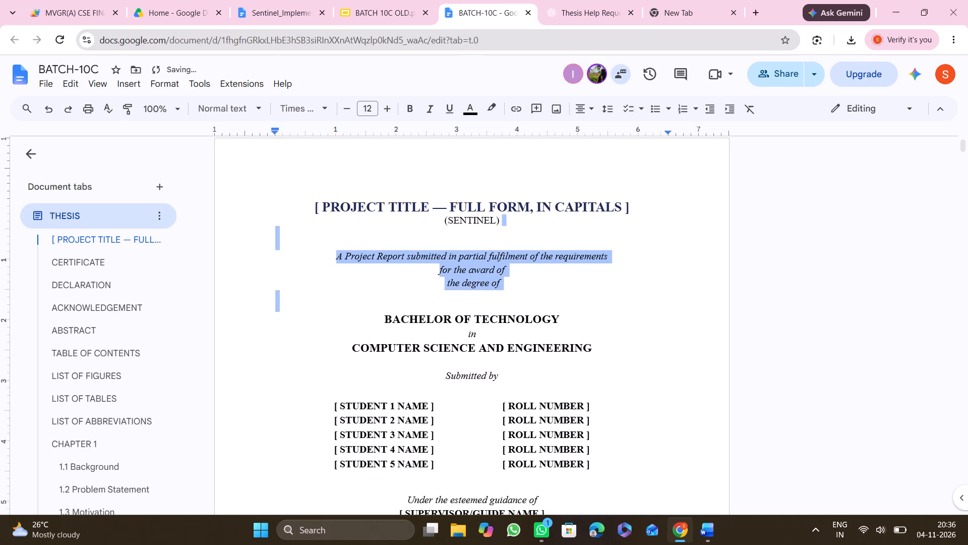
left_click_drag(541, 293, 657, 300)
left_click(657, 300)
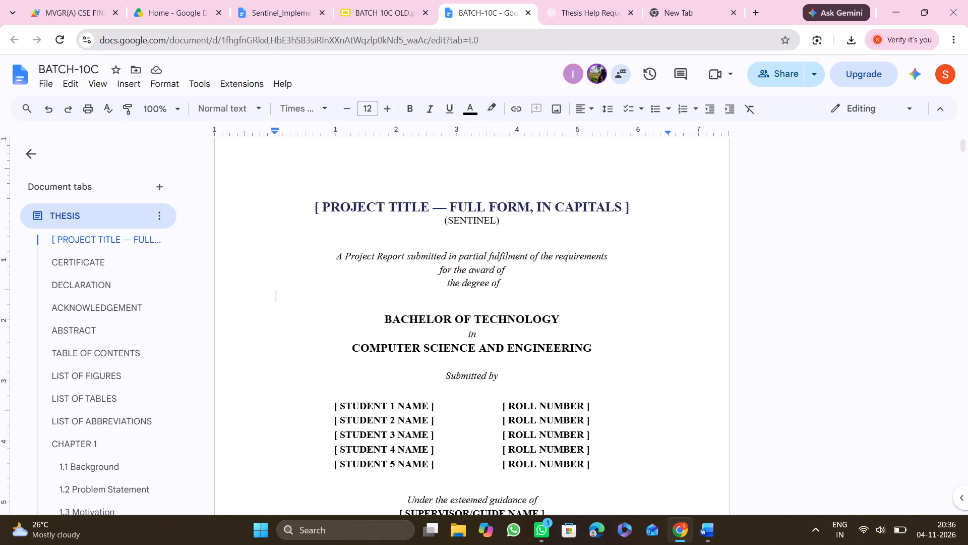
scroll(423, 304, "down", 1)
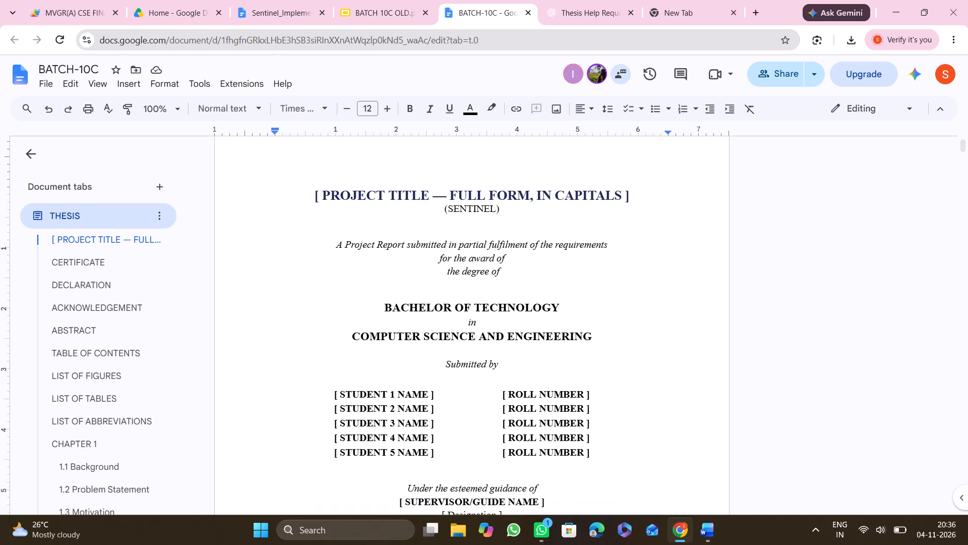
scroll(423, 304, "down", 1)
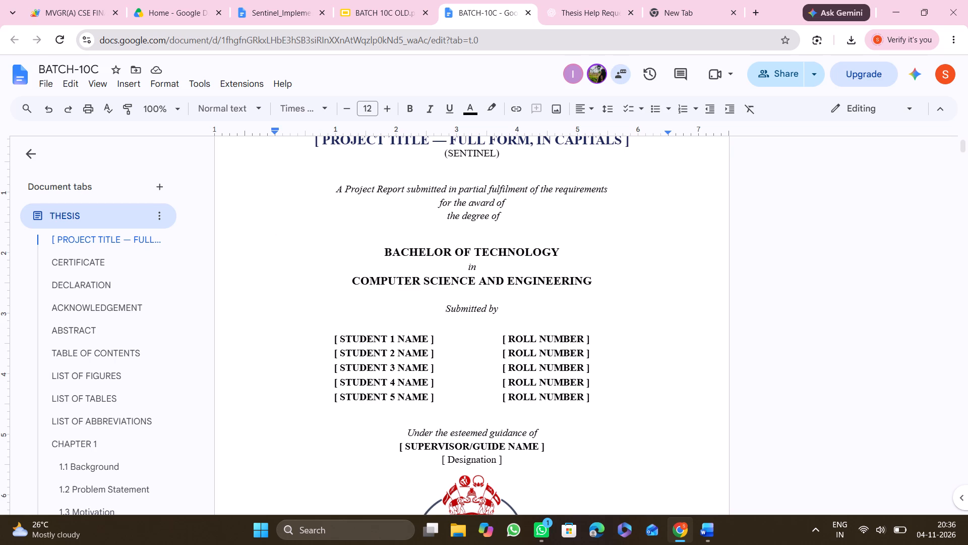
left_click_drag(336, 338, 363, 359)
left_click_drag(363, 359, 336, 351)
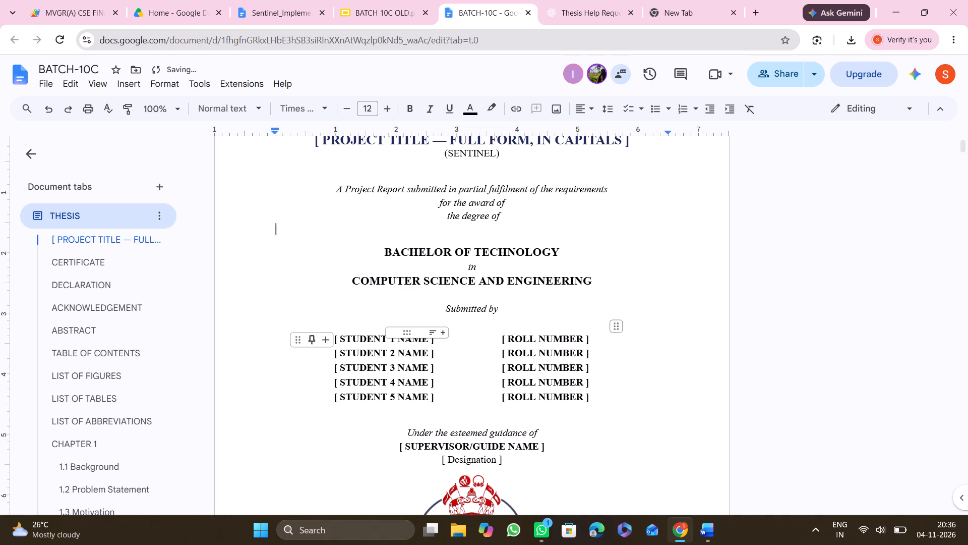
left_click(340, 341)
left_click(334, 341)
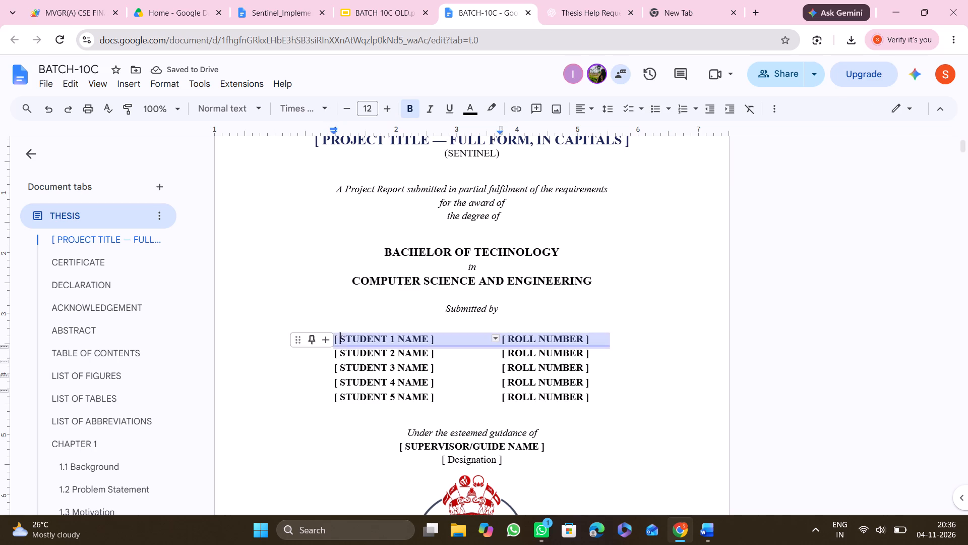
left_click(334, 341)
left_click_drag(334, 341, 339, 342)
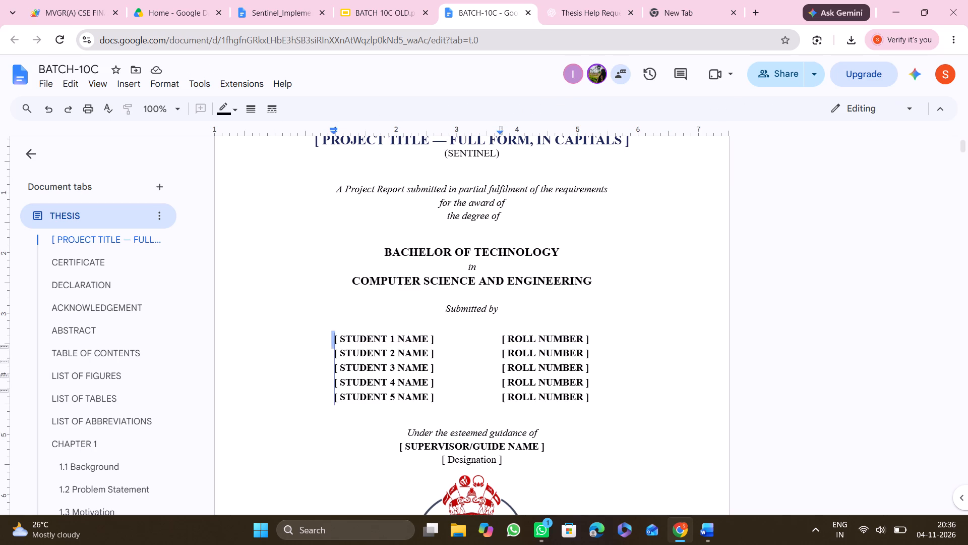
left_click_drag(339, 342, 334, 353)
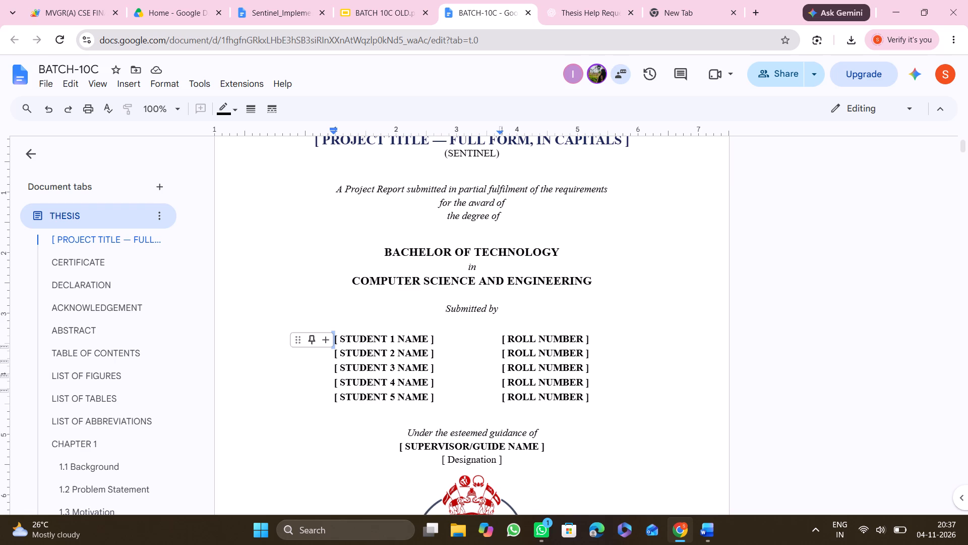
left_click(336, 339)
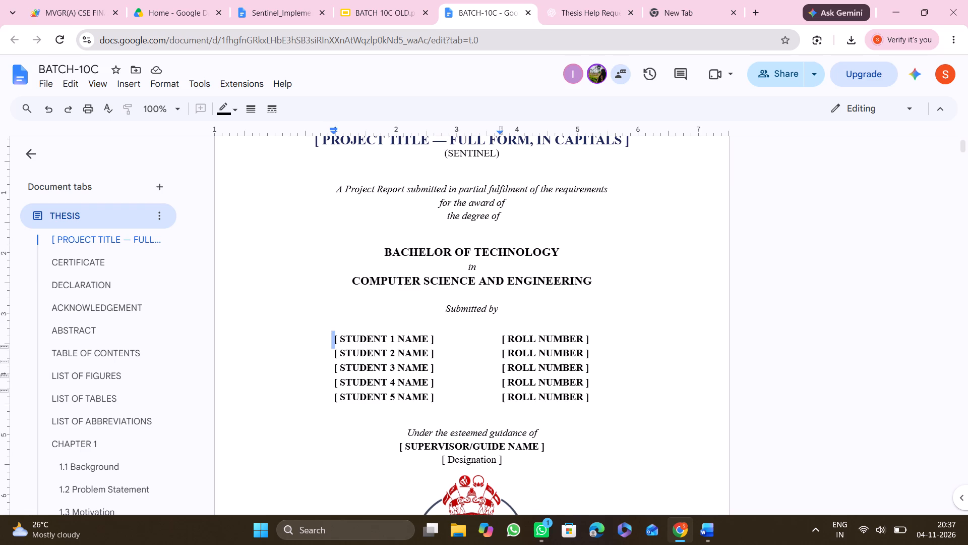
left_click(336, 339)
left_click_drag(336, 339, 337, 345)
left_click_drag(337, 345, 336, 345)
left_click_drag(337, 345, 333, 345)
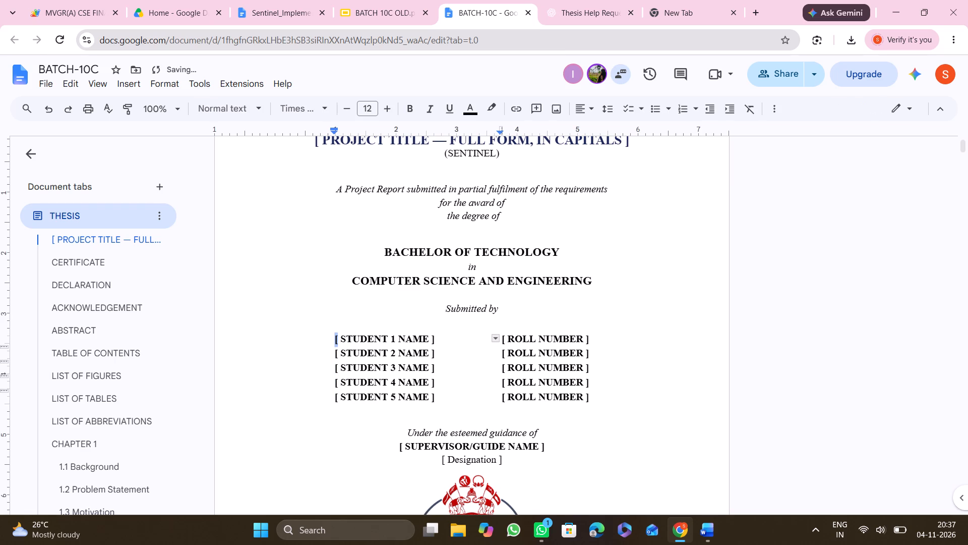
left_click_drag(333, 345, 383, 398)
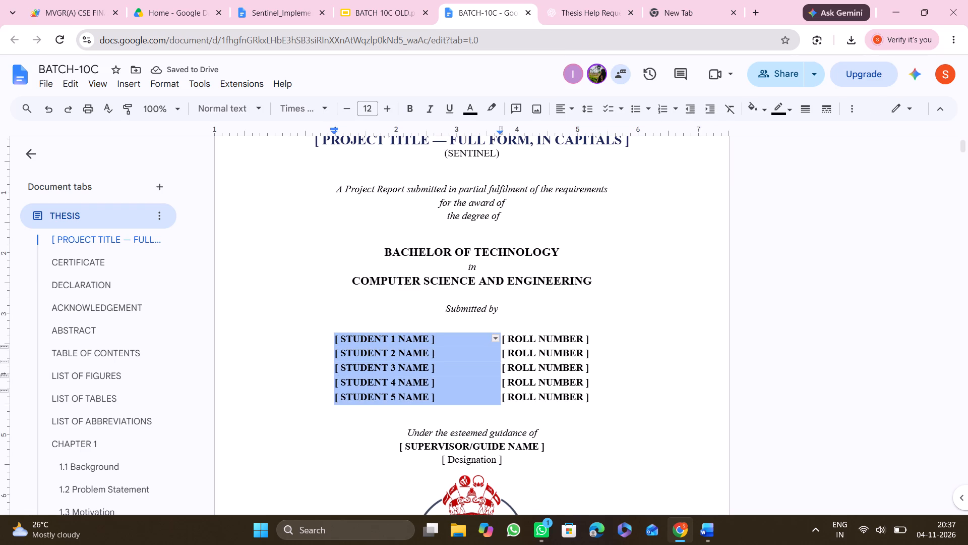
left_click_drag(383, 398, 384, 398)
key("ctrl+c")
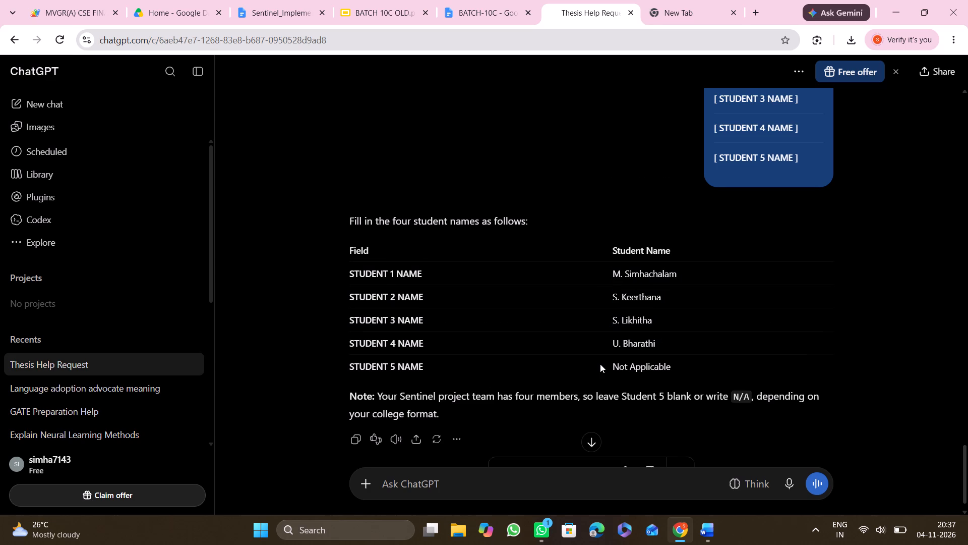
scroll(600, 364, "down", 1)
Switch back to the BATCH-10C document and compare the cover page with the inner title page, continuing to the start of the certificate.
left_click(496, 0)
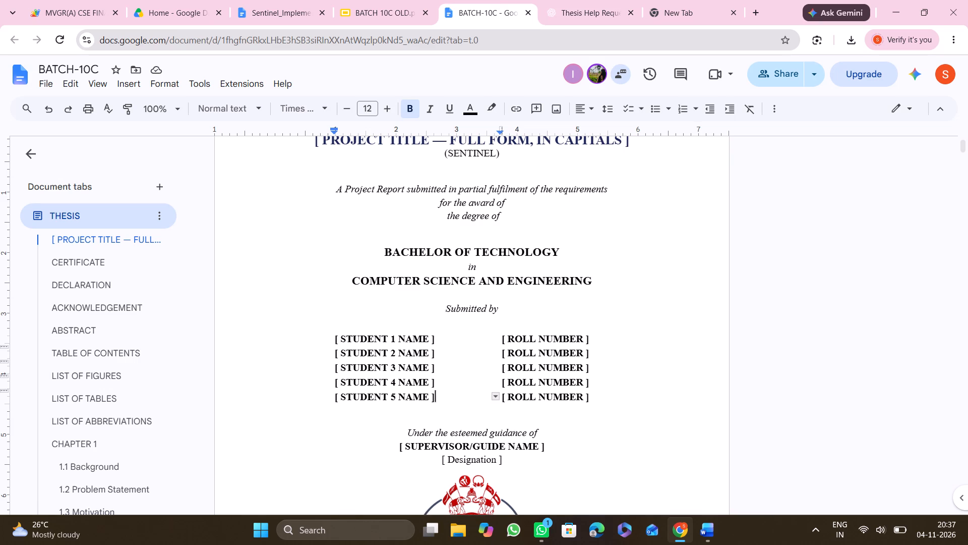
scroll(567, 237, "down", 1)
scroll(460, 347, "down", 1)
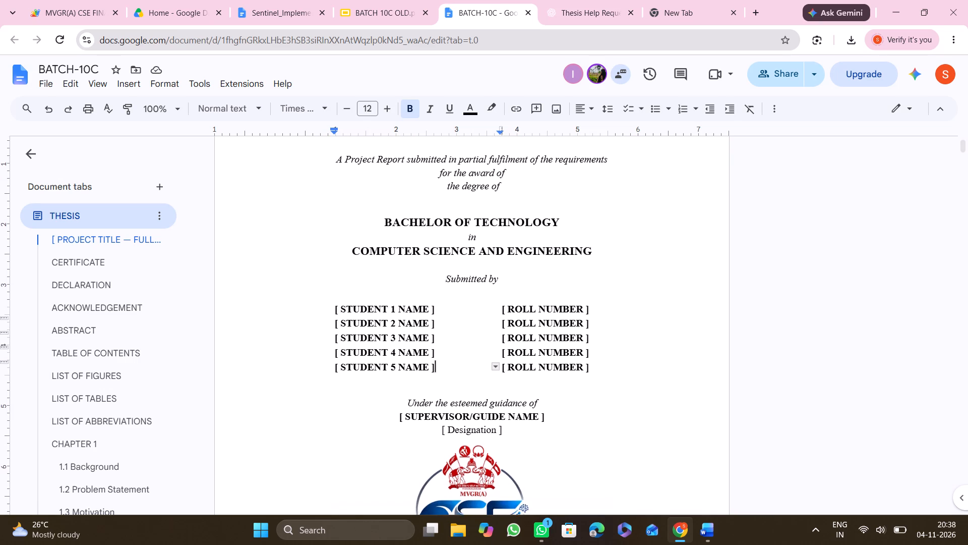
scroll(460, 347, "down", 1)
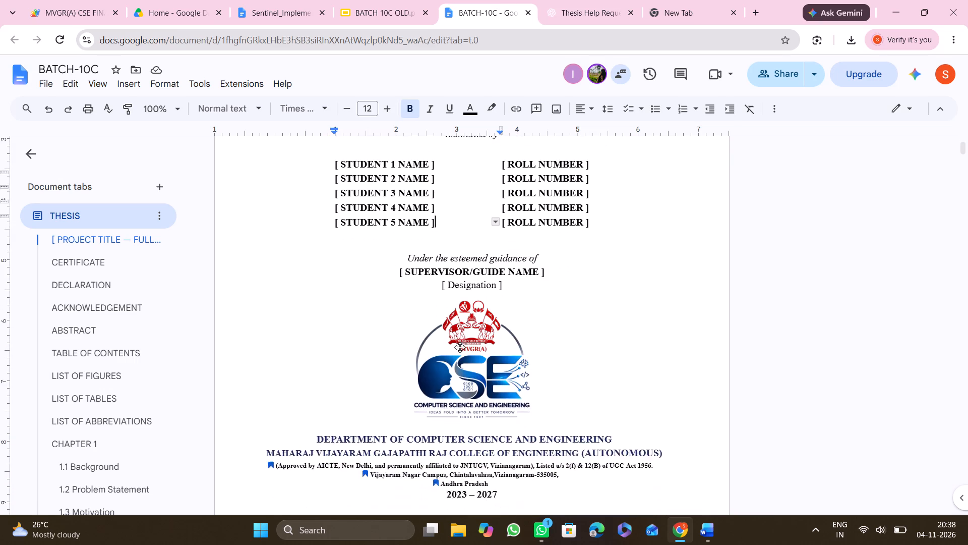
scroll(460, 347, "down", 1)
scroll(488, 281, "down", 1)
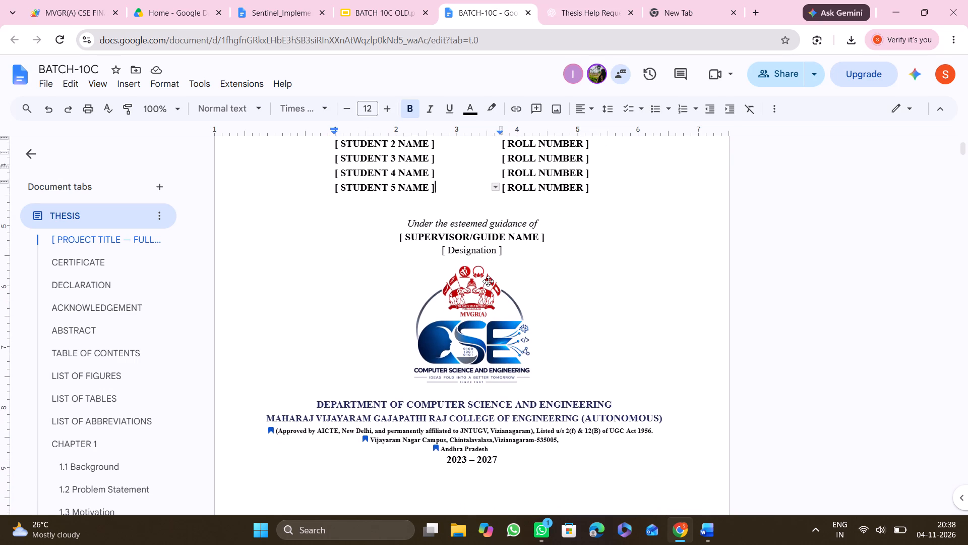
scroll(455, 265, "down", 2)
scroll(455, 265, "up", 1)
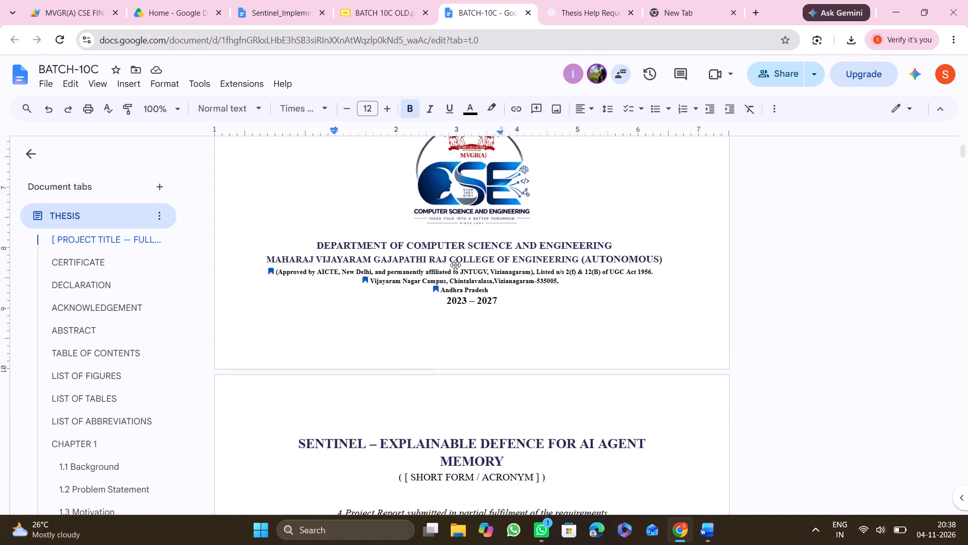
scroll(455, 265, "up", 1)
scroll(455, 265, "down", 3)
scroll(437, 323, "down", 1)
scroll(437, 323, "up", 2)
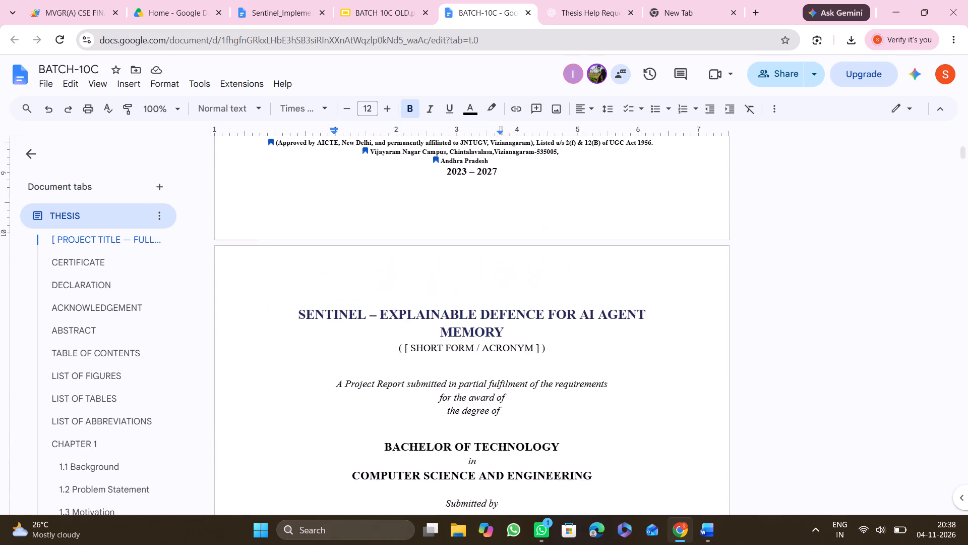
scroll(437, 323, "up", 4)
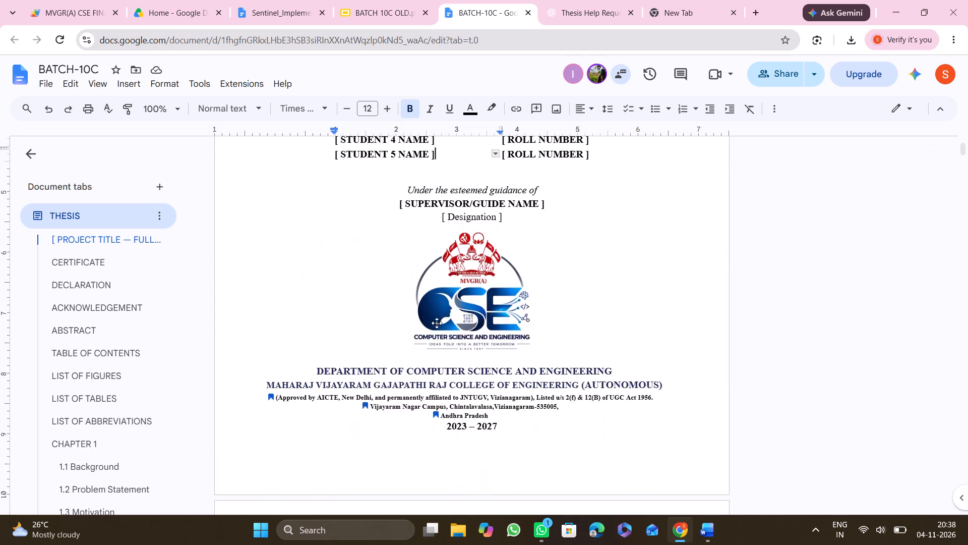
scroll(437, 323, "up", 3)
scroll(437, 323, "down", 1)
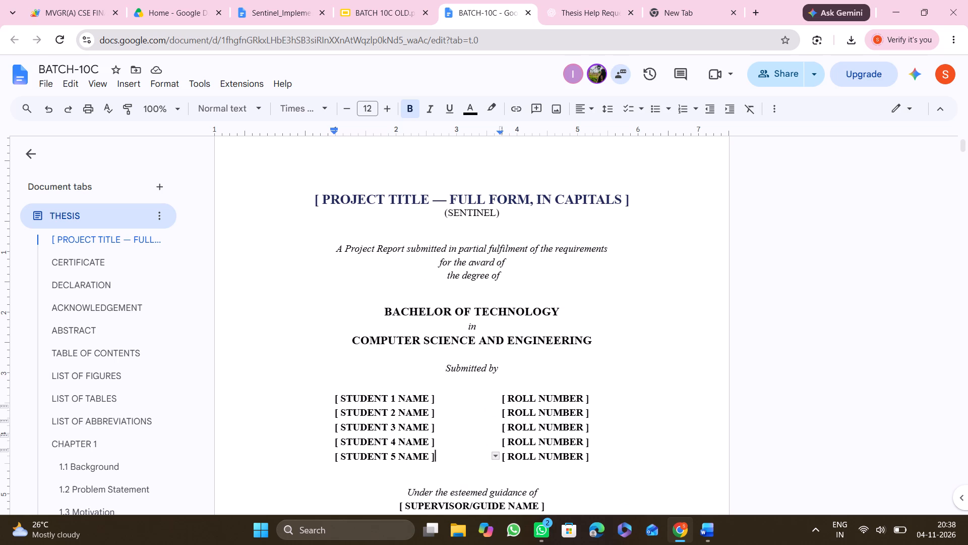
scroll(437, 323, "down", 5)
scroll(437, 323, "up", 1)
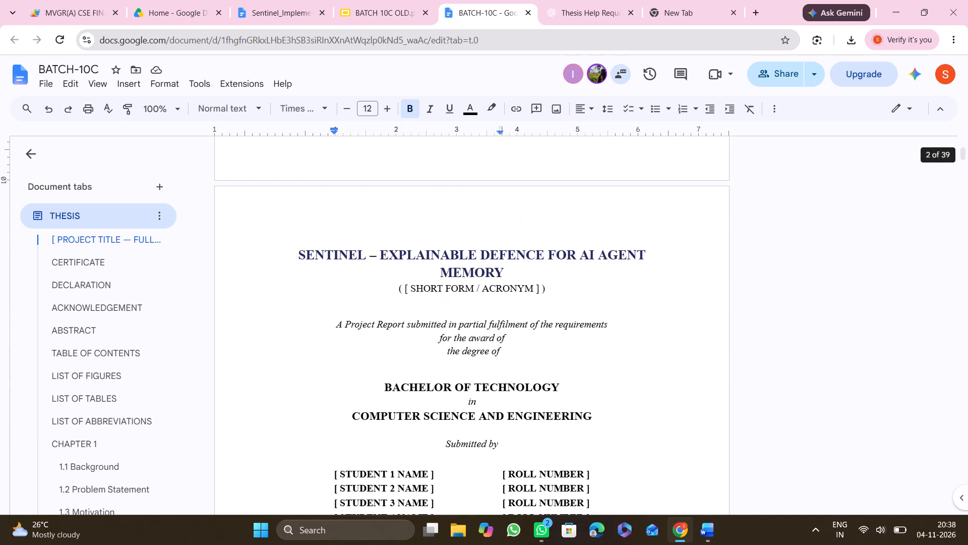
scroll(437, 323, "up", 2)
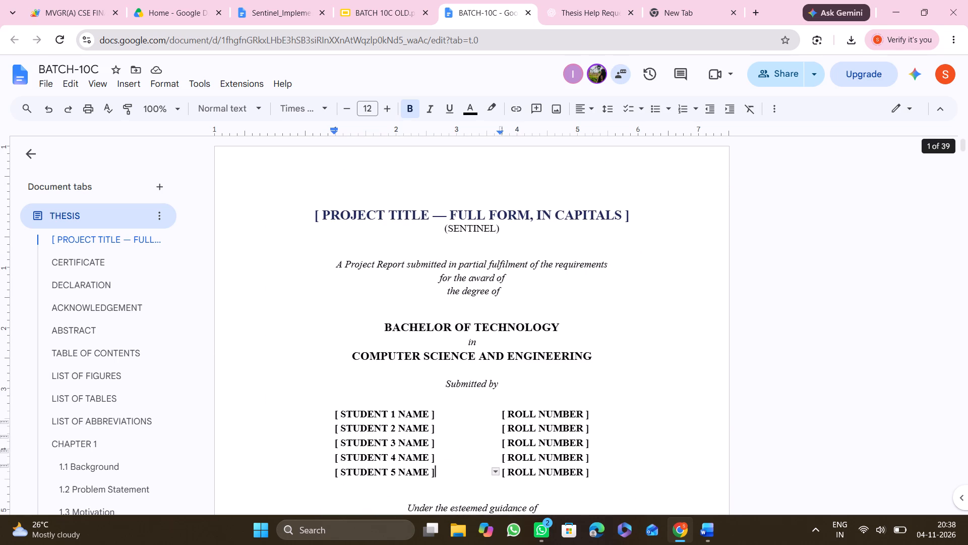
scroll(437, 323, "down", 1)
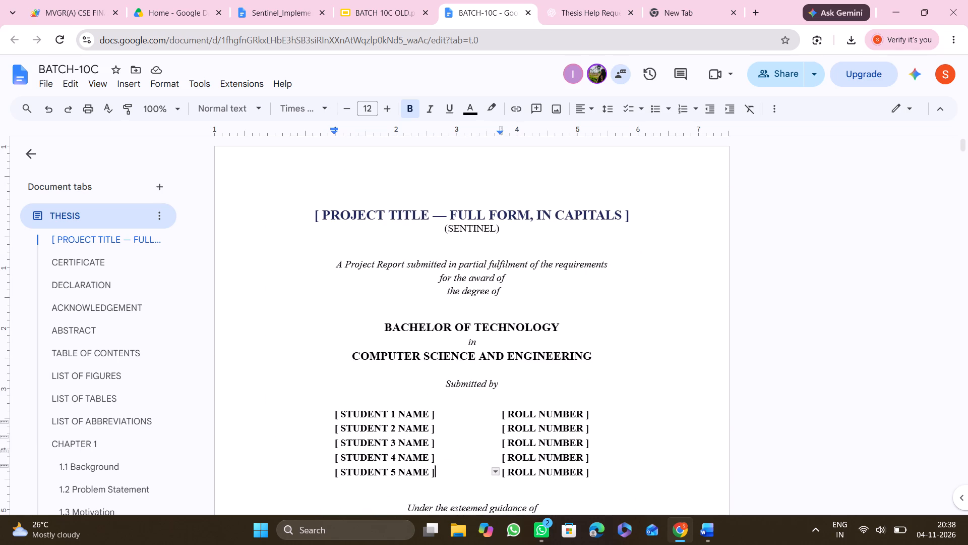
scroll(437, 323, "down", 4)
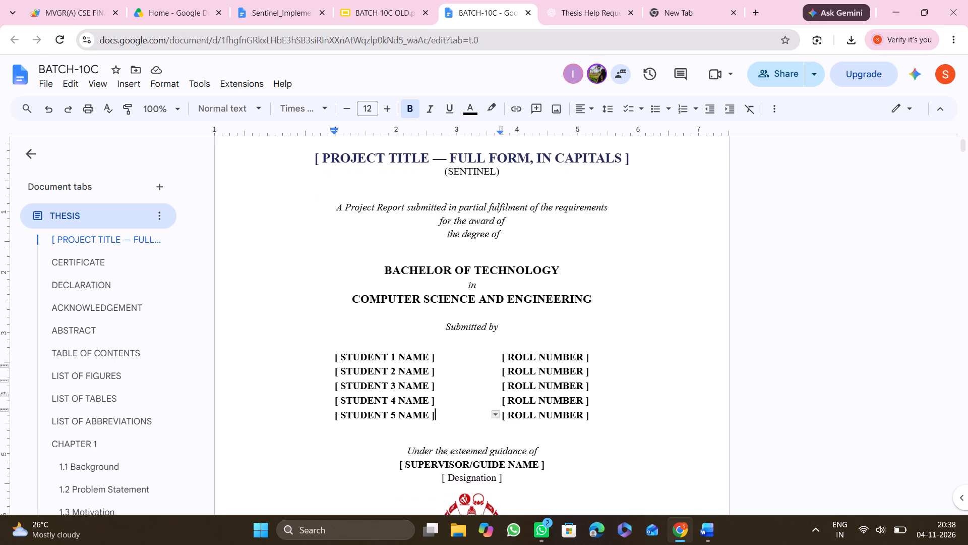
scroll(437, 323, "down", 3)
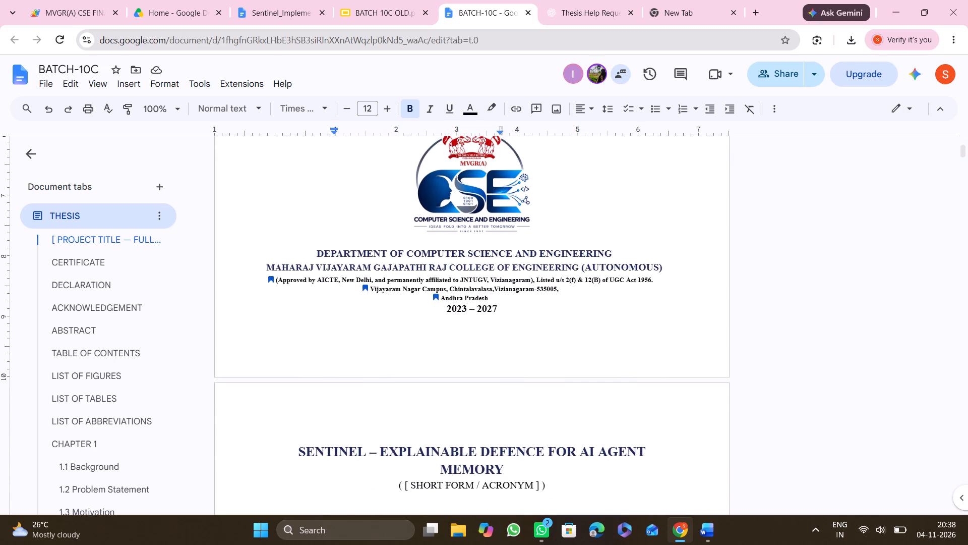
scroll(437, 323, "up", 5)
scroll(407, 228, "down", 1)
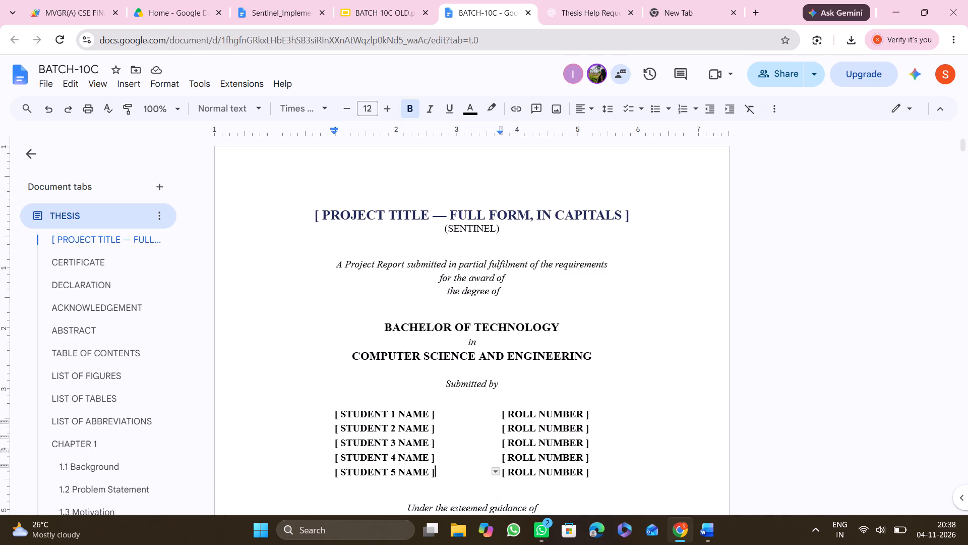
scroll(407, 228, "down", 2)
scroll(407, 228, "up", 2)
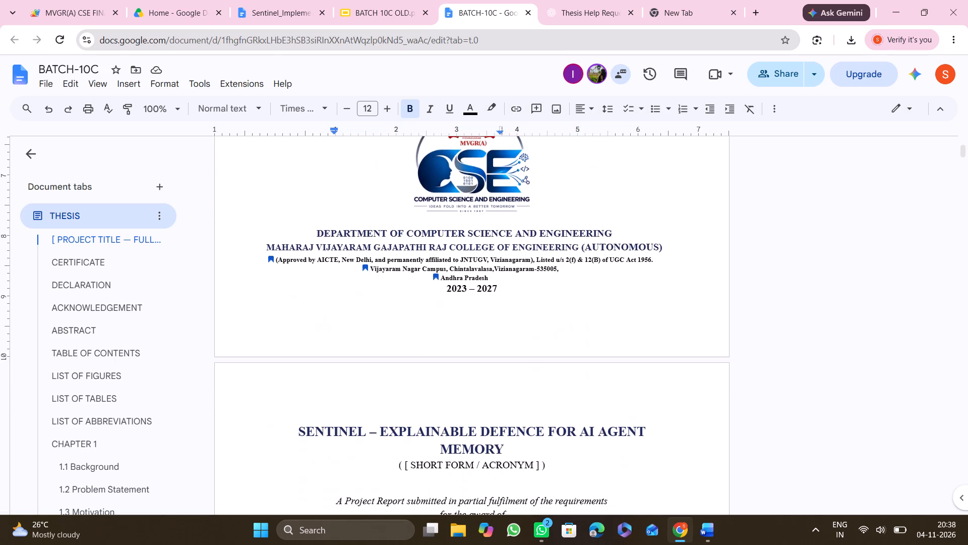
scroll(407, 228, "up", 3)
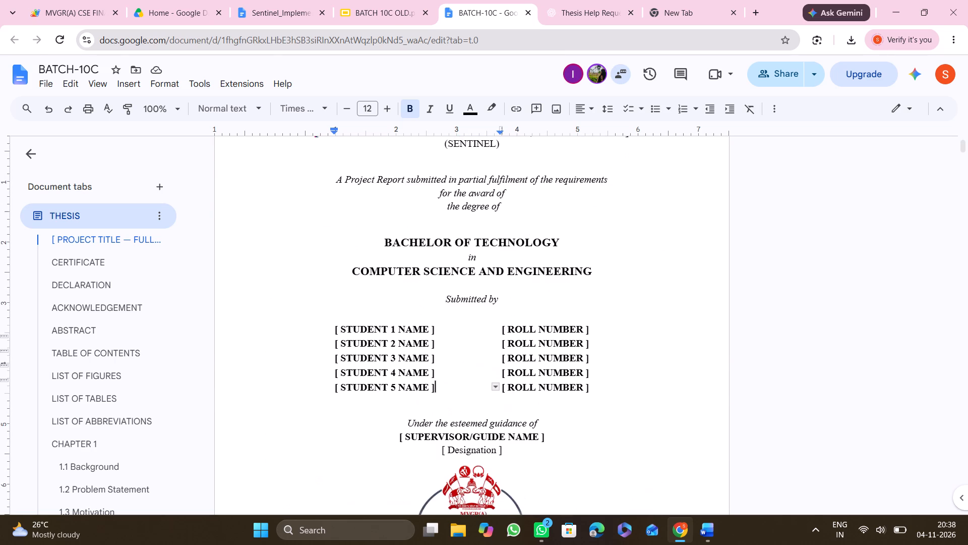
scroll(407, 228, "up", 2)
scroll(407, 228, "down", 4)
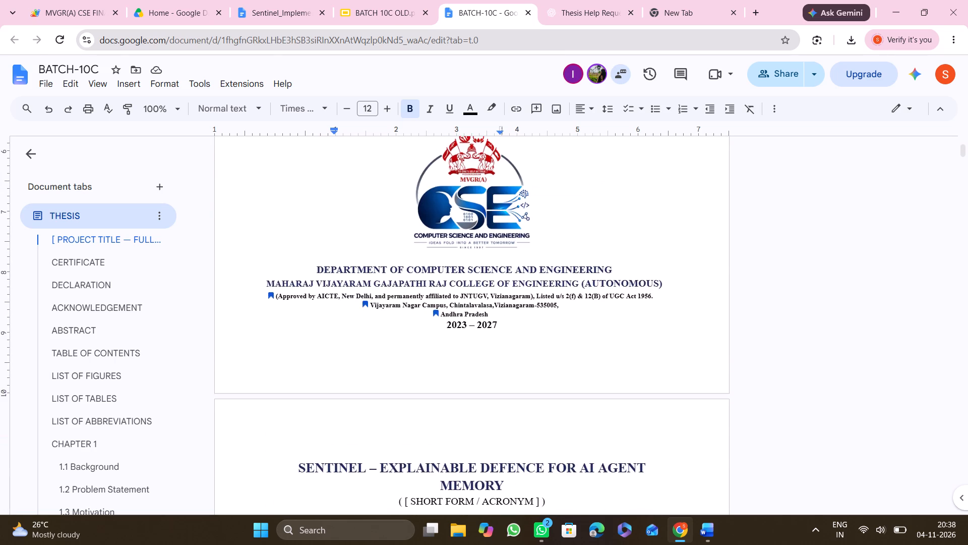
scroll(407, 228, "down", 5)
scroll(407, 228, "up", 2)
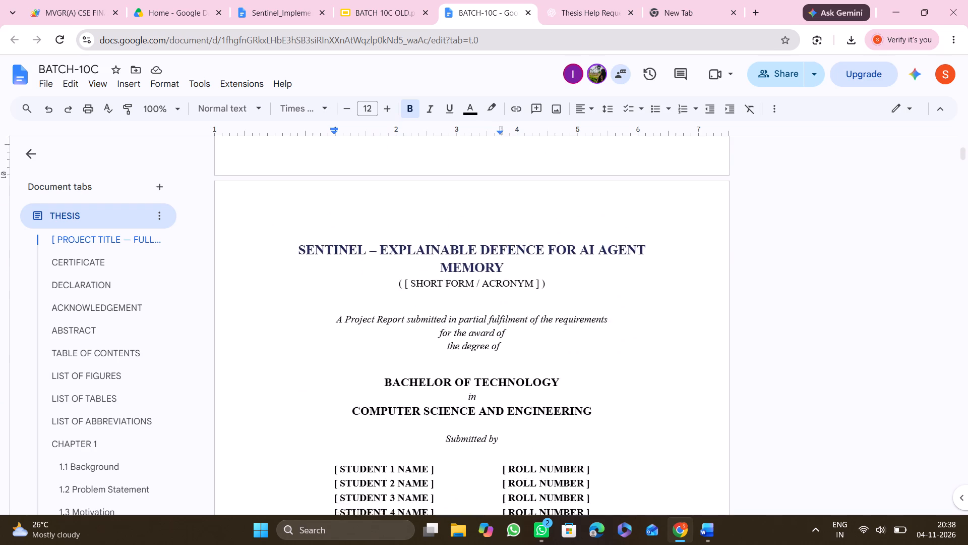
scroll(407, 228, "up", 4)
scroll(407, 228, "down", 1)
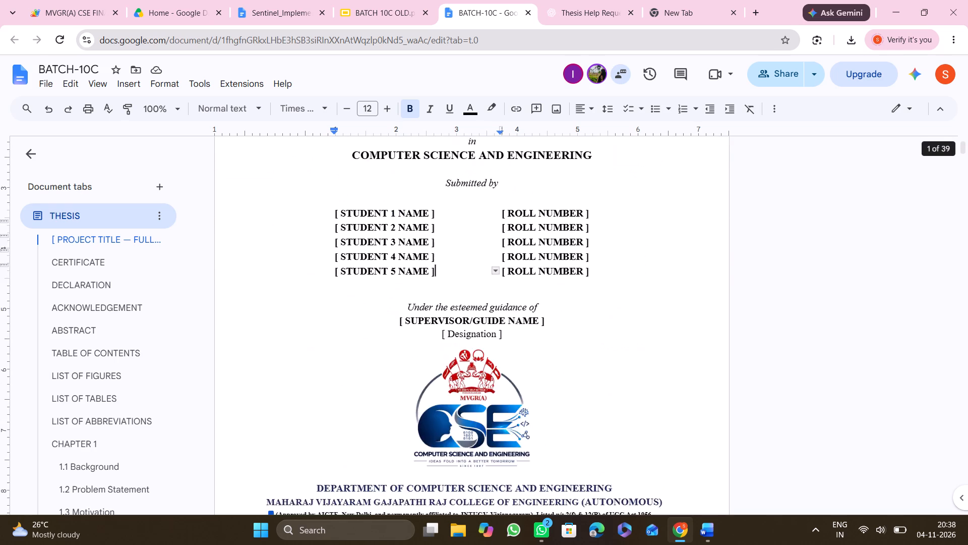
scroll(407, 228, "down", 7)
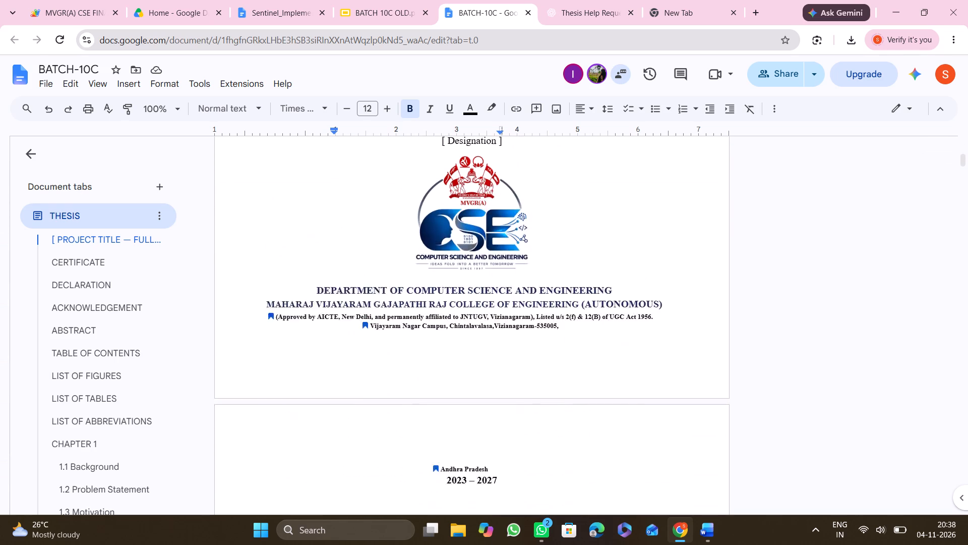
scroll(407, 228, "down", 7)
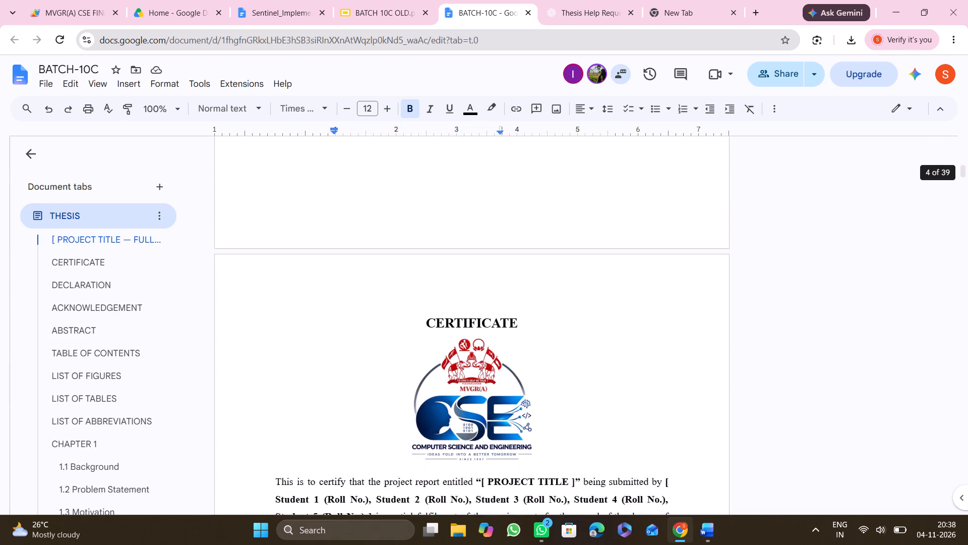
scroll(407, 228, "down", 2)
scroll(407, 228, "up", 4)
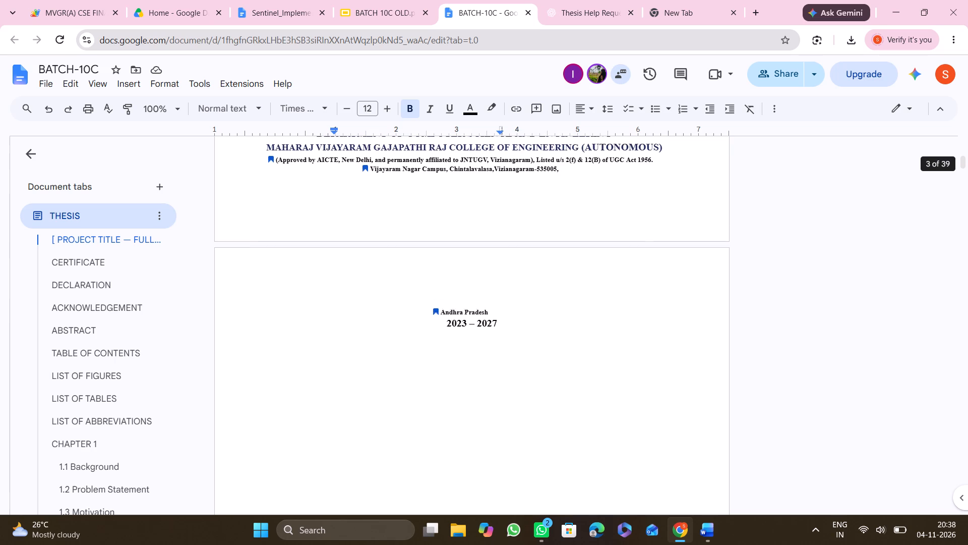
scroll(407, 228, "up", 2)
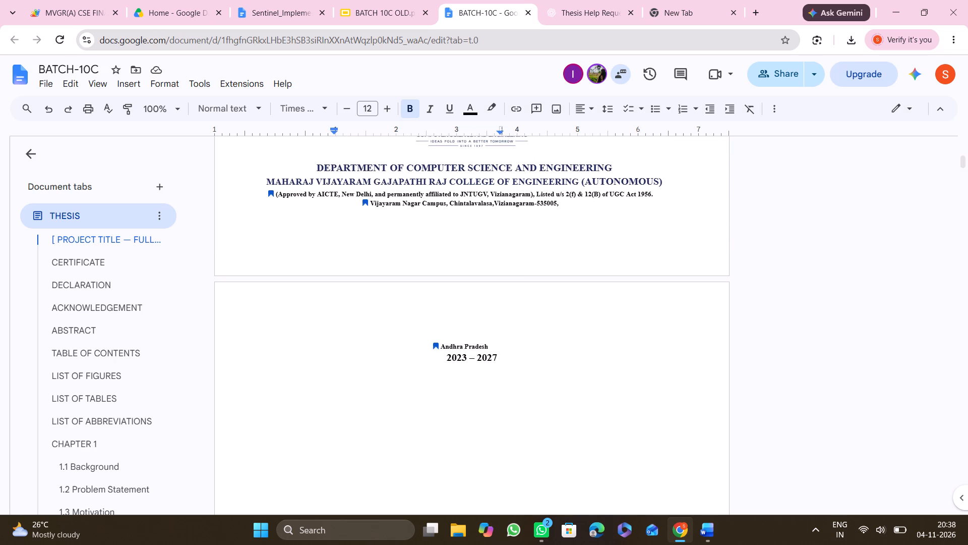
Undo the recent edits on both title pages, including the "(SENTINEL)" acronym and the inner page's Sentinel project title.
key("ctrl+z")
key("ctrl+z")
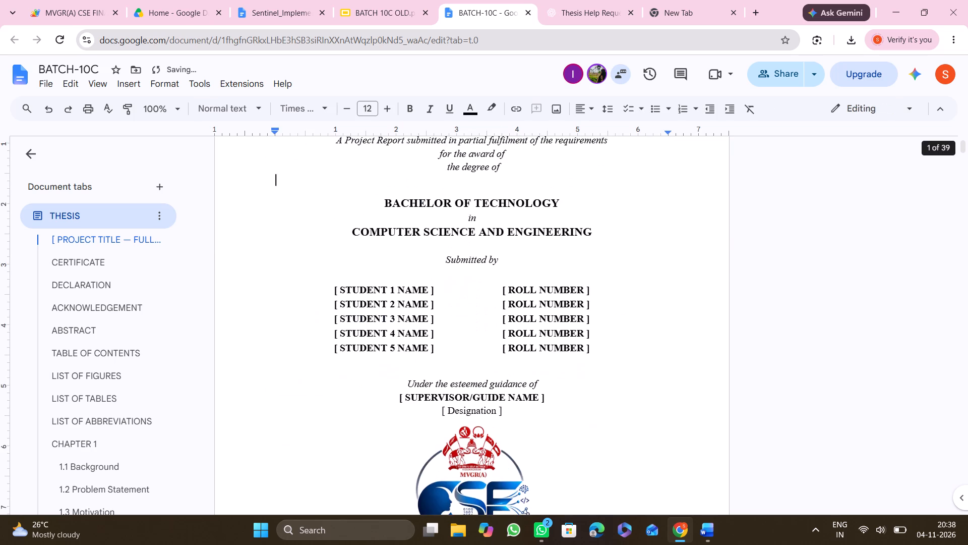
key("ctrl+z")
key("ctrl+z")
key("ctrl+z")
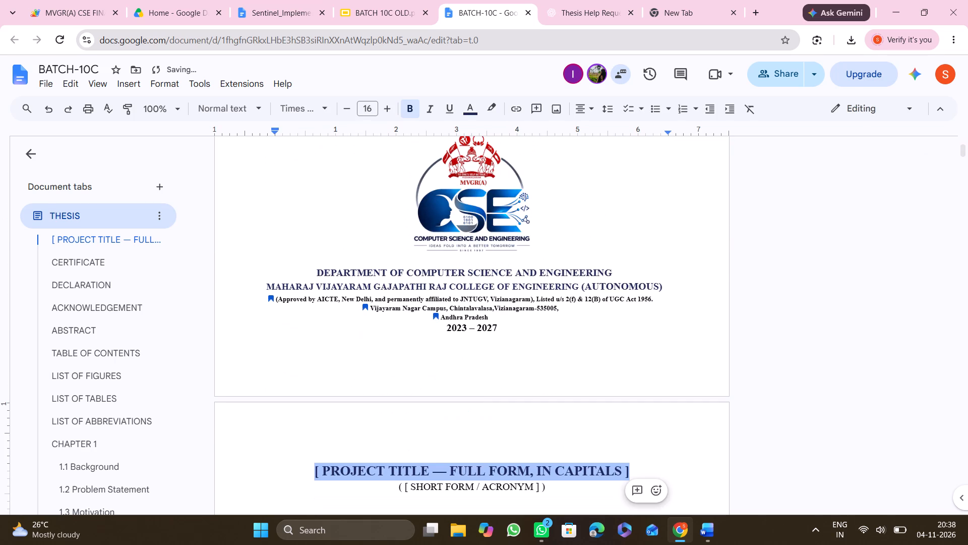
key("ctrl+z")
key("ctrl+z")
key("ctrl+z")
key("ctrl+z")
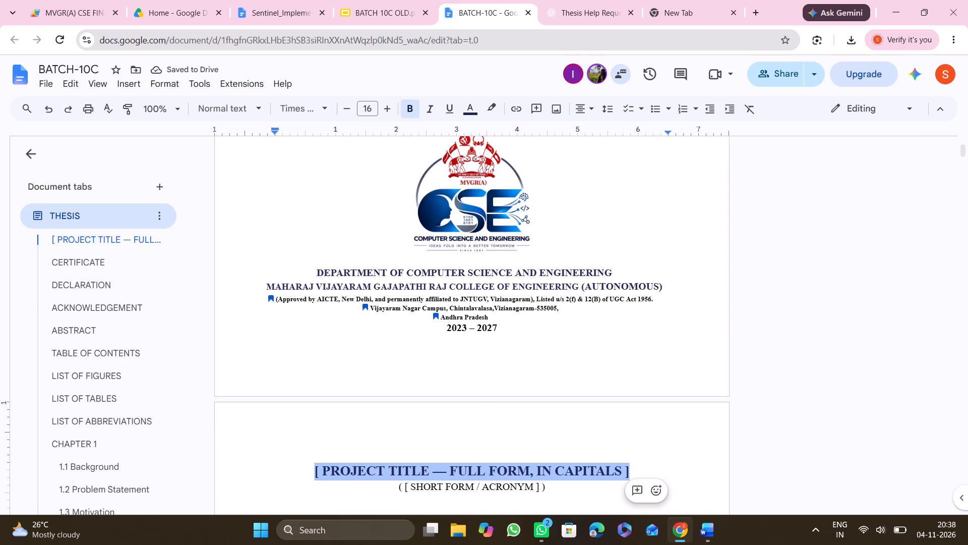
Review the placeholders on the cover, inner title, certificate and declaration pages of the thesis template.
scroll(422, 337, "down", 2)
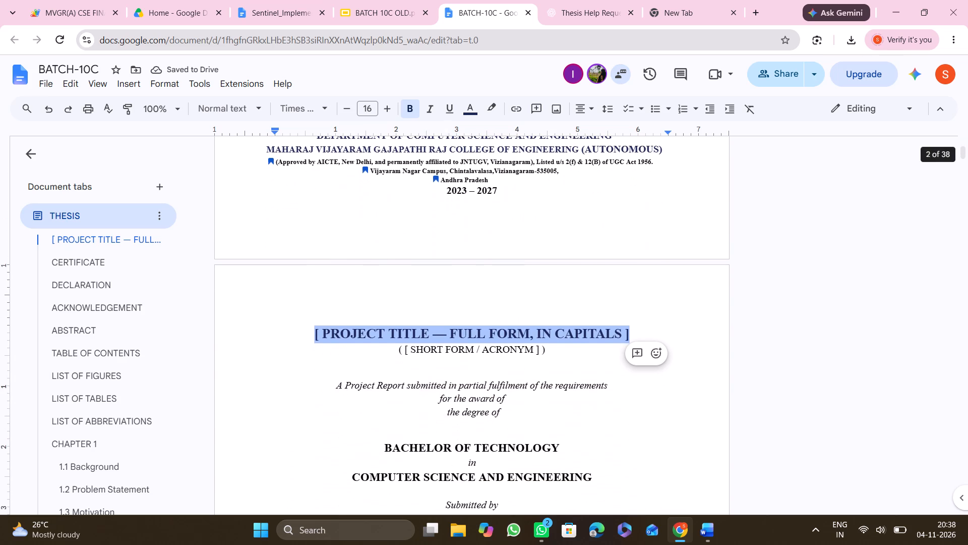
scroll(461, 295, "down", 7)
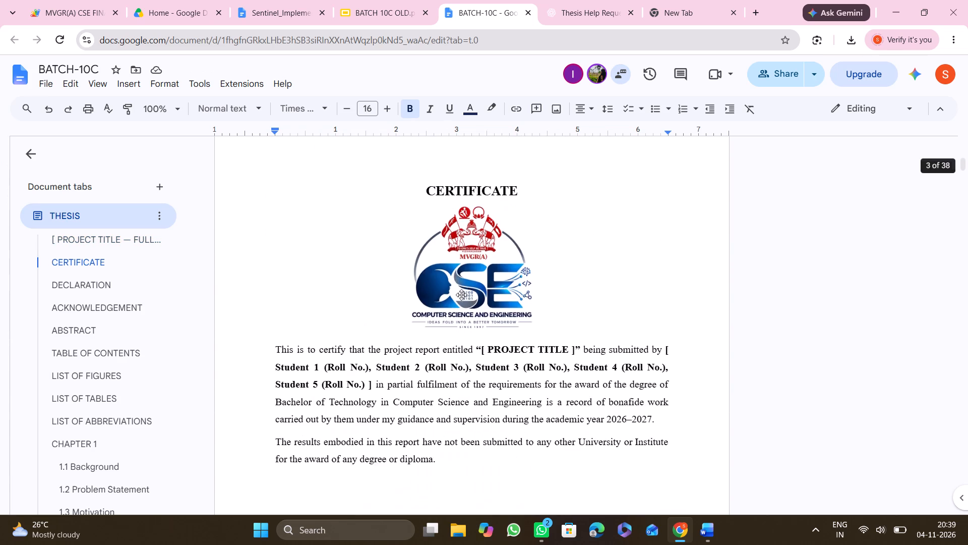
scroll(461, 295, "down", 5)
scroll(461, 295, "up", 4)
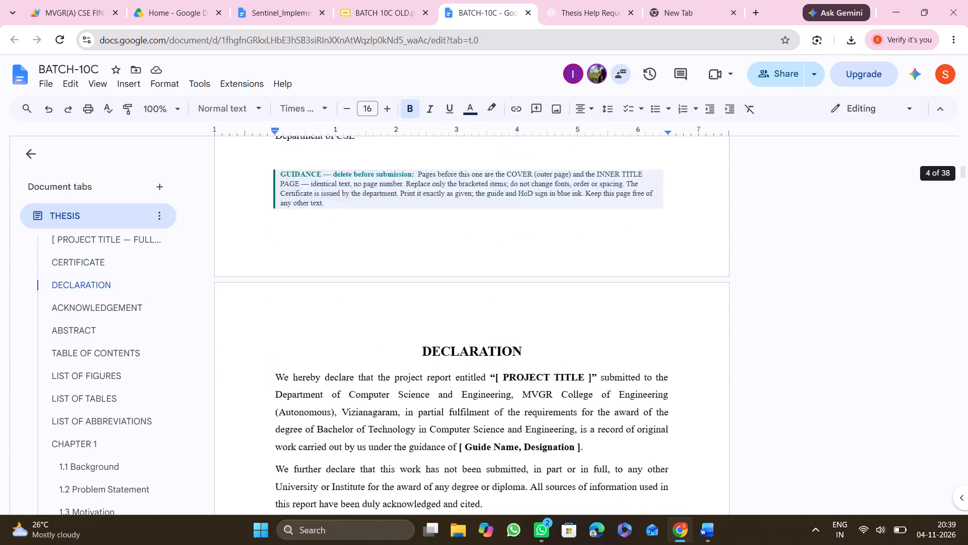
scroll(461, 295, "up", 13)
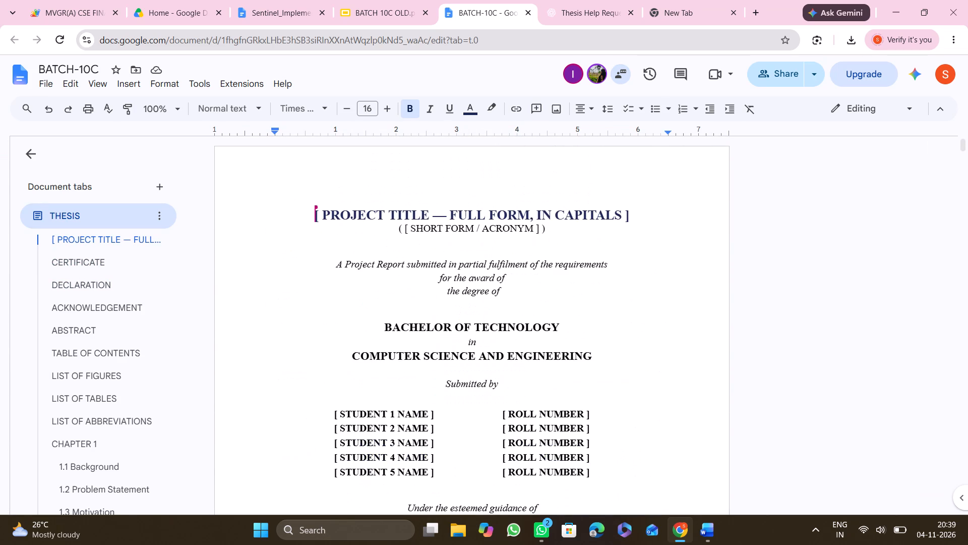
left_click(307, 258)
scroll(292, 272, "down", 2)
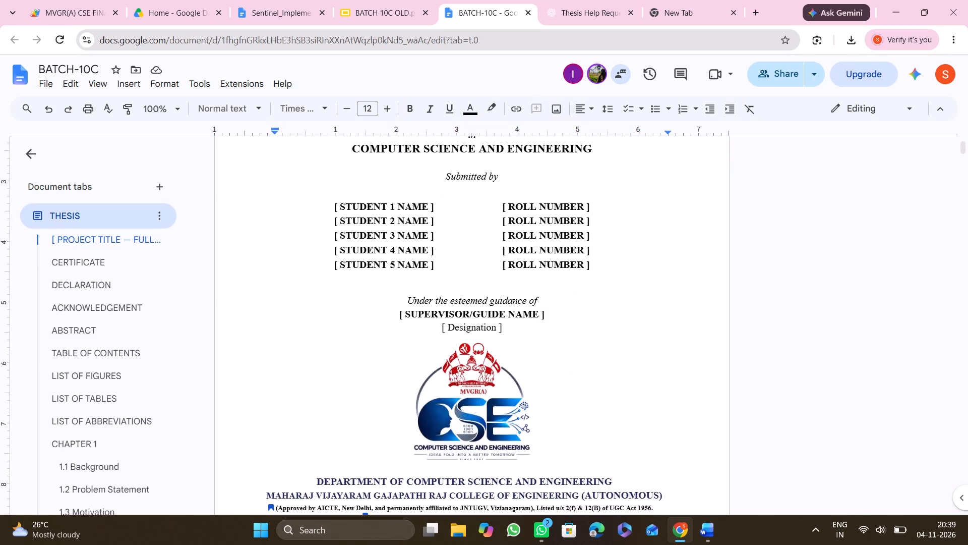
scroll(292, 272, "down", 5)
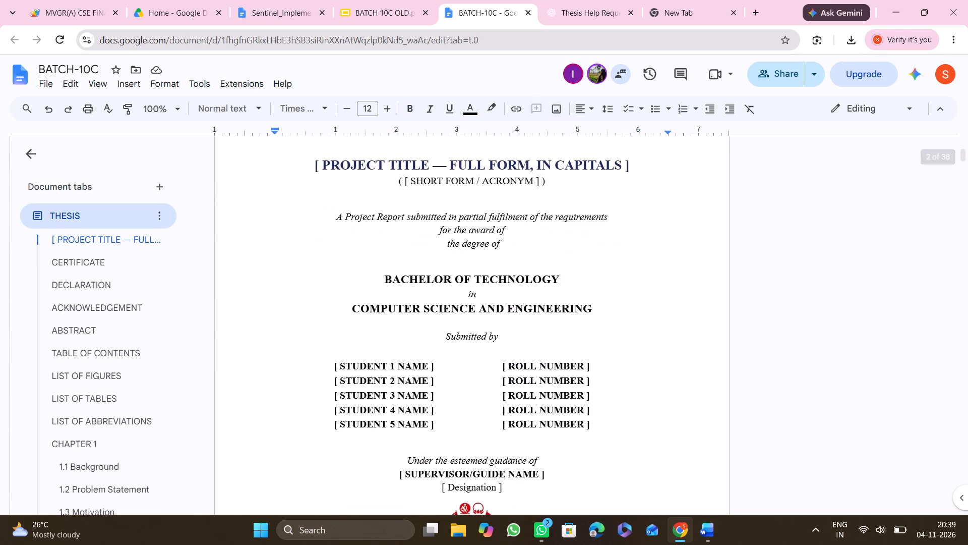
scroll(292, 272, "down", 2)
scroll(292, 272, "up", 11)
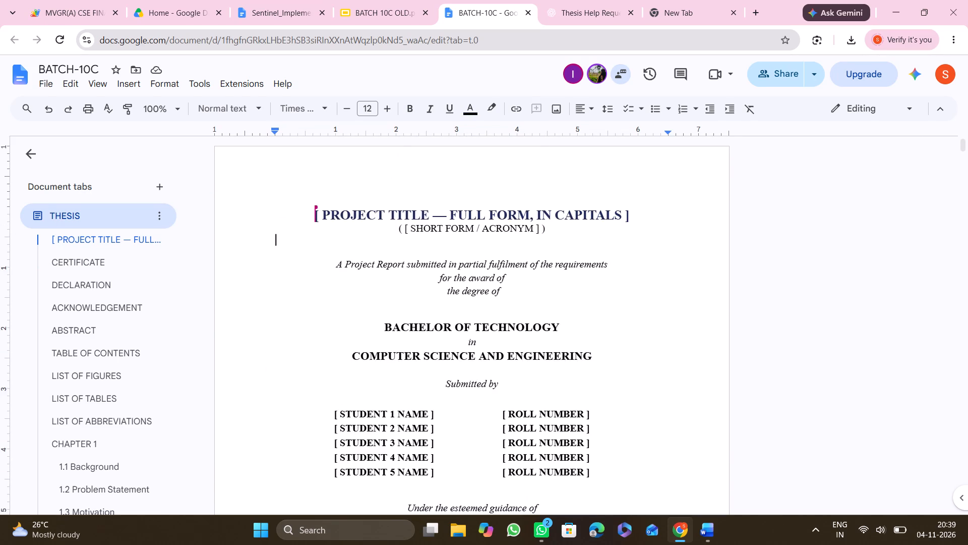
scroll(292, 272, "down", 6)
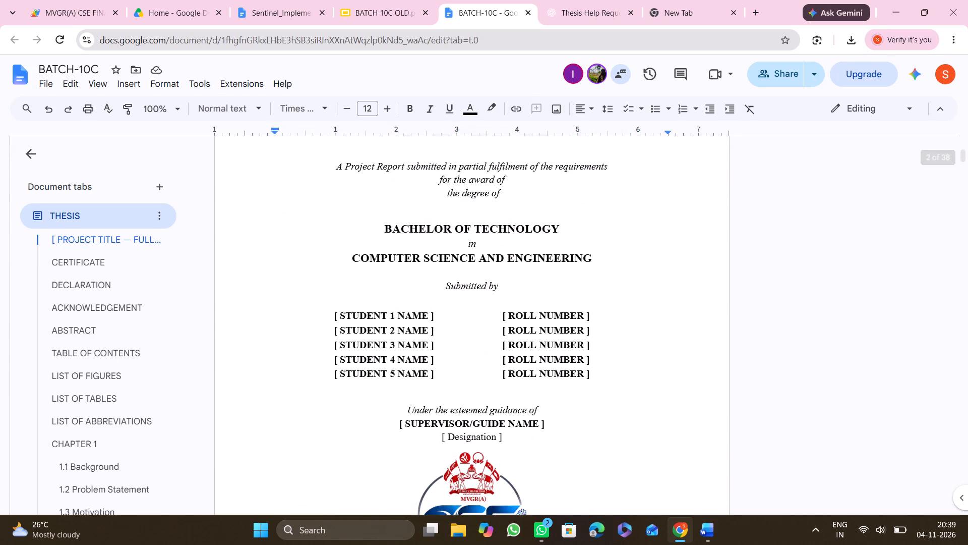
scroll(292, 272, "down", 1)
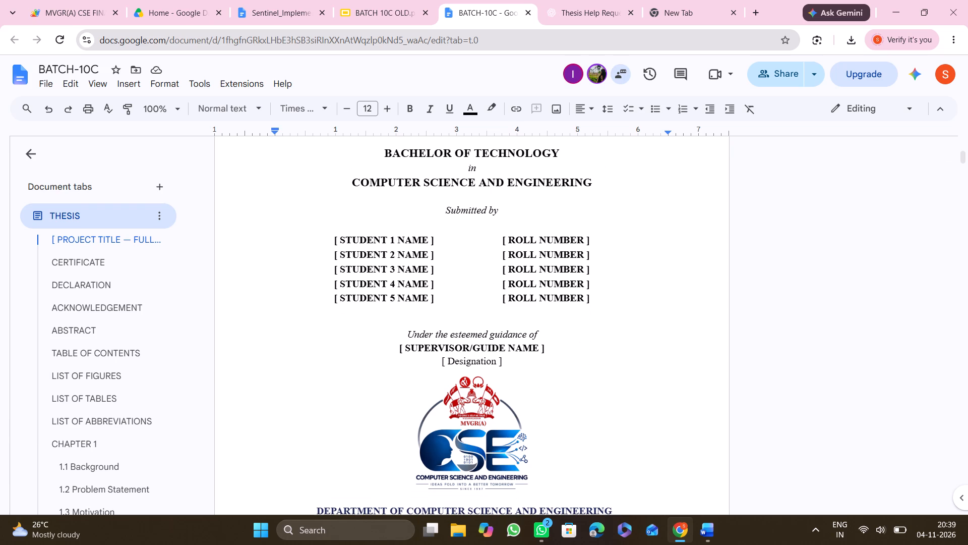
scroll(292, 272, "down", 2)
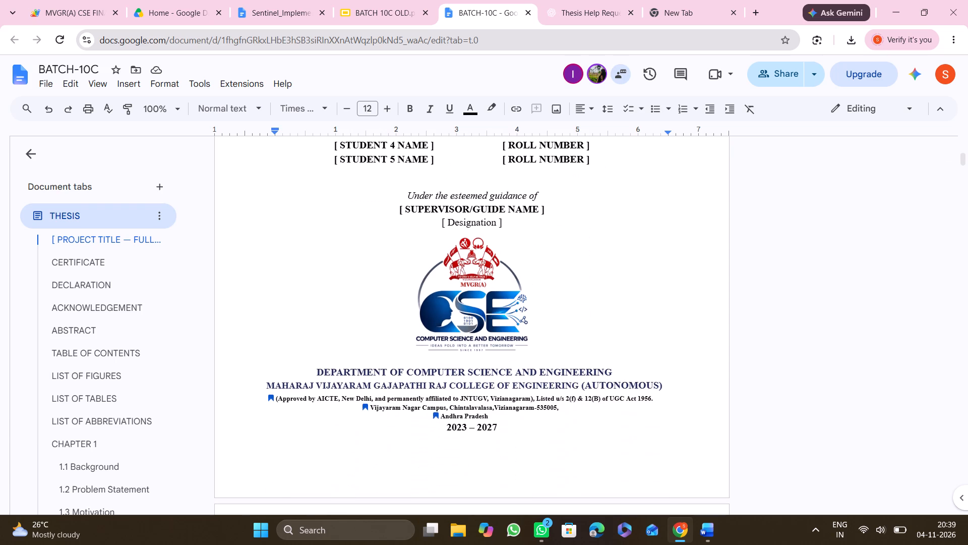
scroll(292, 272, "up", 11)
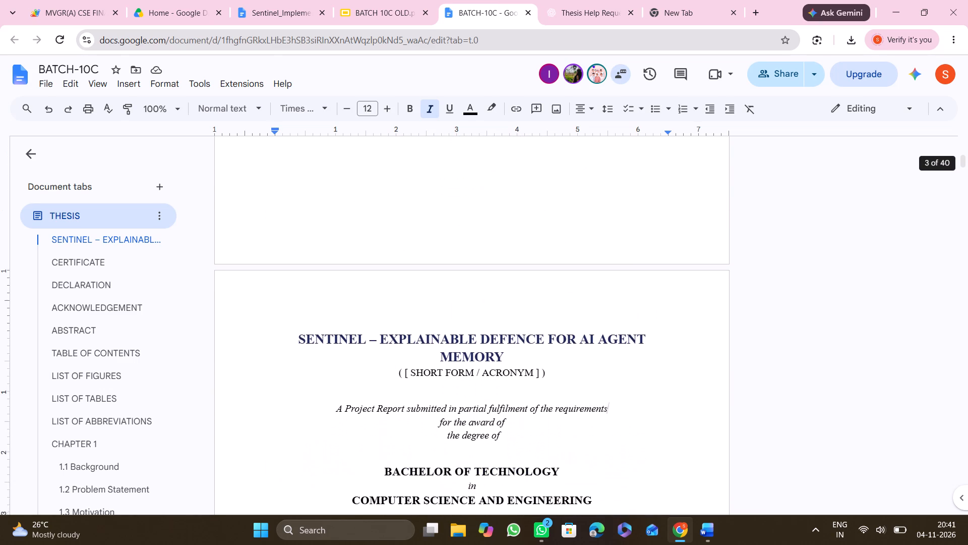
left_click_drag(399, 371, 524, 367)
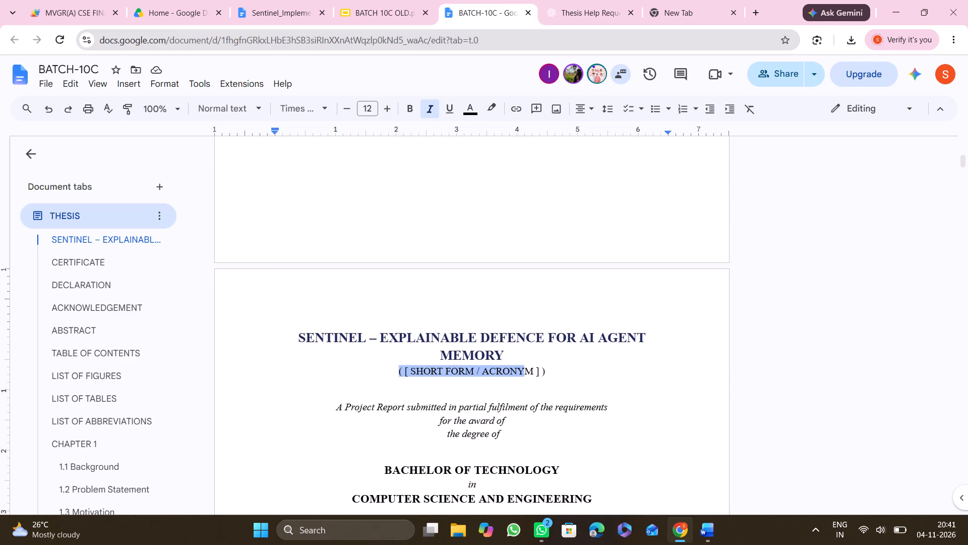
left_click_drag(524, 367, 578, 374)
key("ctrl+v")
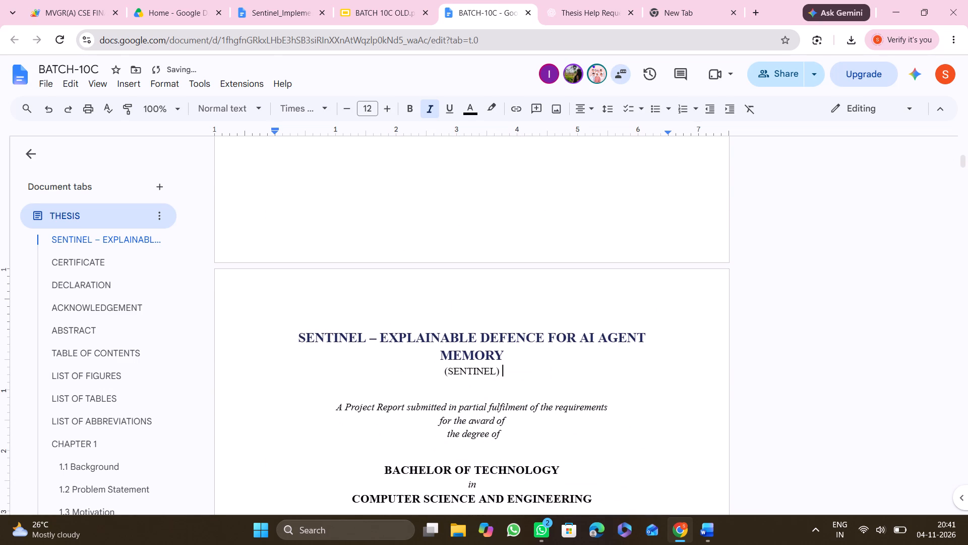
left_click_drag(578, 374, 563, 391)
Review the remaining placeholders on the inner title, certificate and declaration pages of the thesis template.
scroll(563, 391, "down", 2)
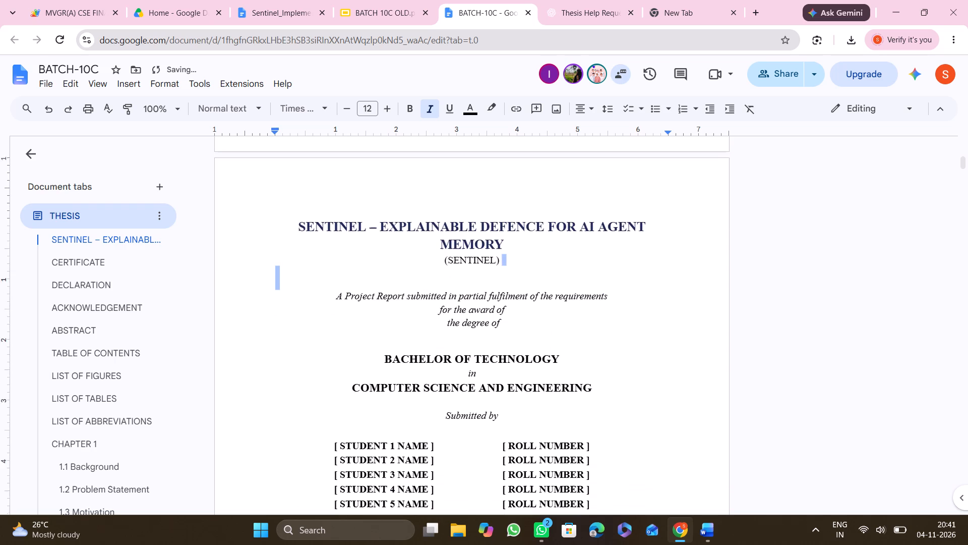
scroll(563, 391, "down", 1)
left_click_drag(563, 391, 613, 350)
scroll(613, 350, "down", 1)
left_click(613, 350)
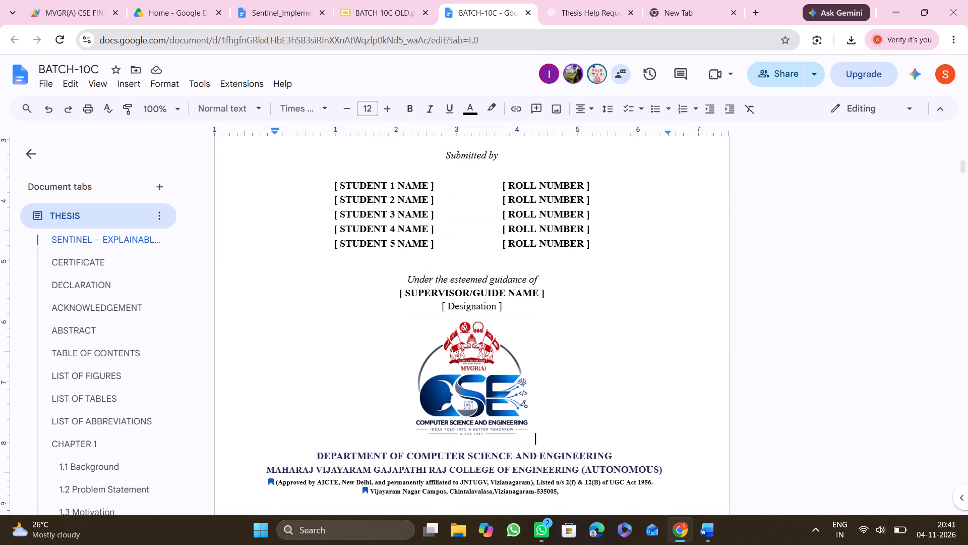
scroll(613, 350, "down", 3)
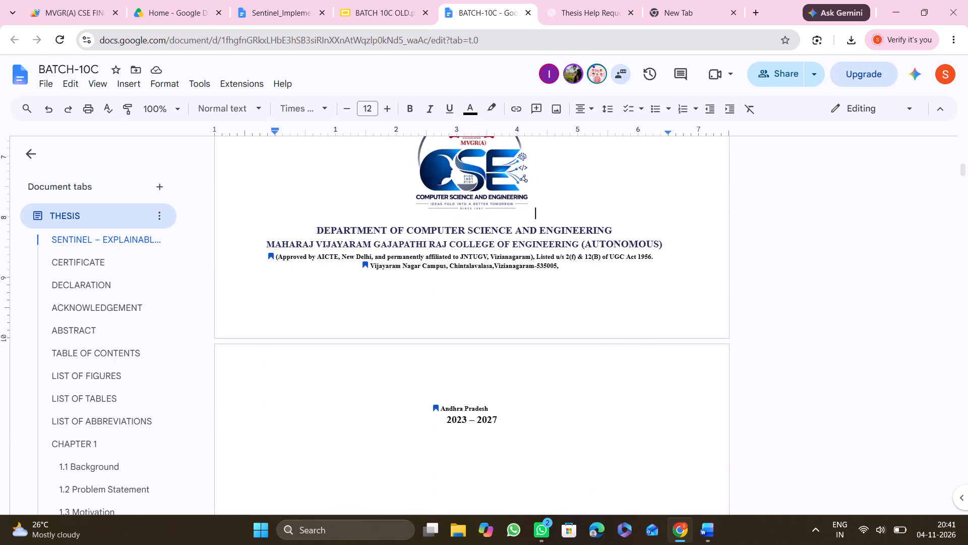
scroll(613, 350, "down", 2)
scroll(613, 350, "up", 2)
scroll(613, 350, "down", 1)
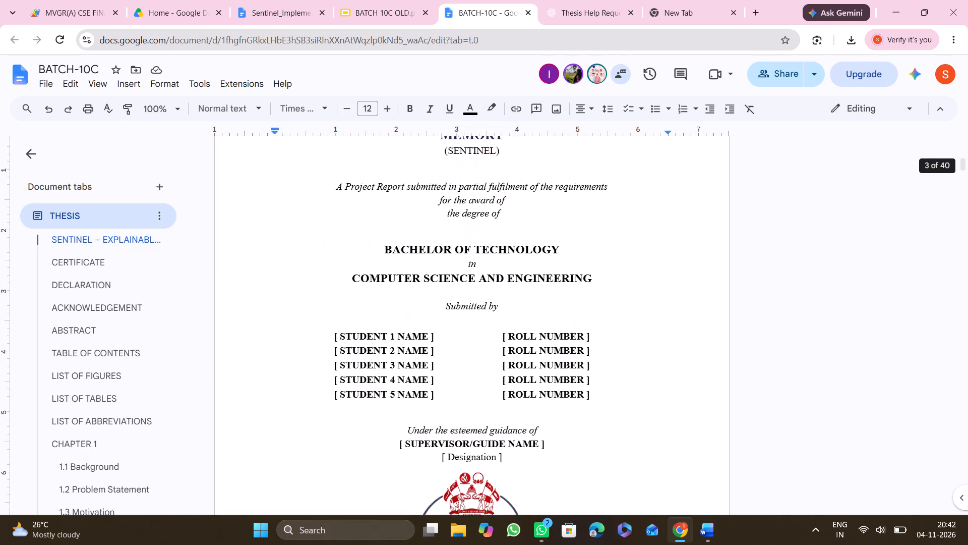
scroll(613, 350, "down", 5)
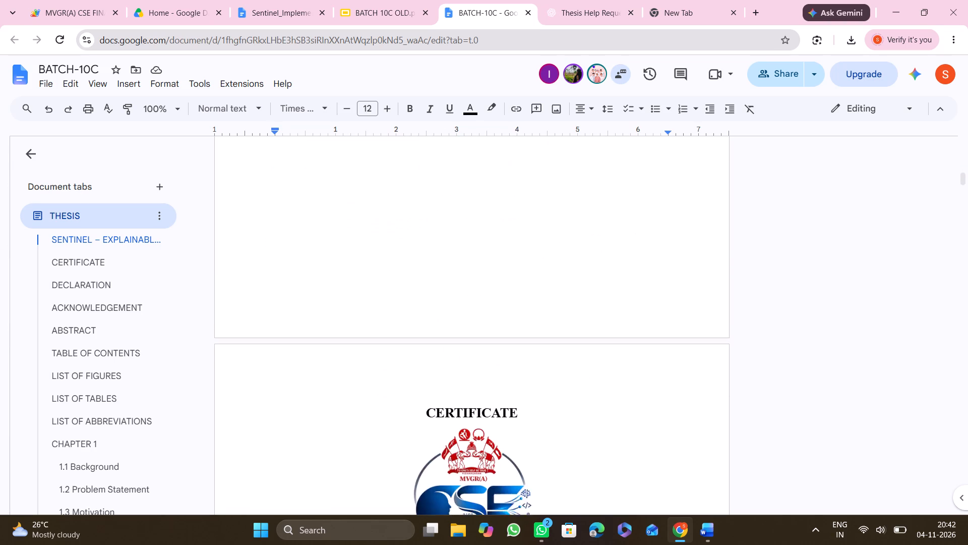
scroll(613, 350, "down", 2)
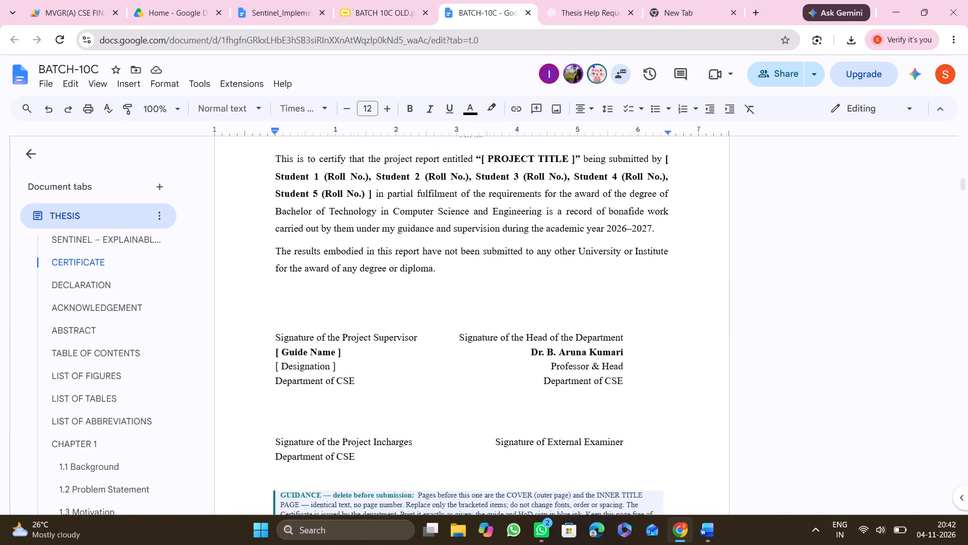
scroll(613, 350, "down", 1)
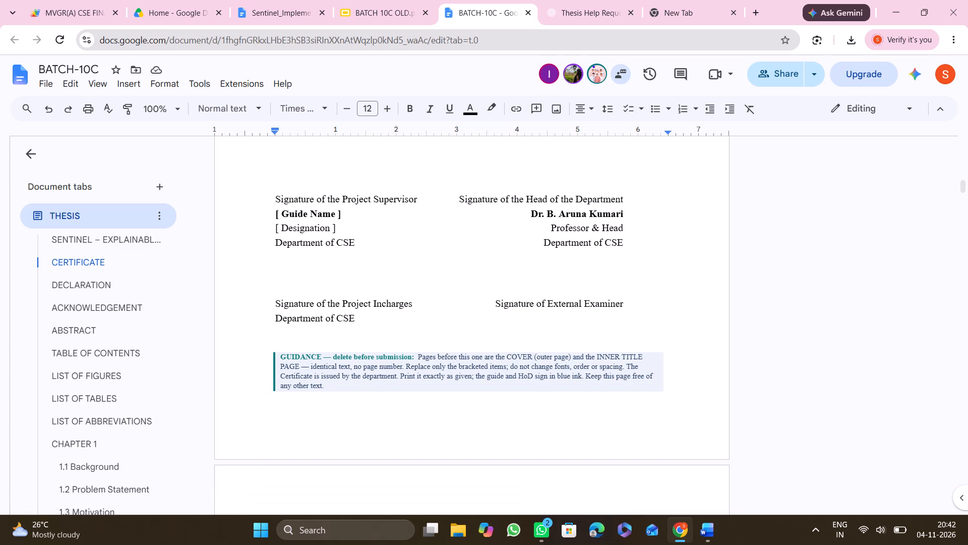
scroll(595, 389, "down", 3)
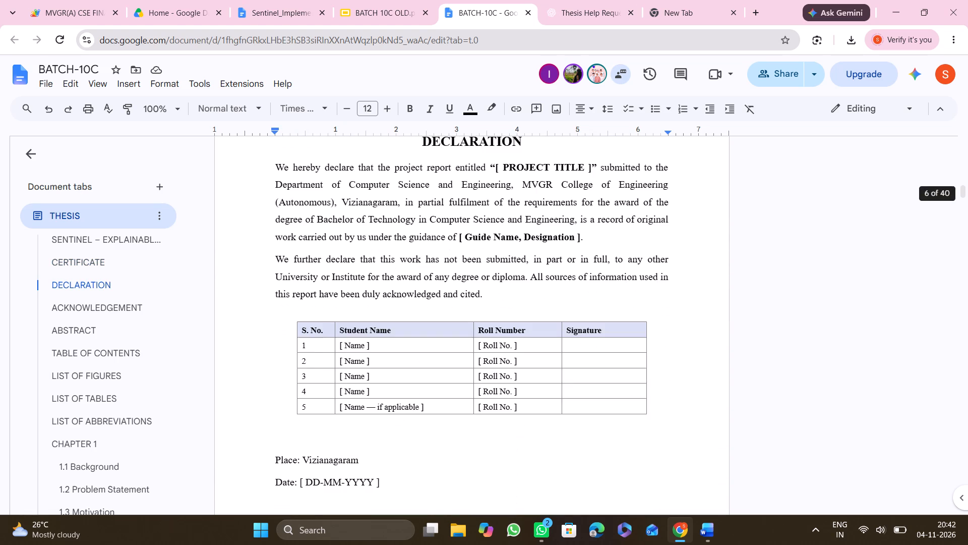
Review the placeholders and guidance notes from the rest of the declaration through the acknowledgement to the abstract page.
scroll(595, 389, "down", 4)
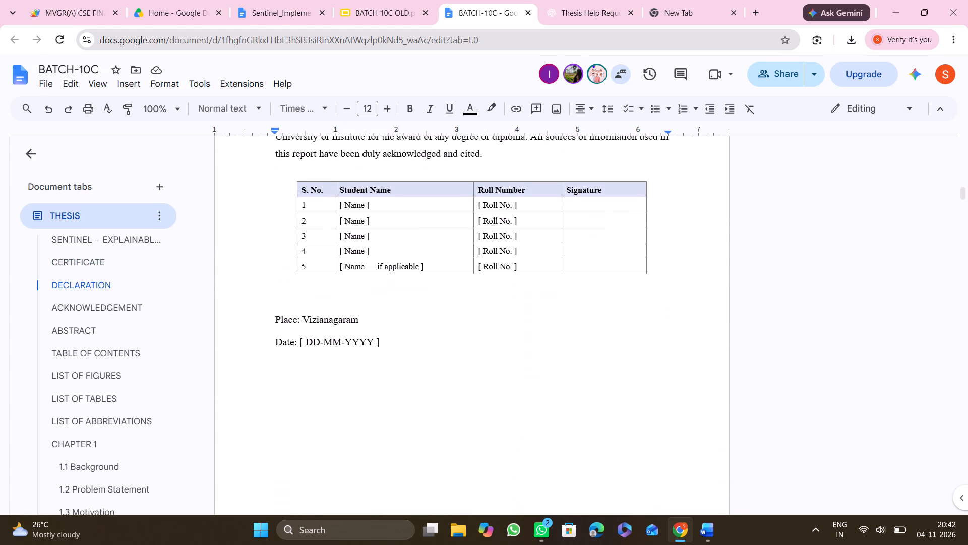
scroll(595, 389, "down", 2)
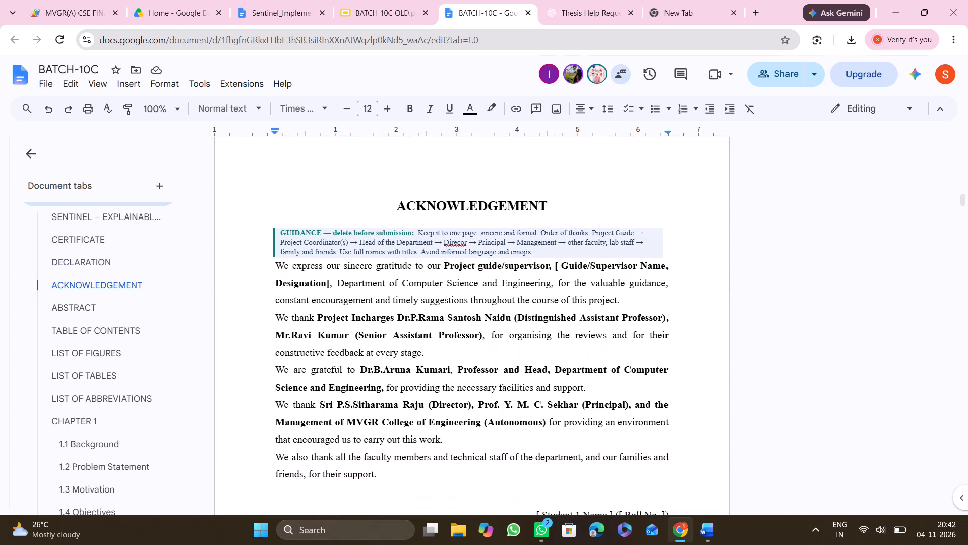
scroll(595, 389, "down", 2)
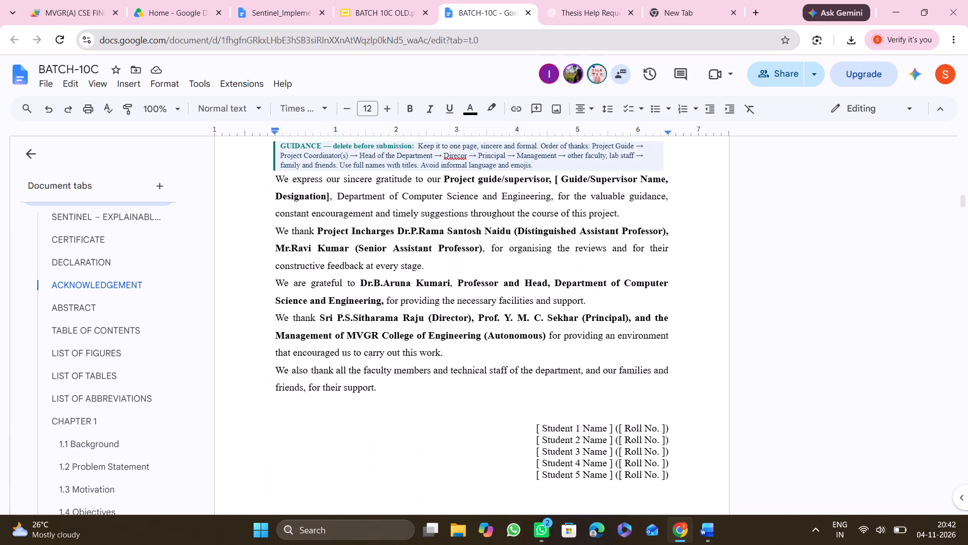
scroll(595, 389, "down", 3)
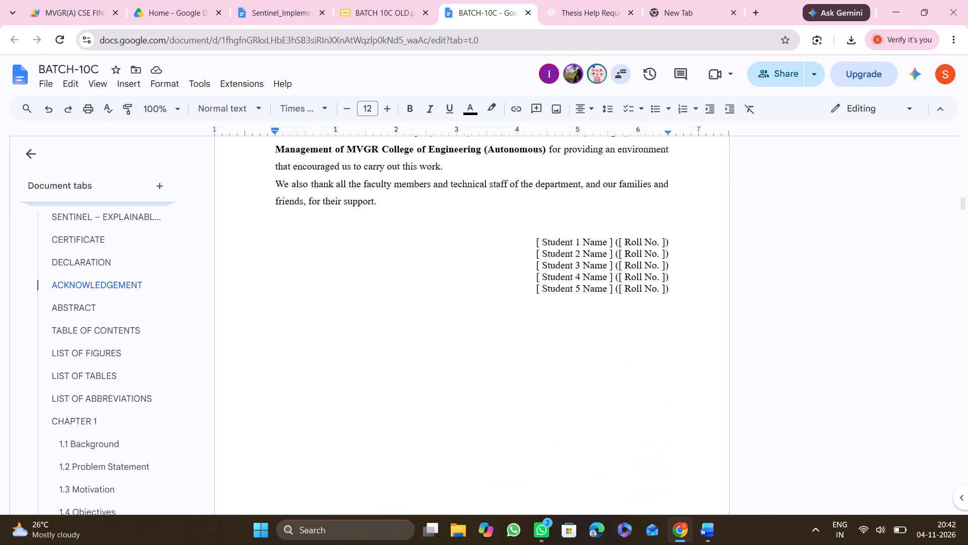
scroll(595, 389, "down", 3)
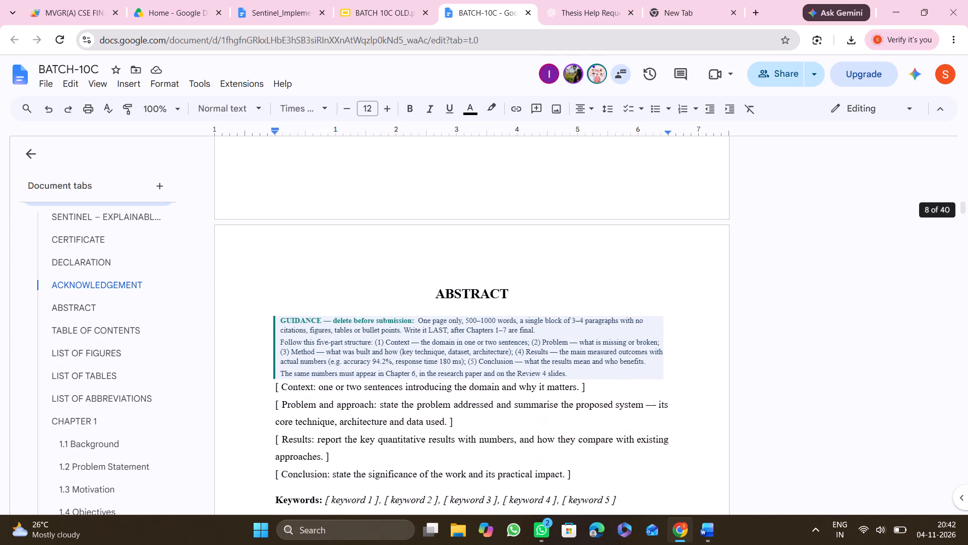
scroll(595, 389, "down", 2)
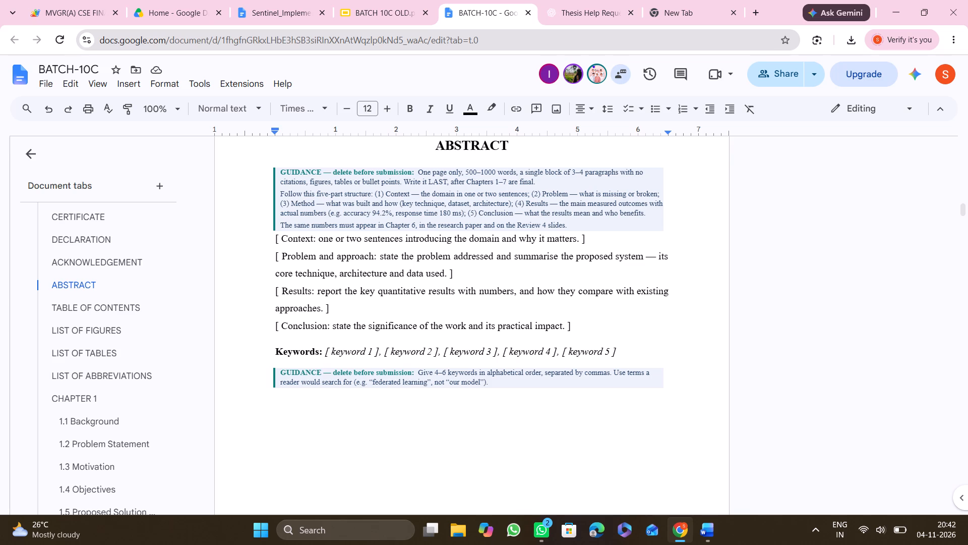
left_click_drag(273, 238, 448, 234)
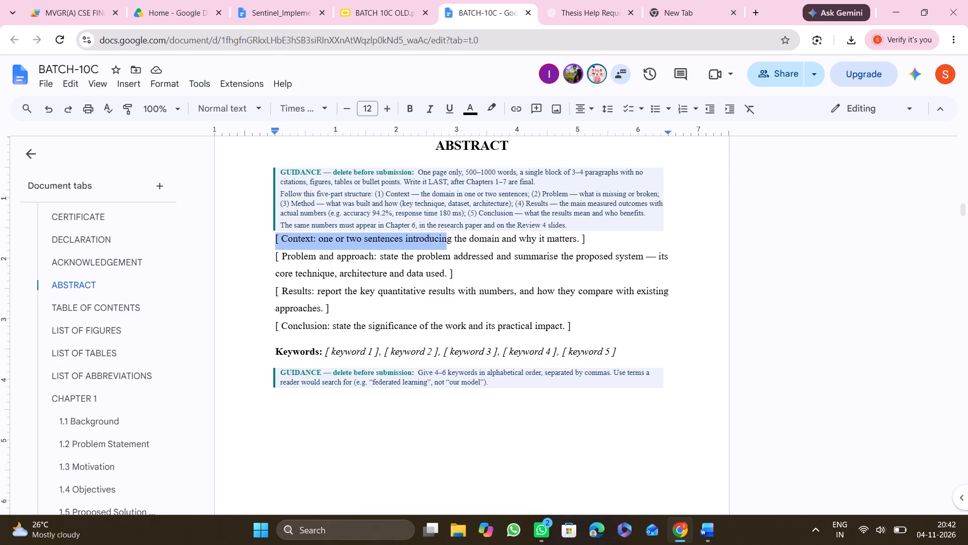
left_click_drag(448, 234, 594, 238)
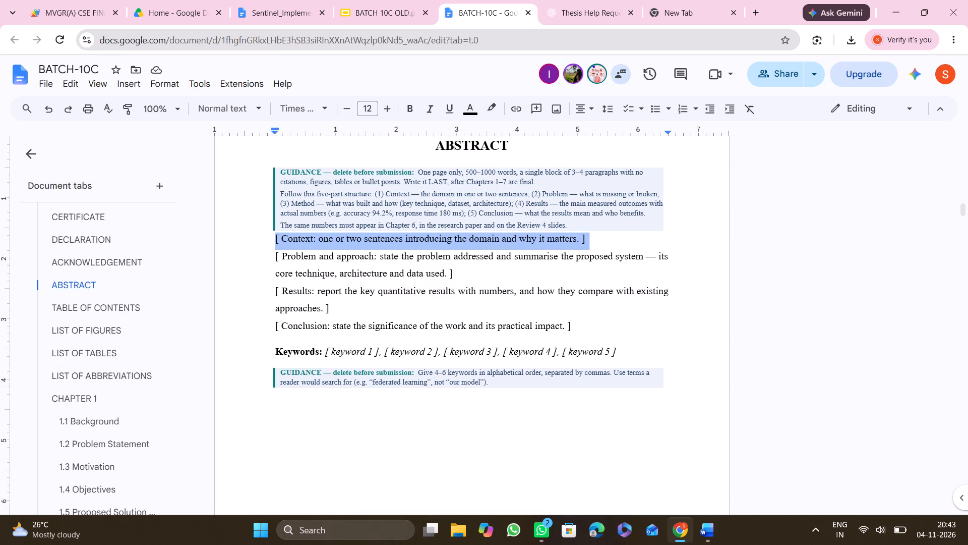
left_click_drag(594, 238, 589, 240)
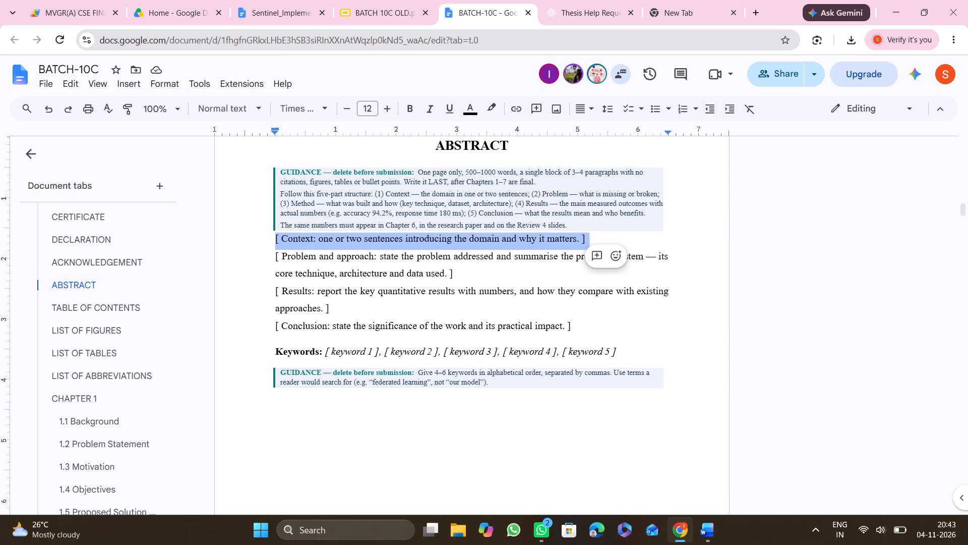
key("ctrl+c")
left_click(589, 240)
left_click(589, 240)
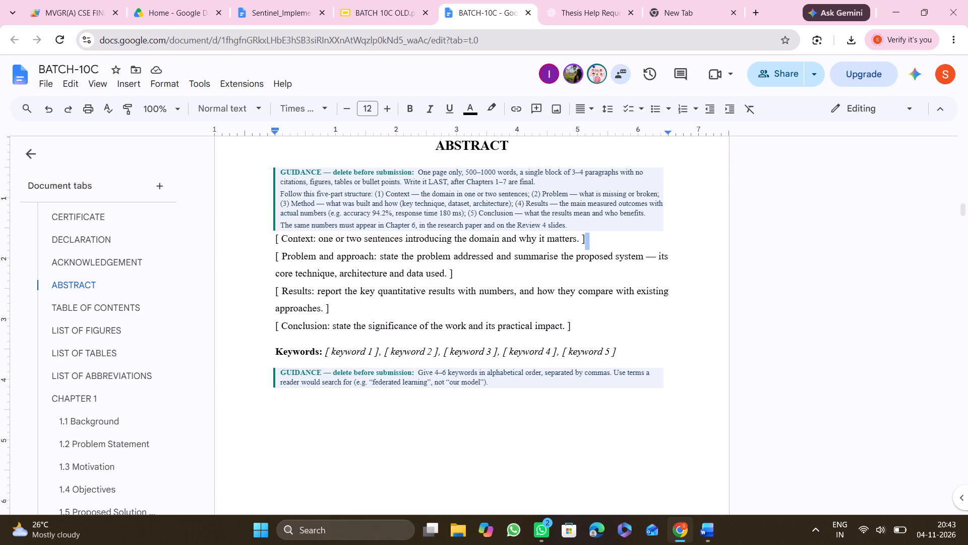
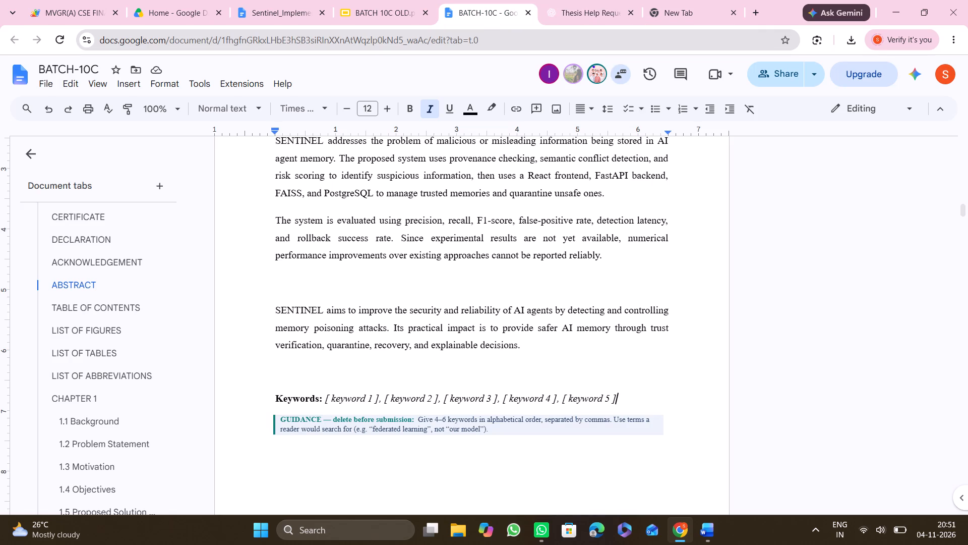
left_click_drag(324, 398, 505, 402)
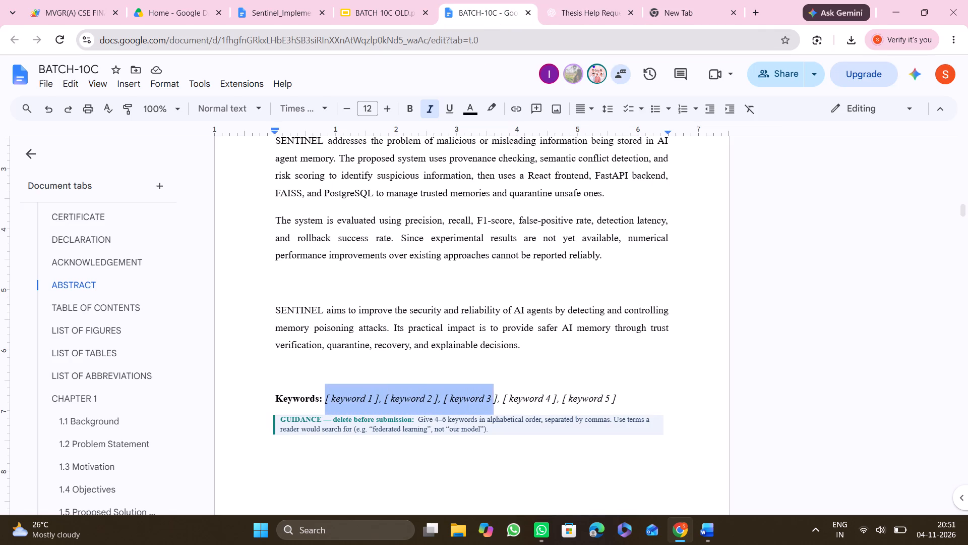
left_click_drag(505, 402, 641, 397)
key("ctrl+v")
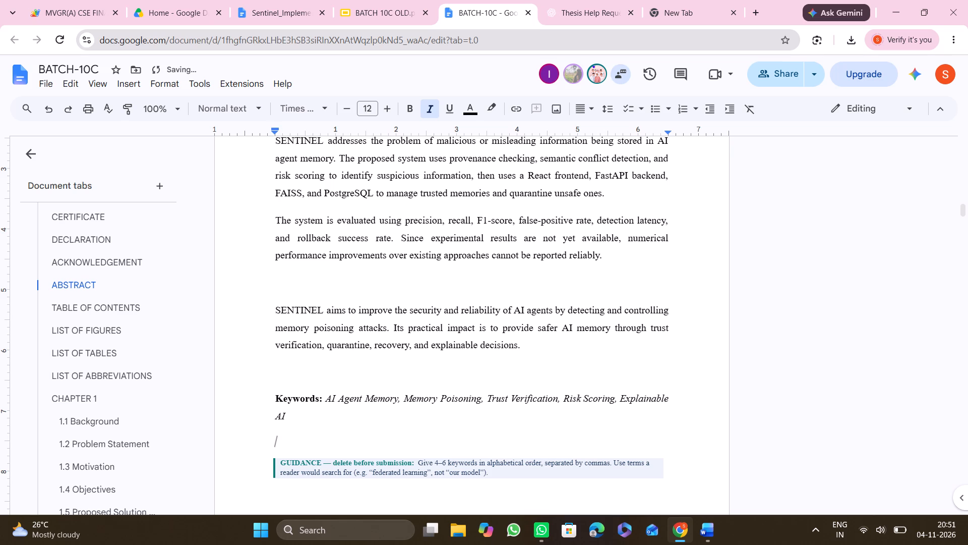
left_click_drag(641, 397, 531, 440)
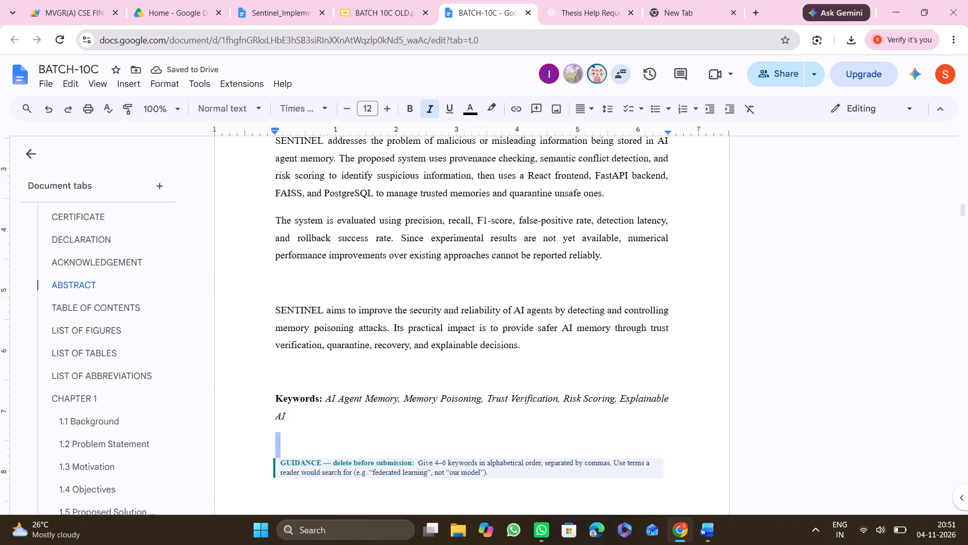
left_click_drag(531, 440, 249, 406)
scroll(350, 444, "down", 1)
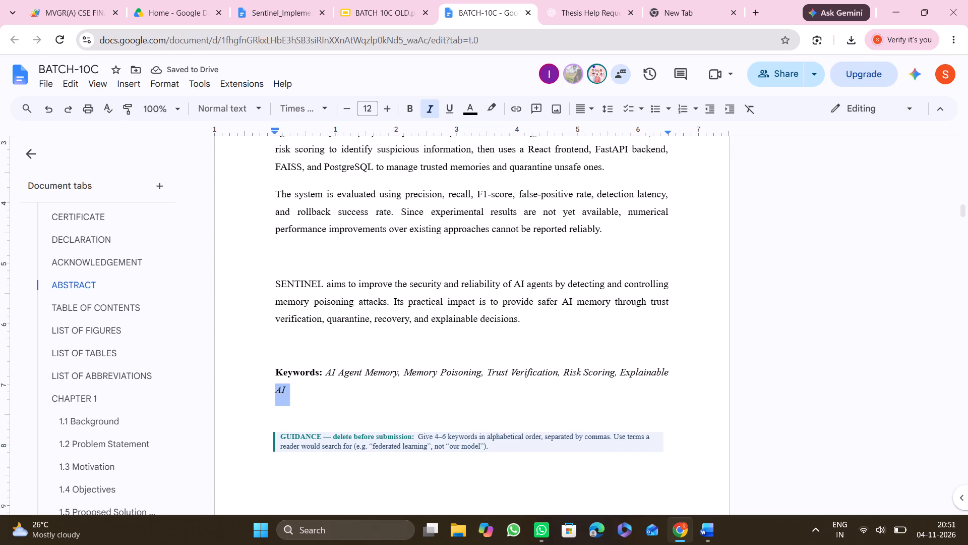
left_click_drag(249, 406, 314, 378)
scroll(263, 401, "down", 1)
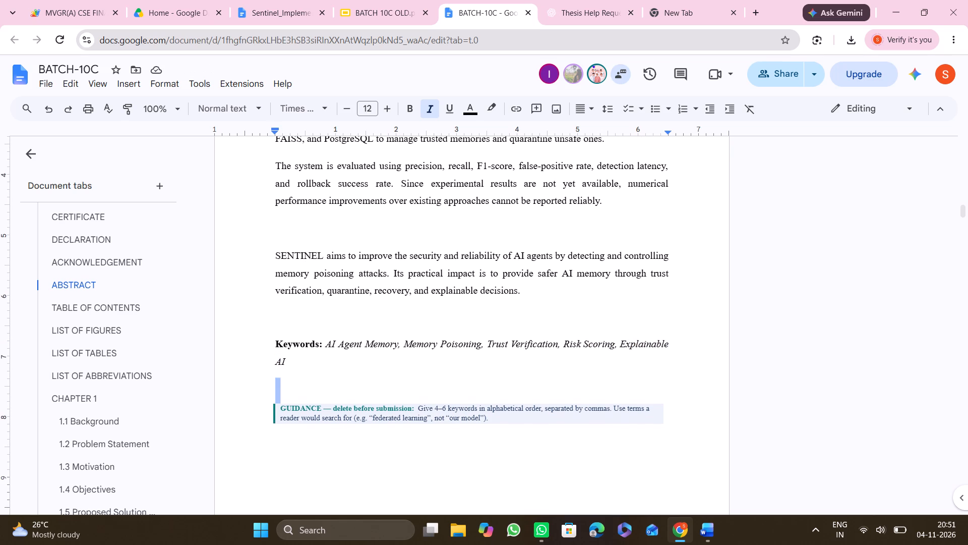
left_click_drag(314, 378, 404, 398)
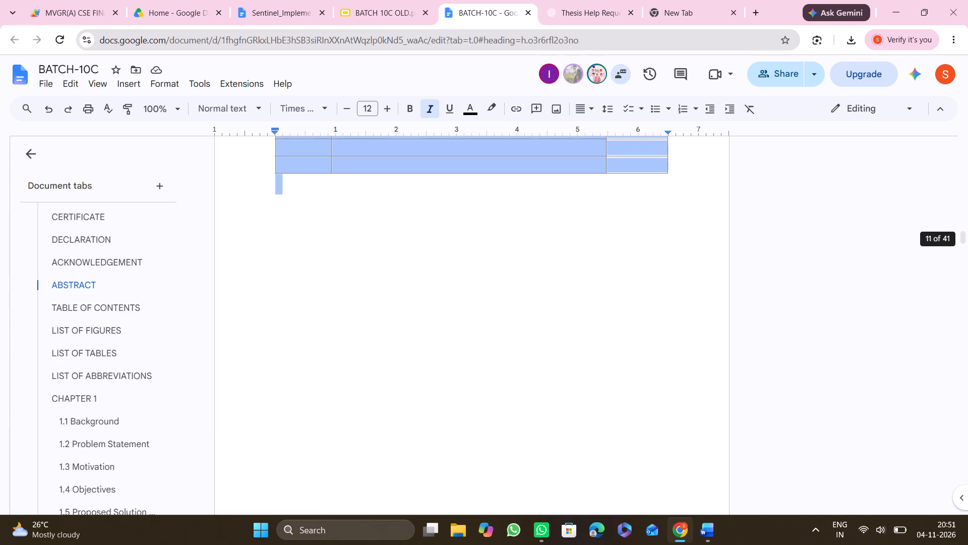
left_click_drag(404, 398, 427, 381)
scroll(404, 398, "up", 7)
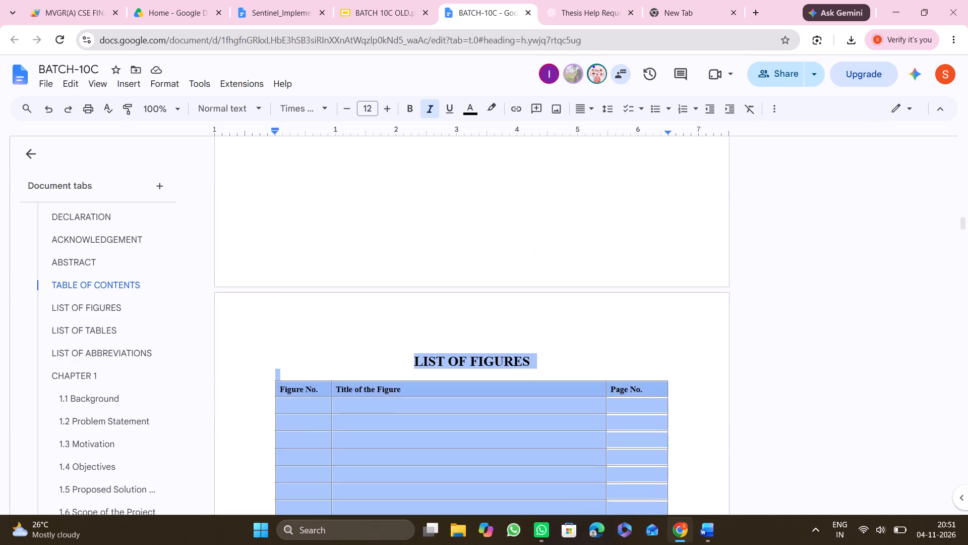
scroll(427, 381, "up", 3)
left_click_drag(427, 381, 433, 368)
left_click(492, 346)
Review the filled-in abstract page and the Acknowledgement page before it in BATCH-10C.
scroll(492, 346, "up", 2)
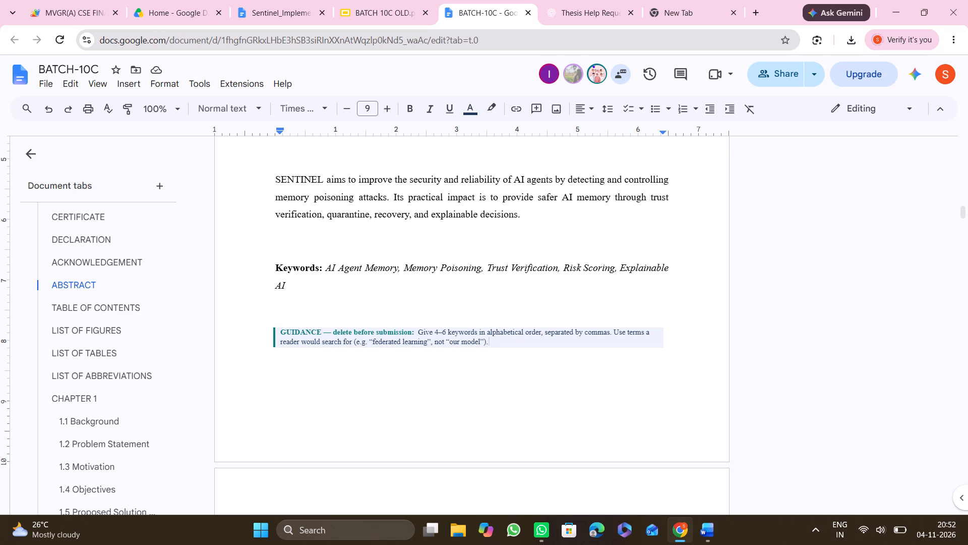
scroll(444, 354, "up", 3)
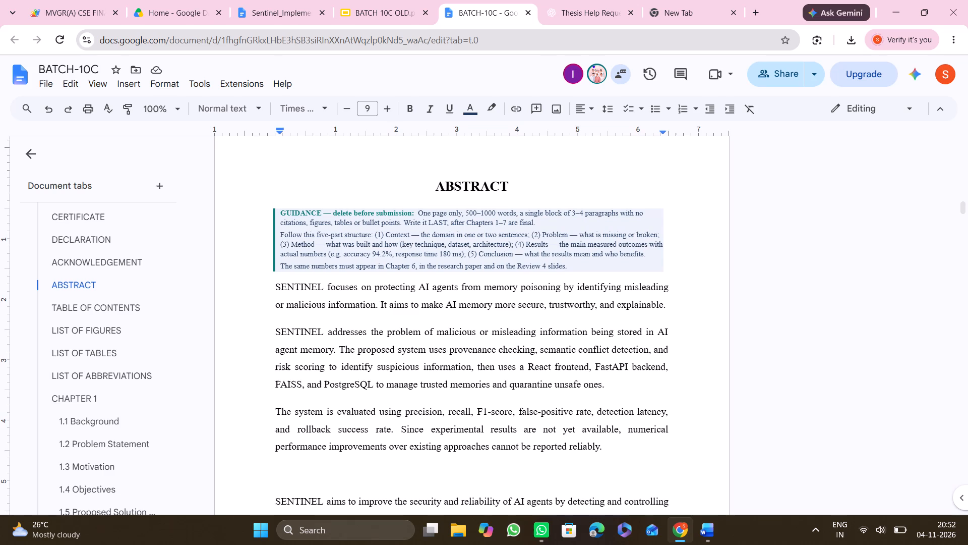
scroll(470, 330, "up", 1)
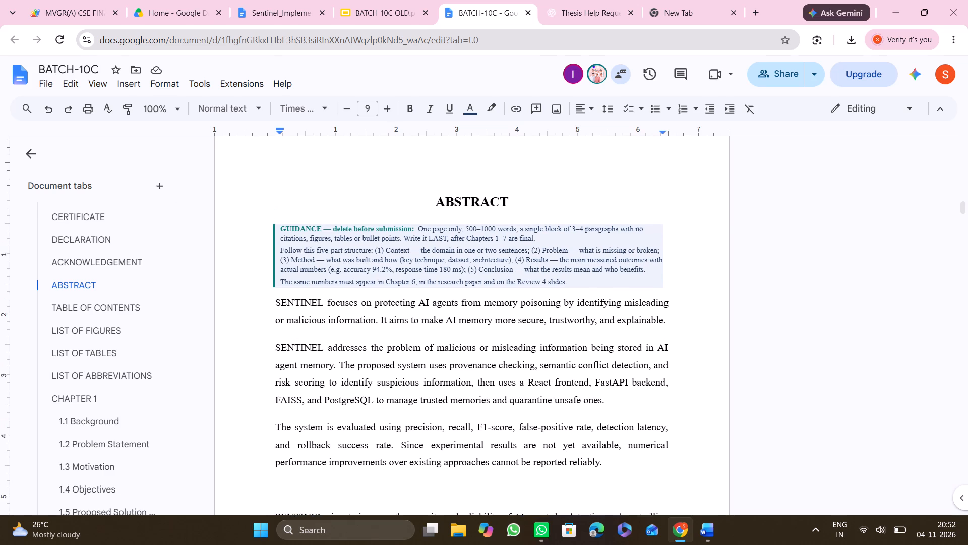
scroll(470, 330, "up", 6)
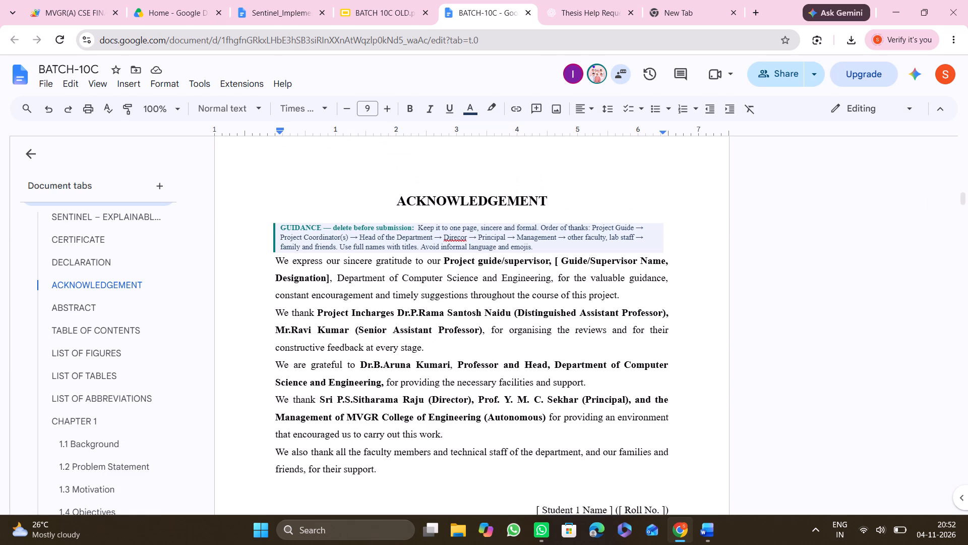
scroll(470, 330, "down", 1)
scroll(470, 330, "up", 1)
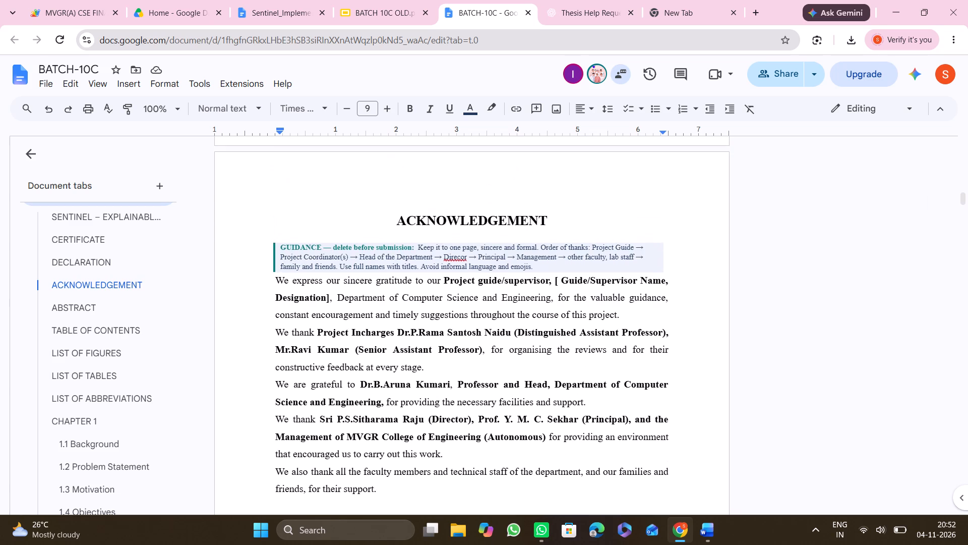
scroll(470, 330, "down", 4)
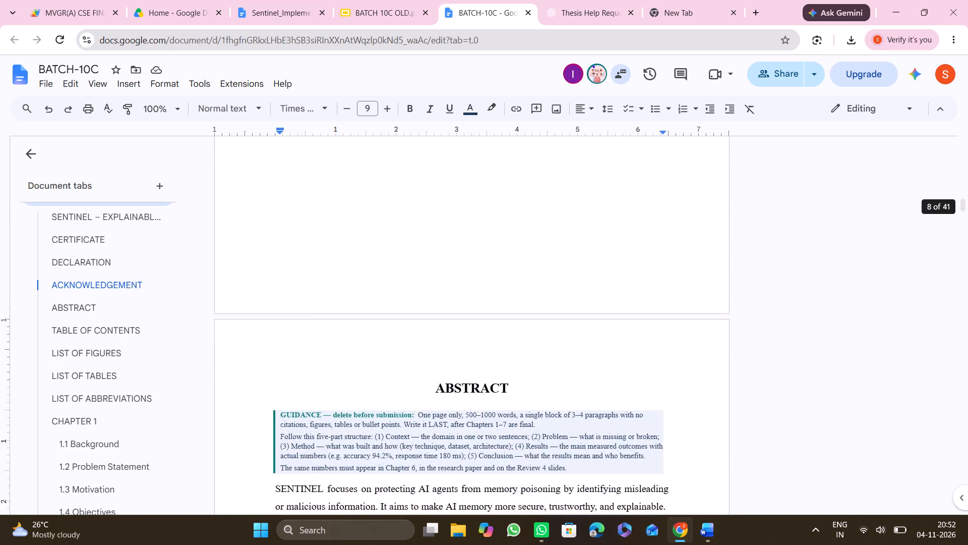
scroll(470, 330, "down", 3)
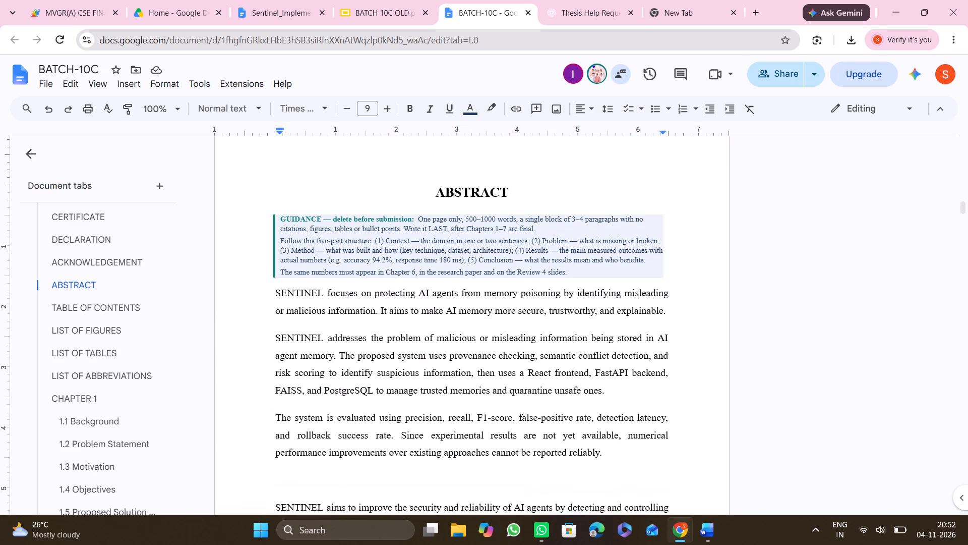
scroll(470, 330, "down", 2)
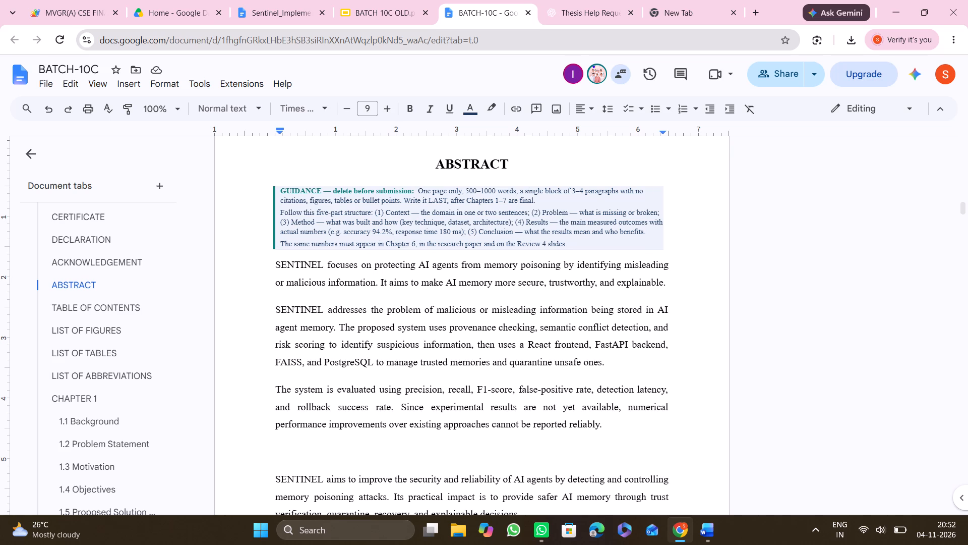
left_click_drag(279, 190, 327, 347)
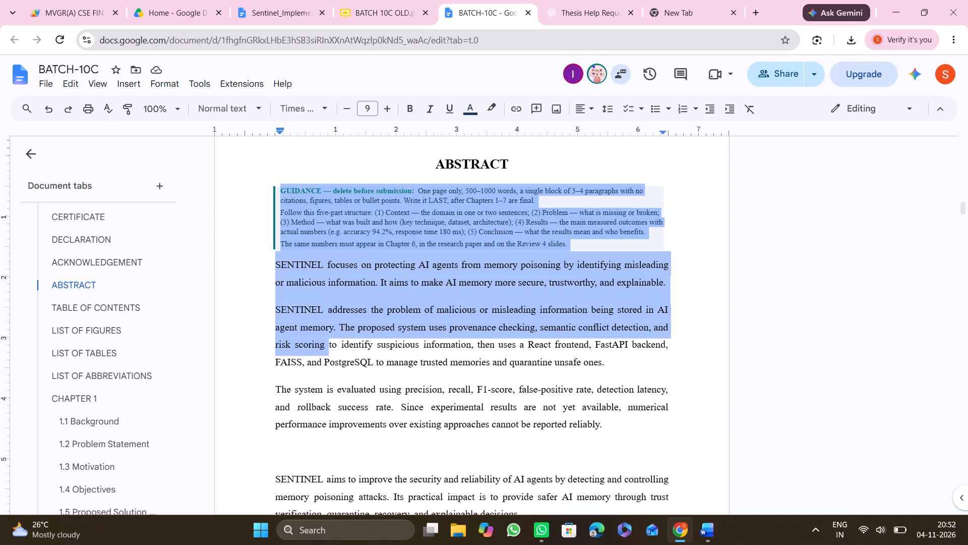
left_click_drag(327, 347, 355, 490)
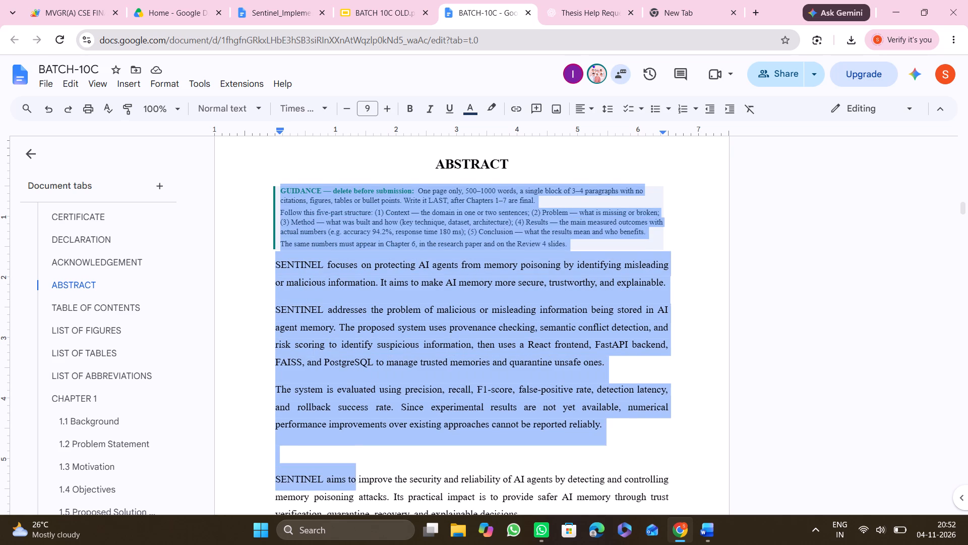
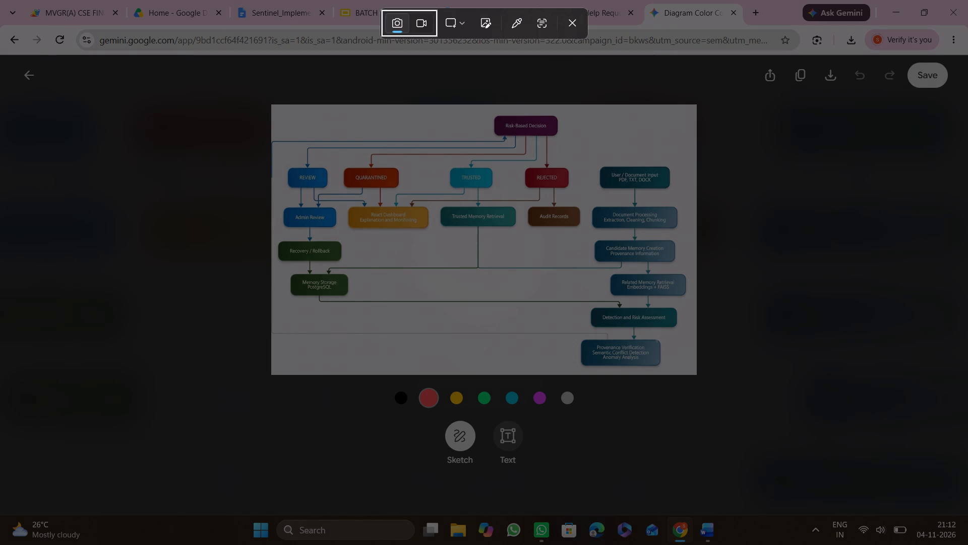
left_click_drag(271, 102, 343, 361)
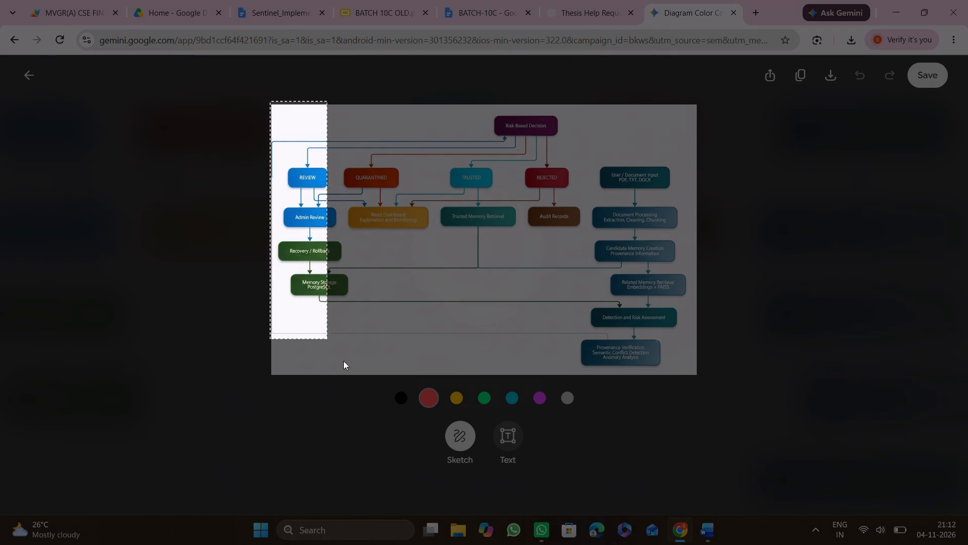
left_click_drag(343, 361, 492, 371)
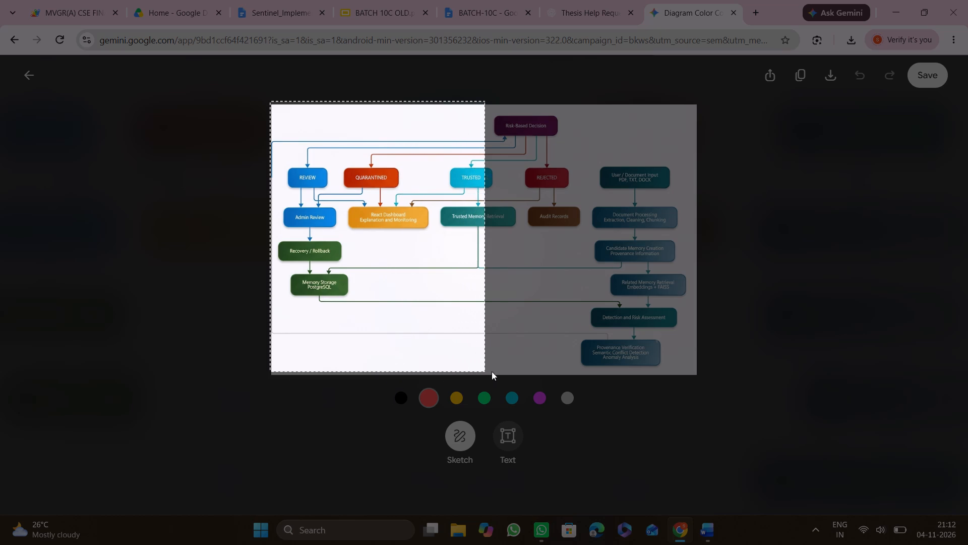
left_click_drag(492, 371, 653, 377)
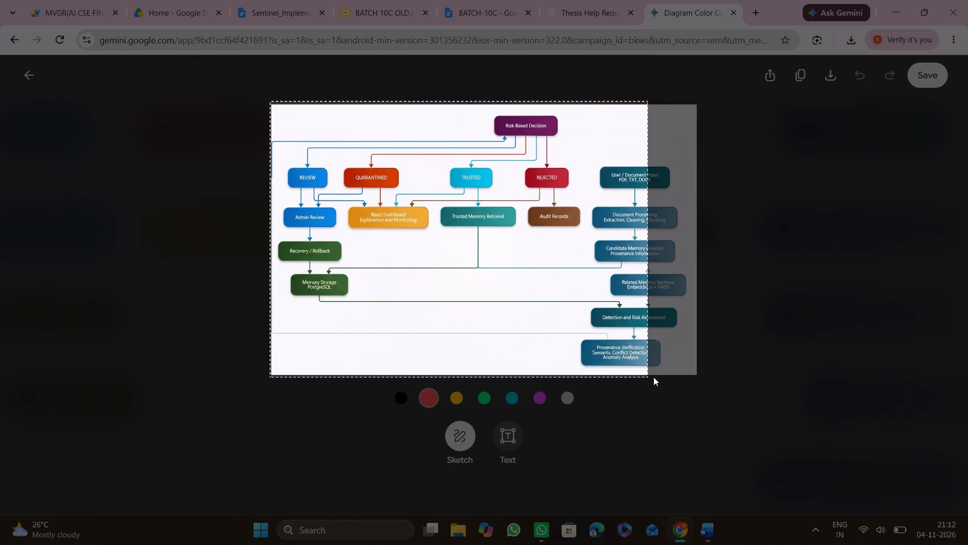
left_click_drag(653, 377, 695, 375)
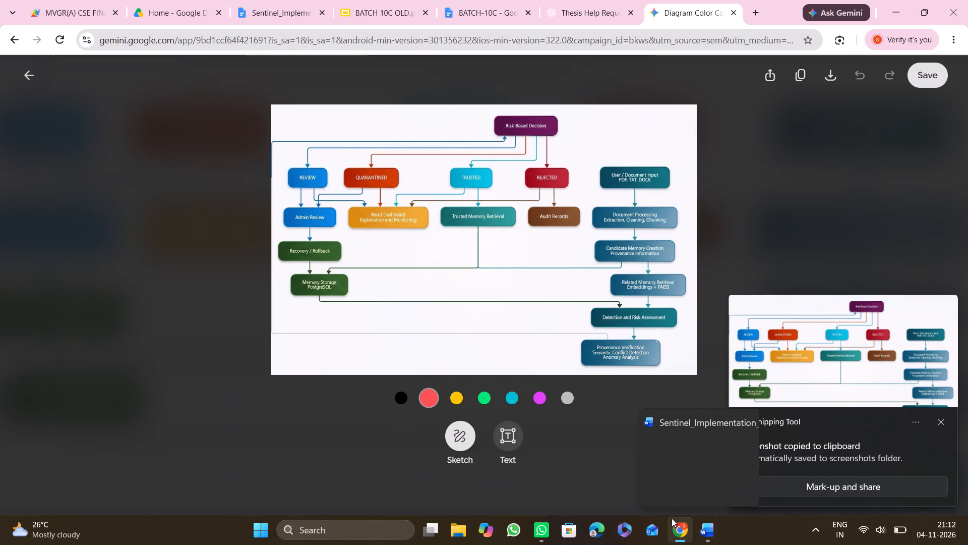
Paste the captured diagram into the Figure 1.1 placeholder box in section 1.5 of the BATCH-10C document.
left_click(486, 1)
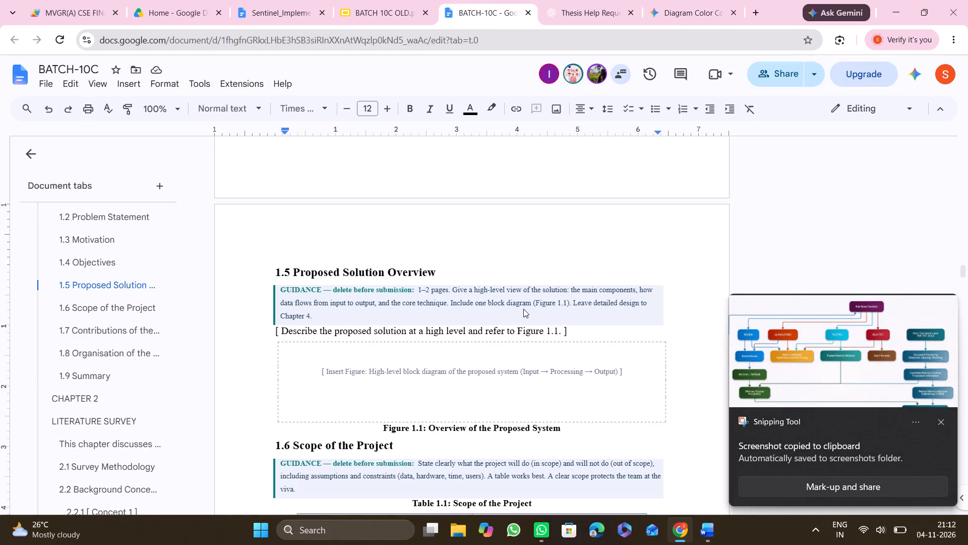
left_click(470, 355)
key("ctrl+v")
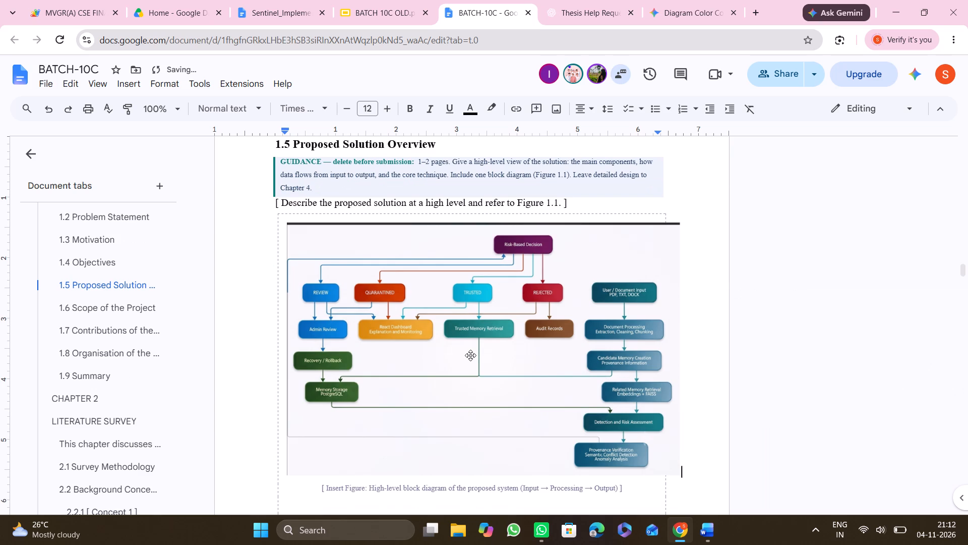
Stretch the pasted Figure 1.1 diagram wider and slightly taller.
right_click(407, 316)
scroll(407, 316, "left", 1)
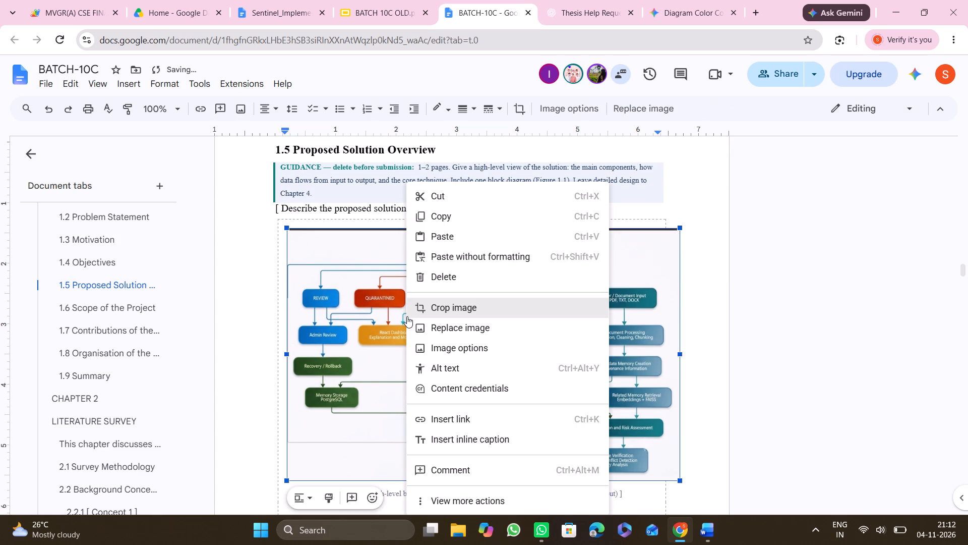
scroll(407, 316, "left", 1)
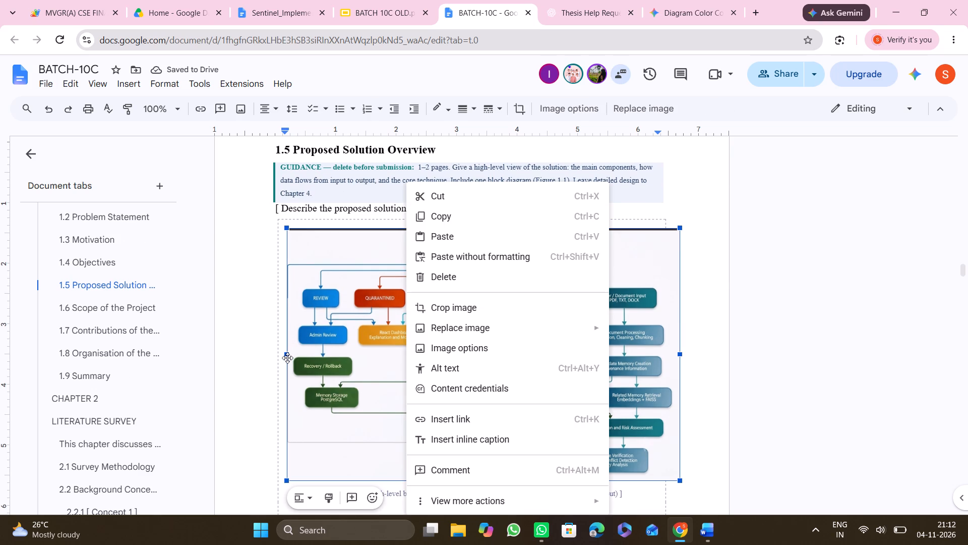
left_click_drag(287, 356, 277, 354)
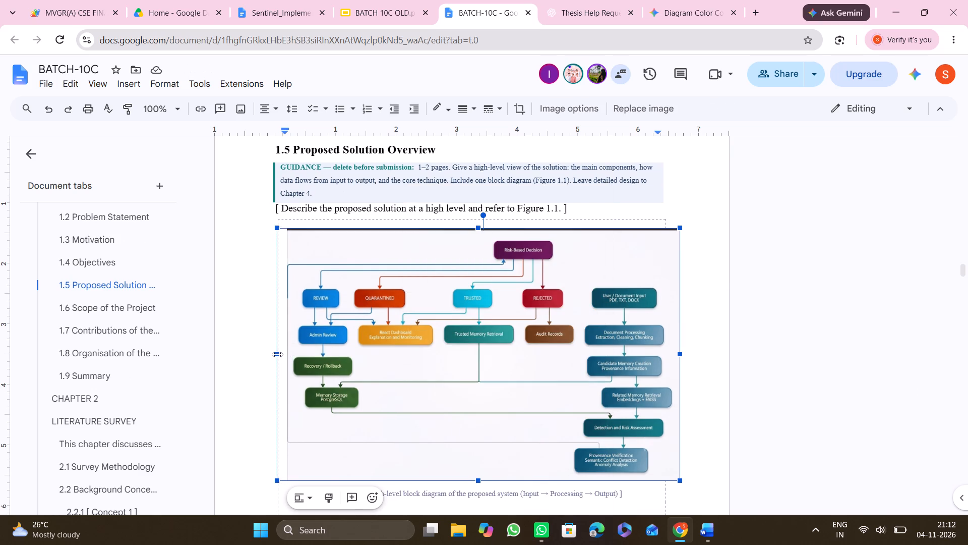
left_click_drag(277, 354, 278, 355)
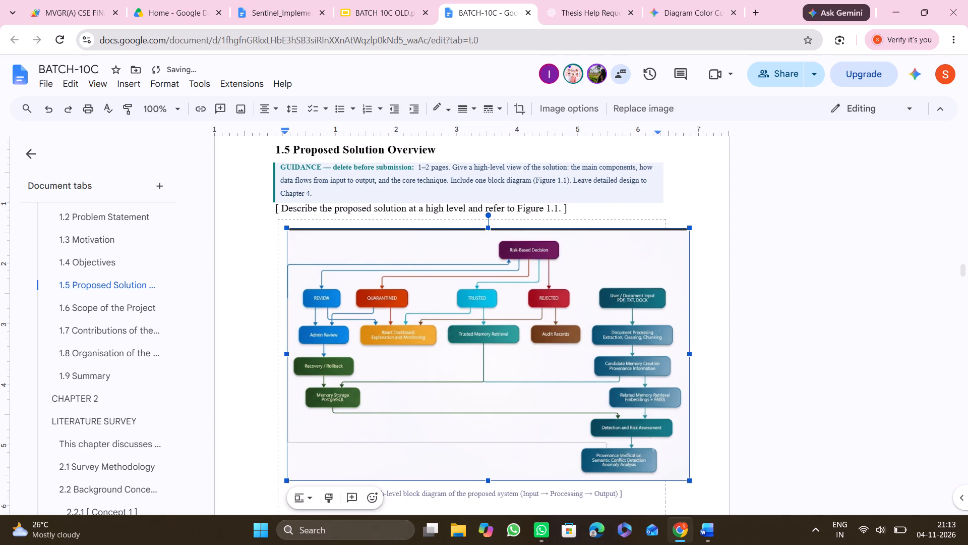
left_click_drag(285, 354, 277, 354)
left_click_drag(277, 354, 277, 355)
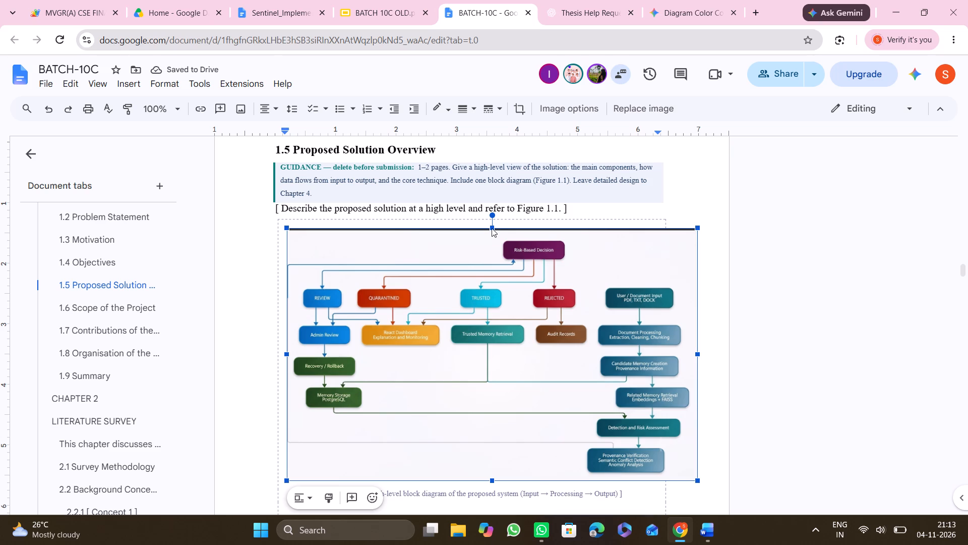
left_click_drag(491, 226, 477, 220)
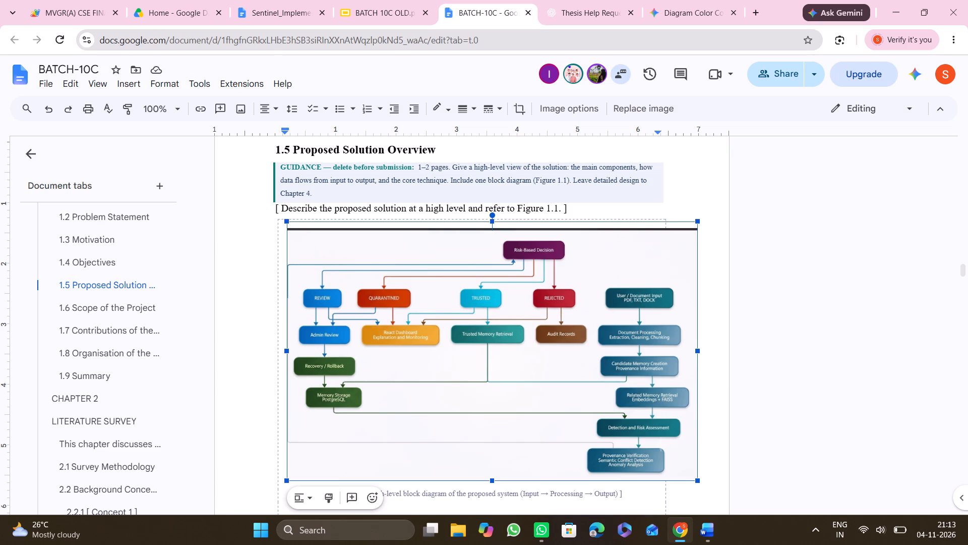
left_click_drag(477, 220, 475, 217)
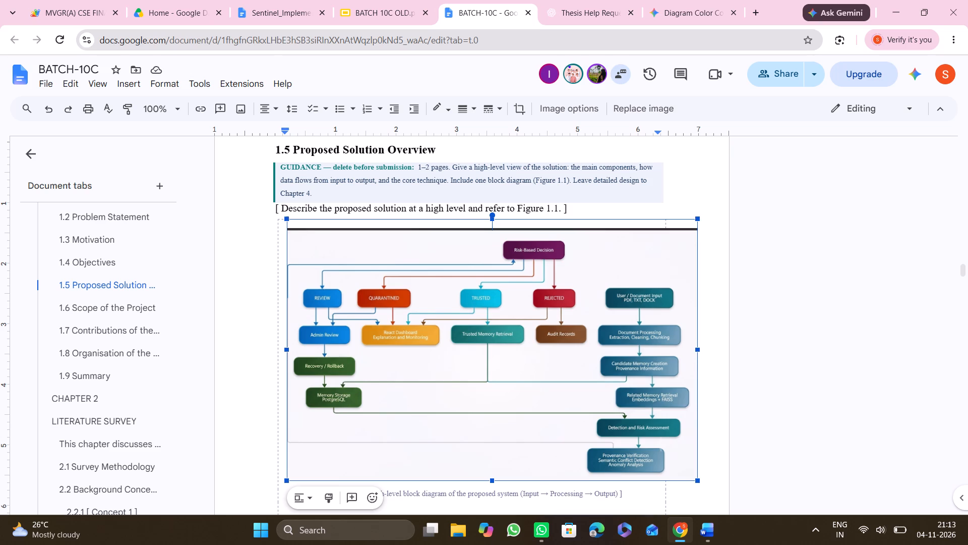
left_click_drag(475, 217, 475, 217)
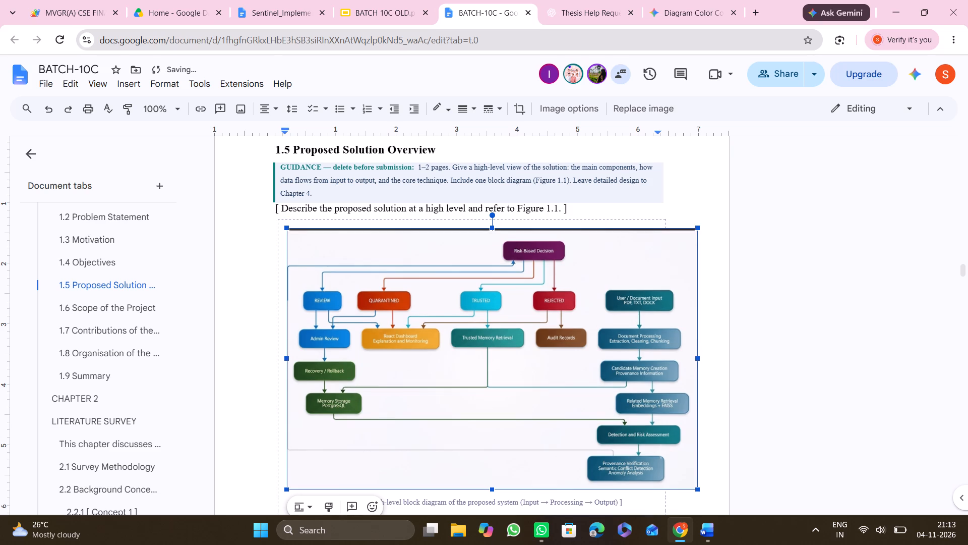
Narrow the Figure 1.1 diagram so that its right edge sits inside the dashed placeholder box.
left_click_drag(697, 357, 685, 351)
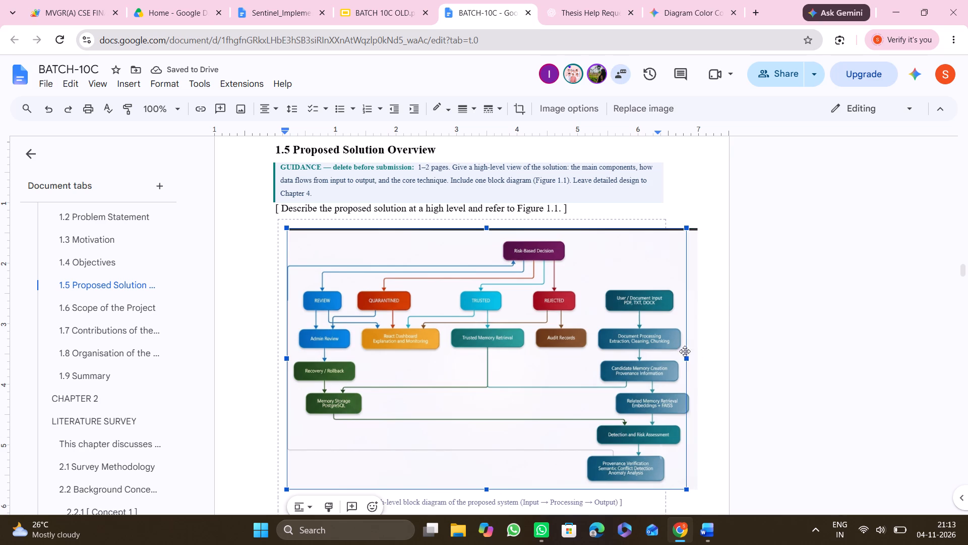
left_click_drag(685, 351, 664, 342)
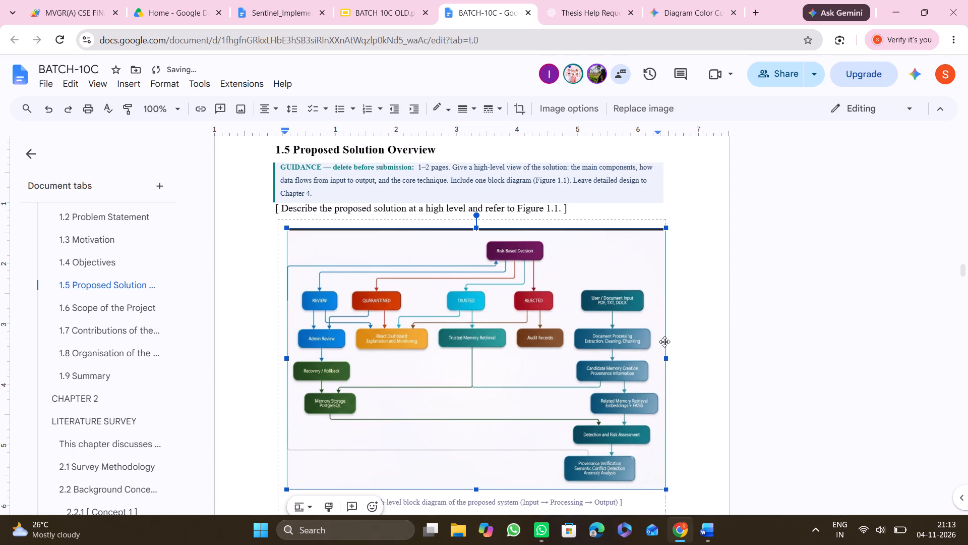
left_click_drag(667, 357, 663, 354)
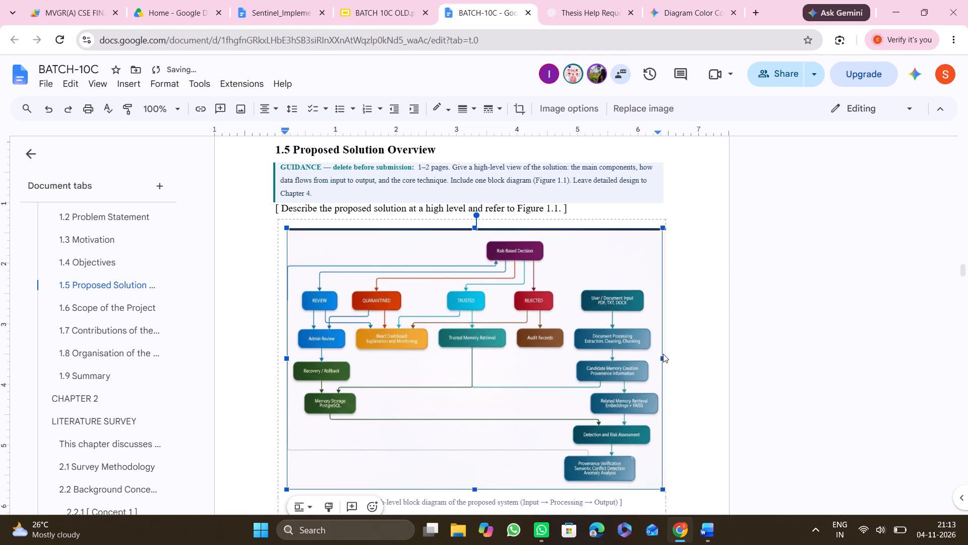
left_click_drag(663, 354, 654, 351)
left_click(654, 351)
Stretch the Figure 1.1 diagram noticeably taller and slightly wider so it fills more of the dashed placeholder box.
scroll(654, 351, "down", 1)
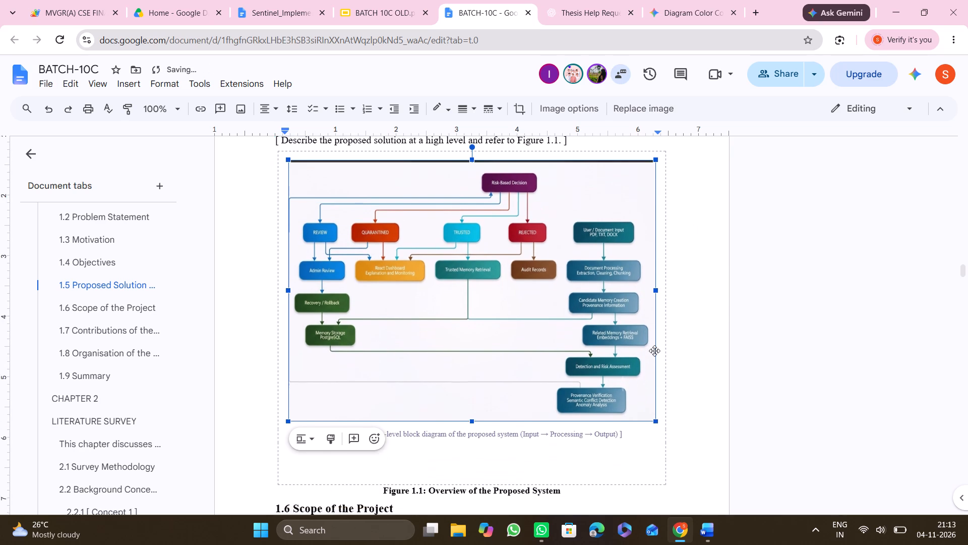
scroll(654, 351, "down", 1)
scroll(560, 435, "down", 1)
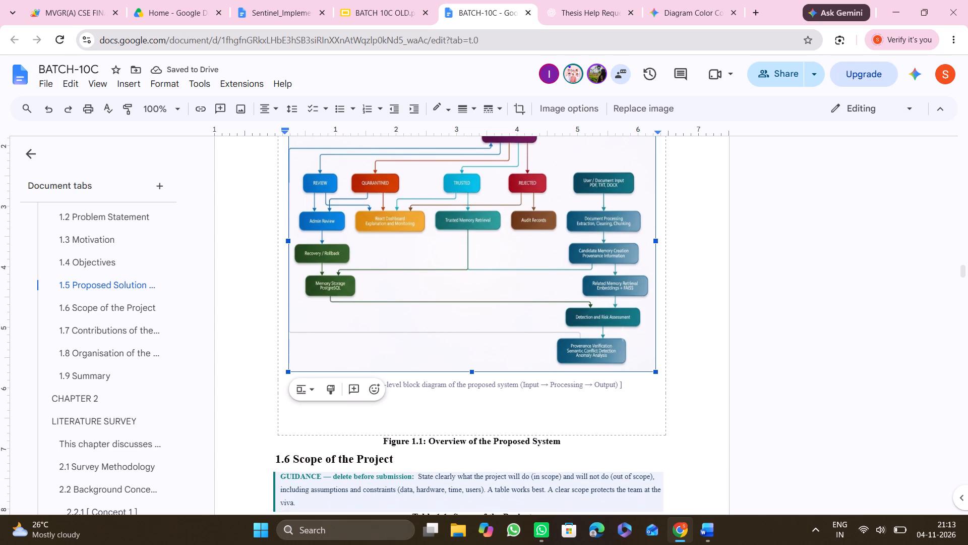
scroll(315, 301, "up", 2)
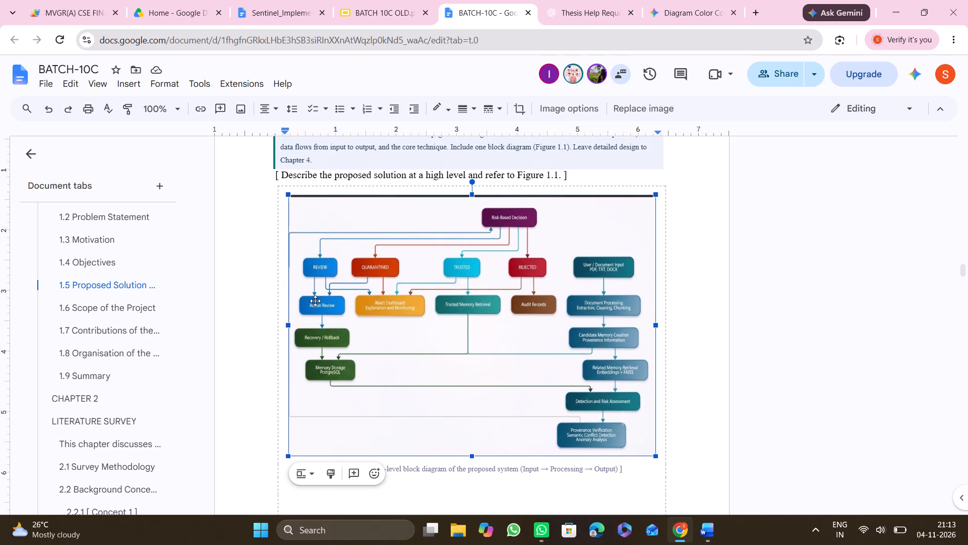
scroll(315, 301, "down", 1)
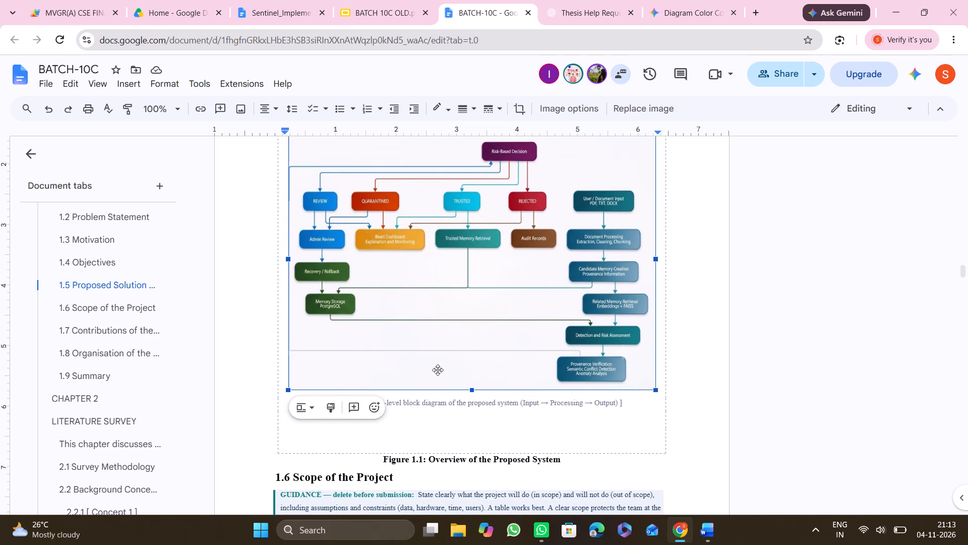
left_click(423, 426)
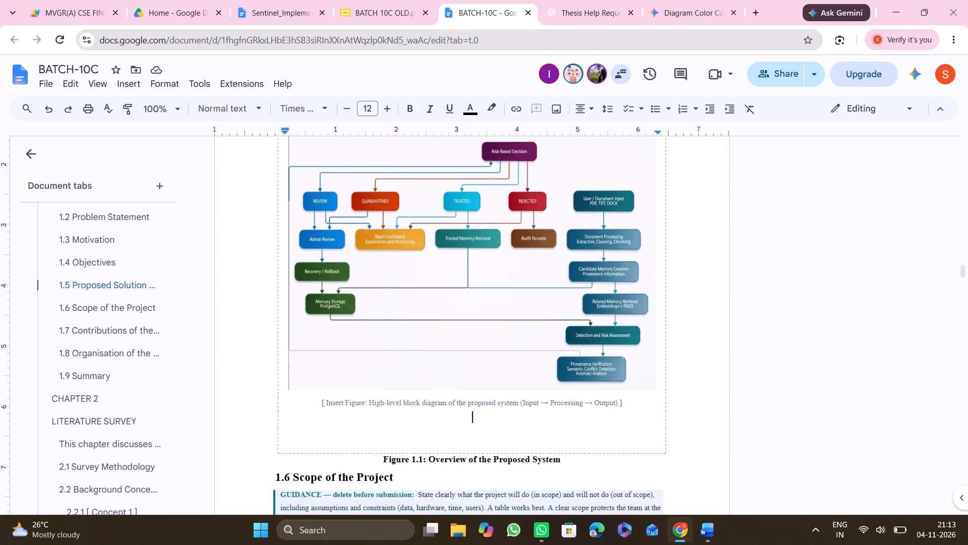
left_click(468, 389)
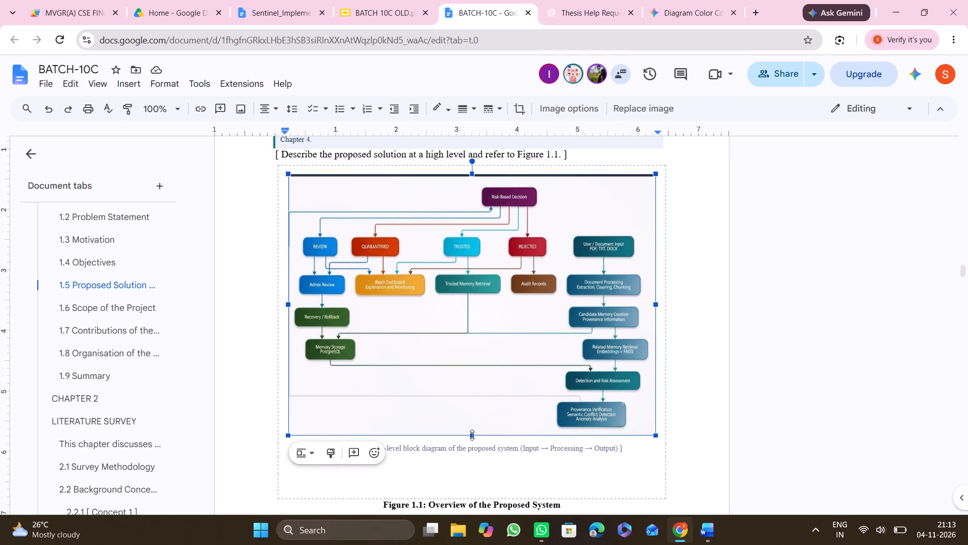
left_click_drag(472, 435, 456, 490)
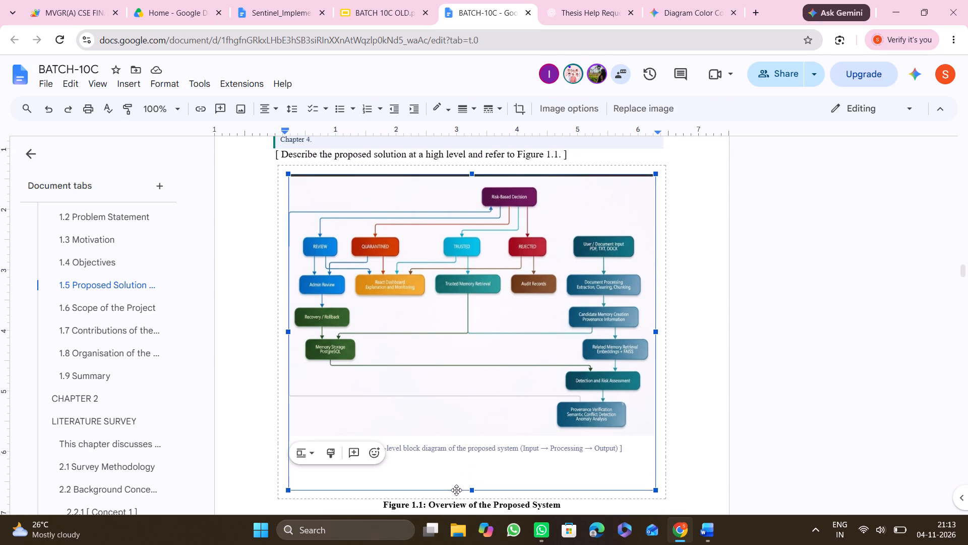
left_click_drag(456, 490, 457, 497)
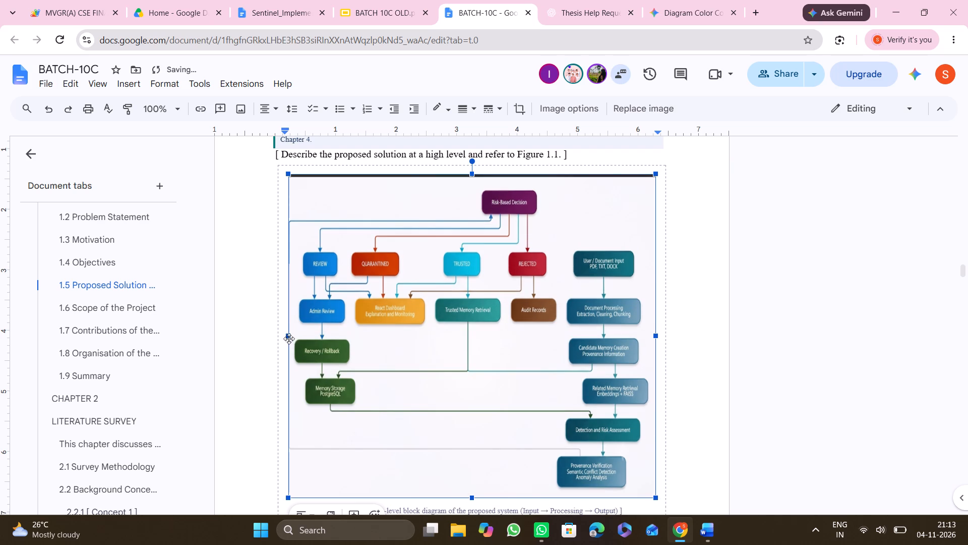
left_click_drag(288, 337, 280, 337)
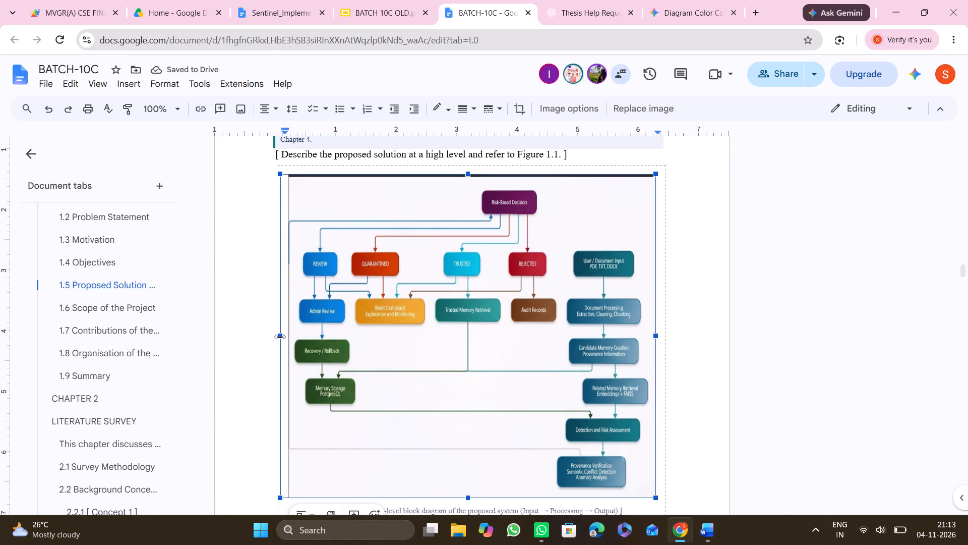
left_click_drag(280, 337, 278, 337)
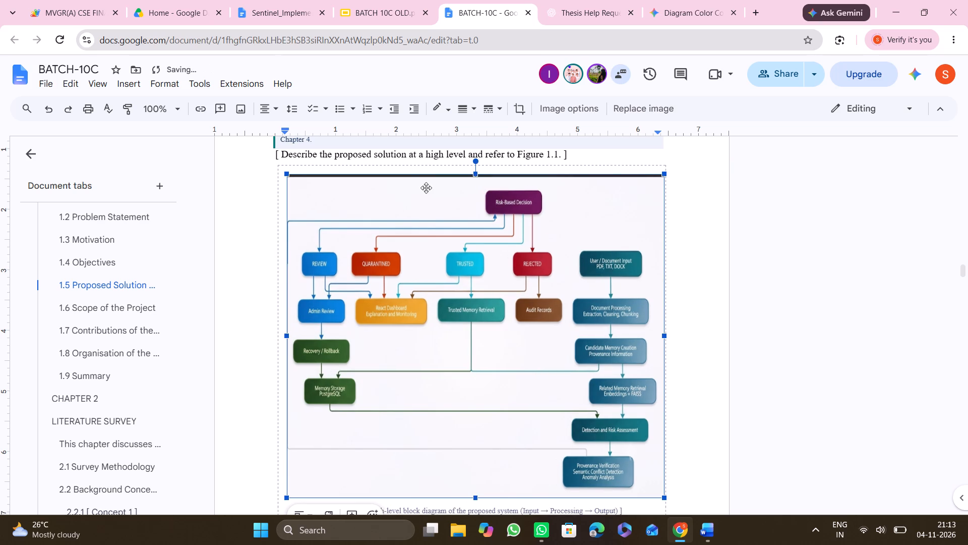
Stretch the Figure 1.1 diagram slightly taller so that it fills more of the dashed placeholder box.
left_click_drag(473, 172, 471, 170)
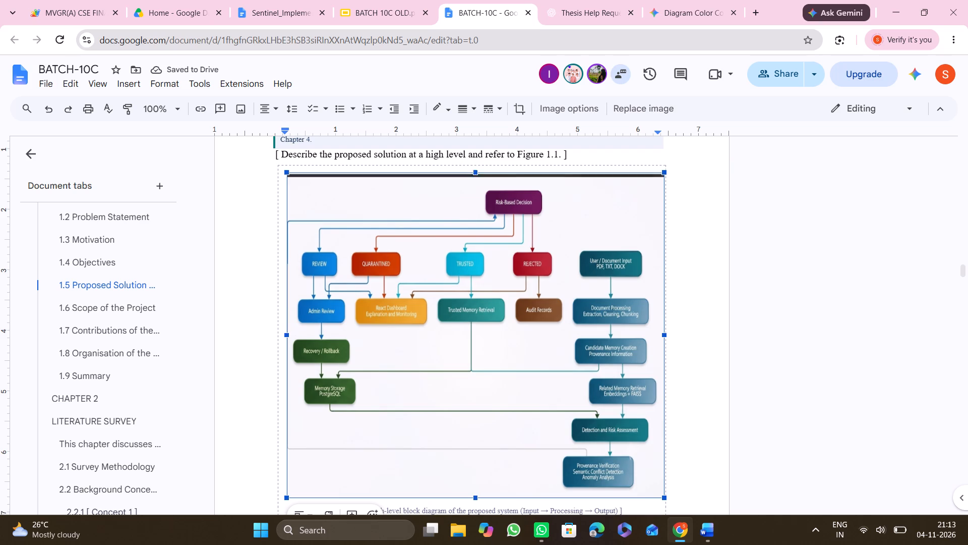
left_click_drag(471, 170, 465, 160)
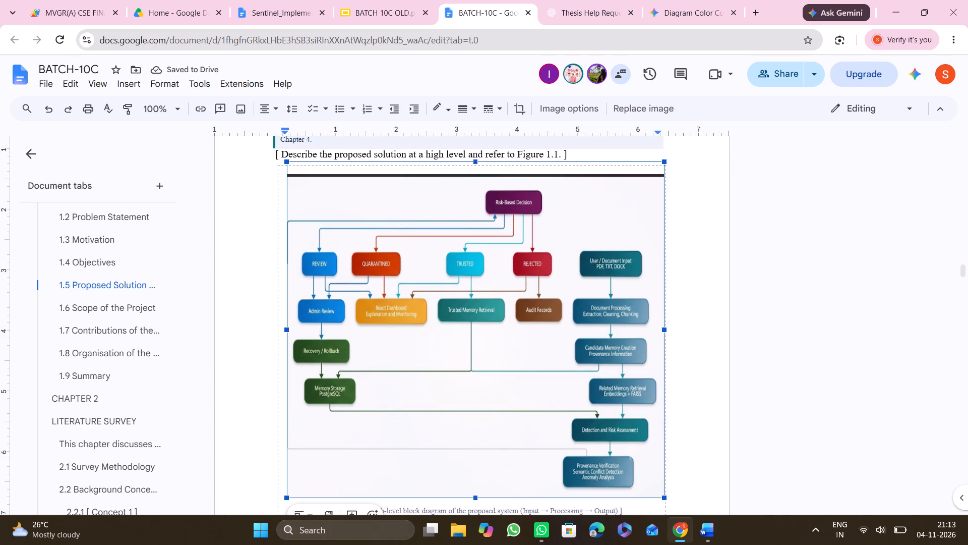
left_click_drag(465, 160, 465, 162)
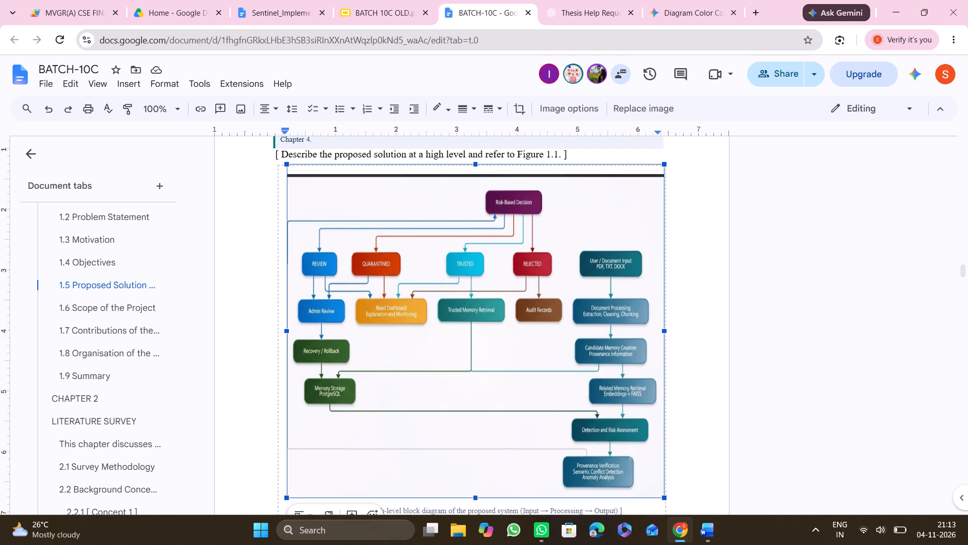
left_click_drag(474, 173, 468, 163)
left_click(468, 163)
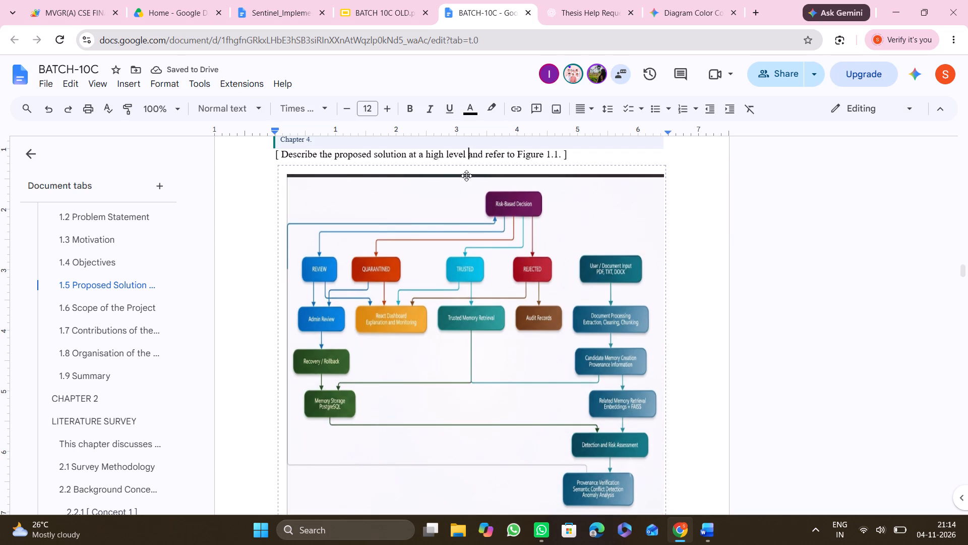
Enlarge the Figure 1.1 diagram slightly in both width and height by resizing it from its upper-left corner.
left_click_drag(466, 175, 523, 175)
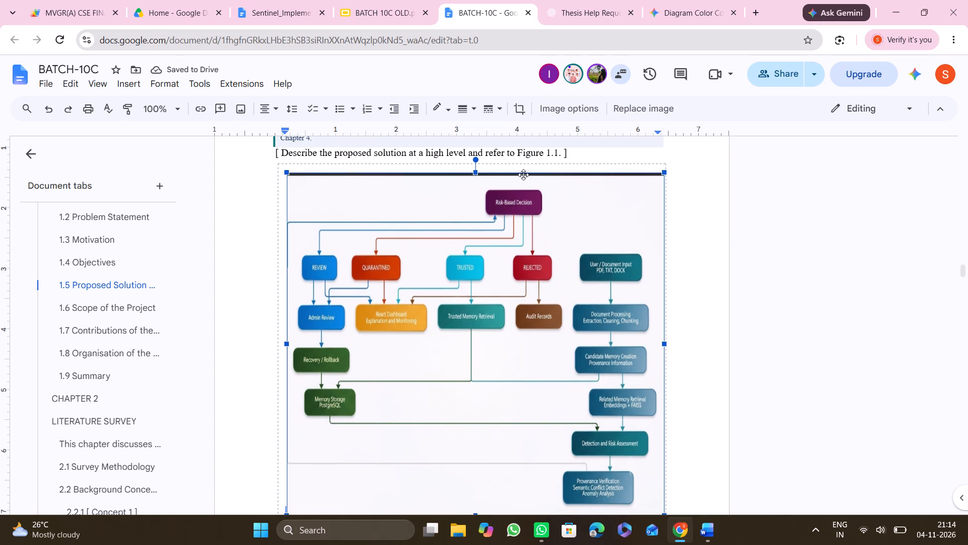
left_click_drag(523, 175, 287, 178)
left_click_drag(287, 178, 285, 176)
left_click_drag(285, 176, 285, 172)
left_click_drag(285, 172, 276, 166)
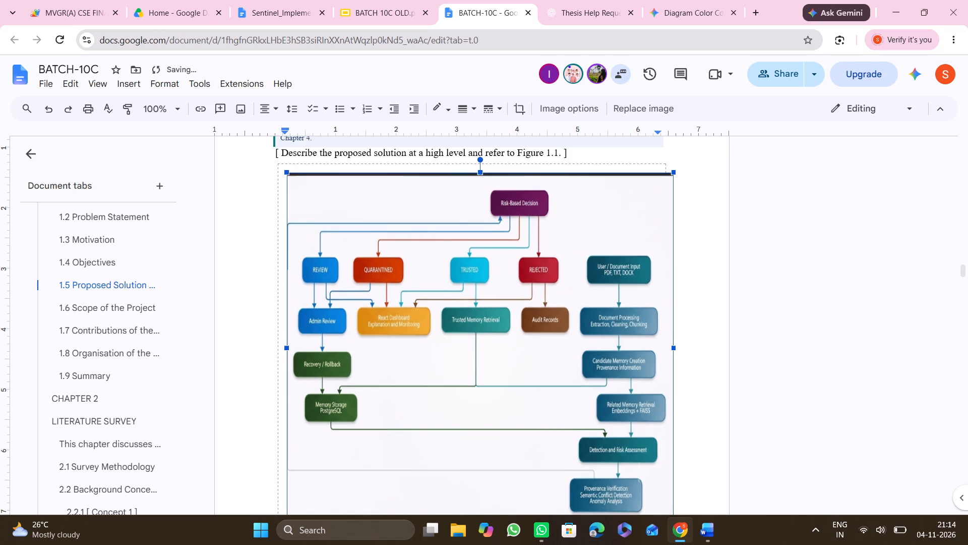
left_click(276, 166)
Narrow the Figure 1.1 diagram so that its right edge sits just inside the dashed placeholder box.
scroll(332, 200, "up", 1)
scroll(332, 200, "down", 1)
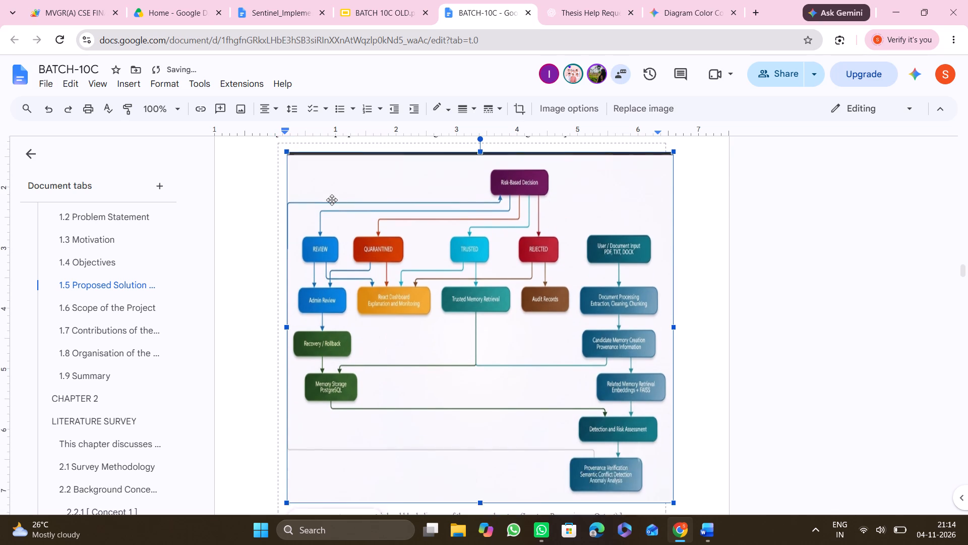
scroll(332, 200, "down", 1)
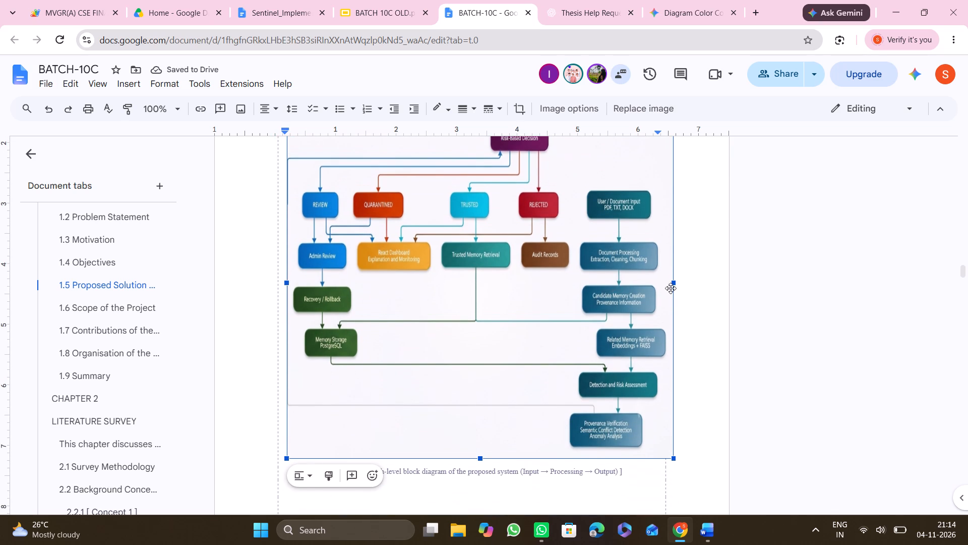
left_click_drag(674, 283, 660, 283)
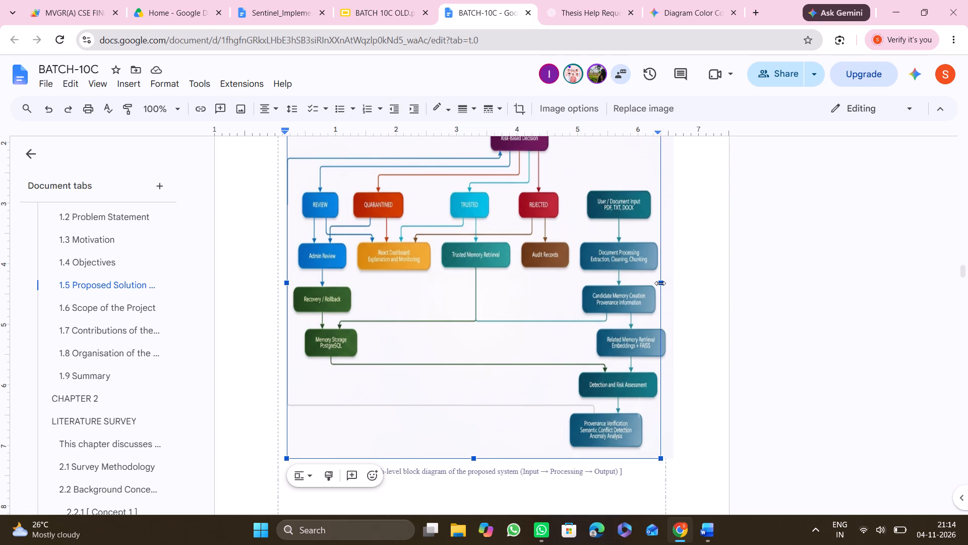
left_click_drag(660, 283, 658, 283)
scroll(658, 283, "right", 1)
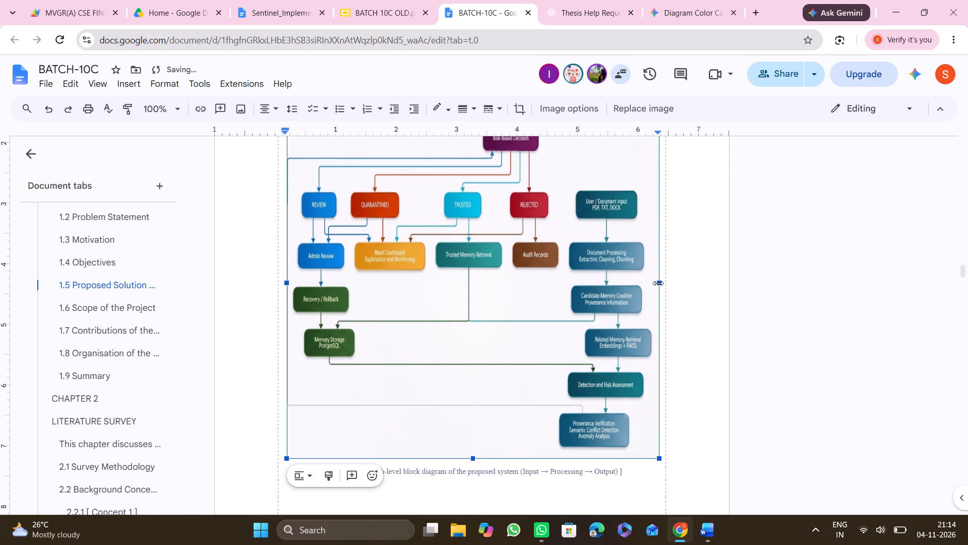
Check how the resized Figure 1.1 diagram fits the placeholder box, from its top edge down to the figure caption.
scroll(662, 287, "down", 1)
scroll(662, 287, "up", 1)
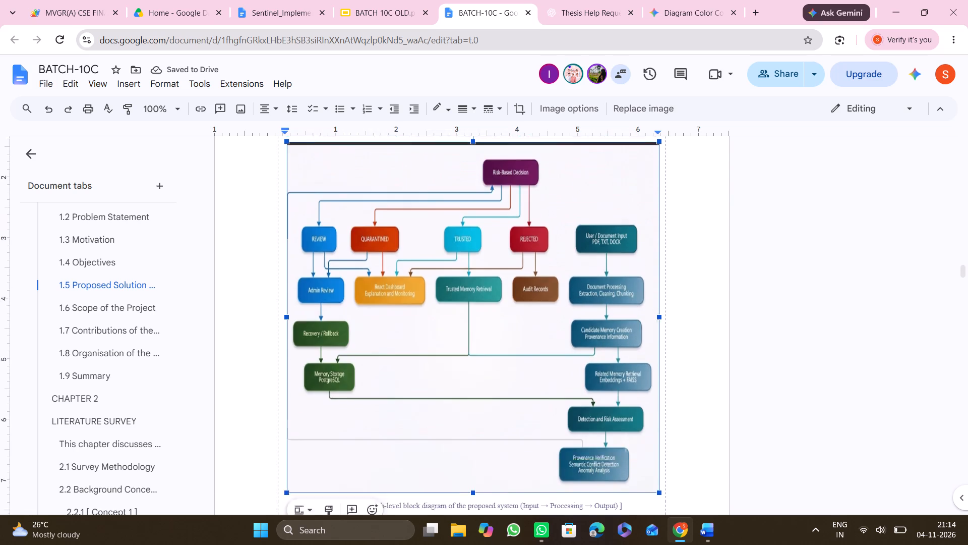
scroll(662, 287, "up", 1)
scroll(662, 287, "down", 2)
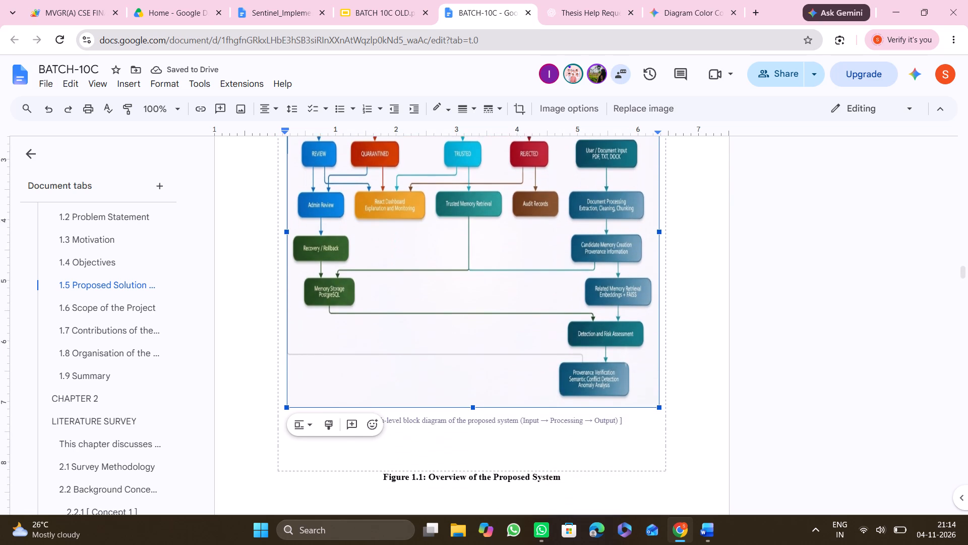
scroll(662, 287, "down", 1)
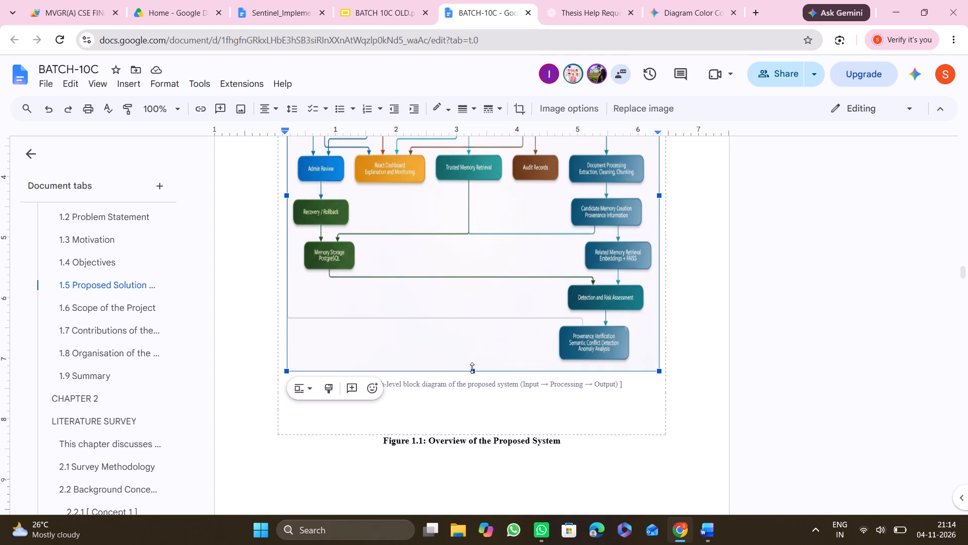
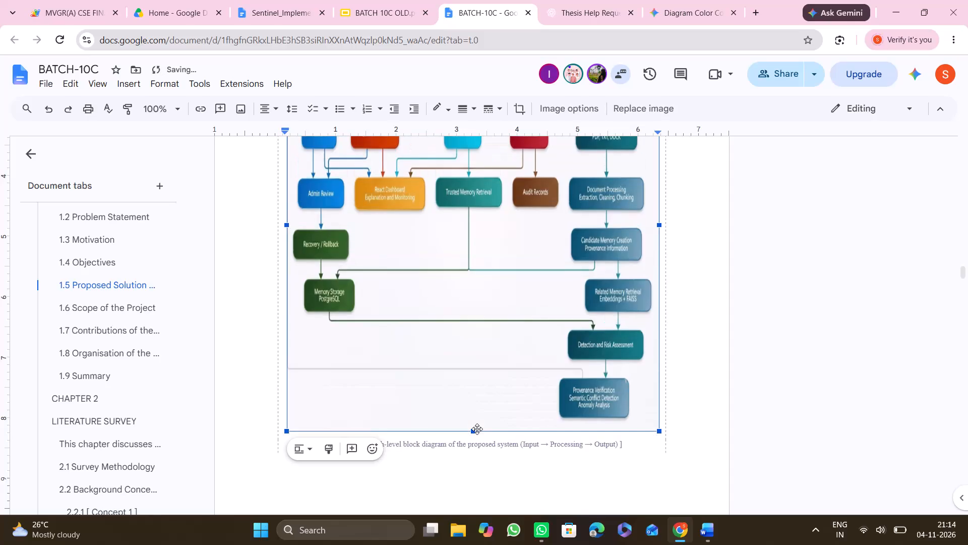
Undo the last two size changes of the block diagram image in section 1.5.
scroll(477, 429, "down", 2)
scroll(477, 429, "up", 1)
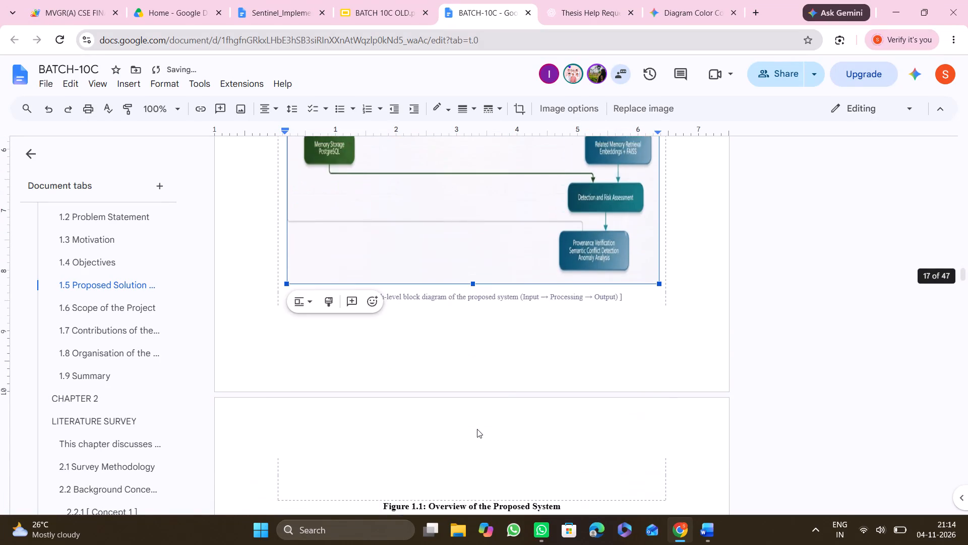
scroll(477, 429, "up", 1)
key("ctrl+z")
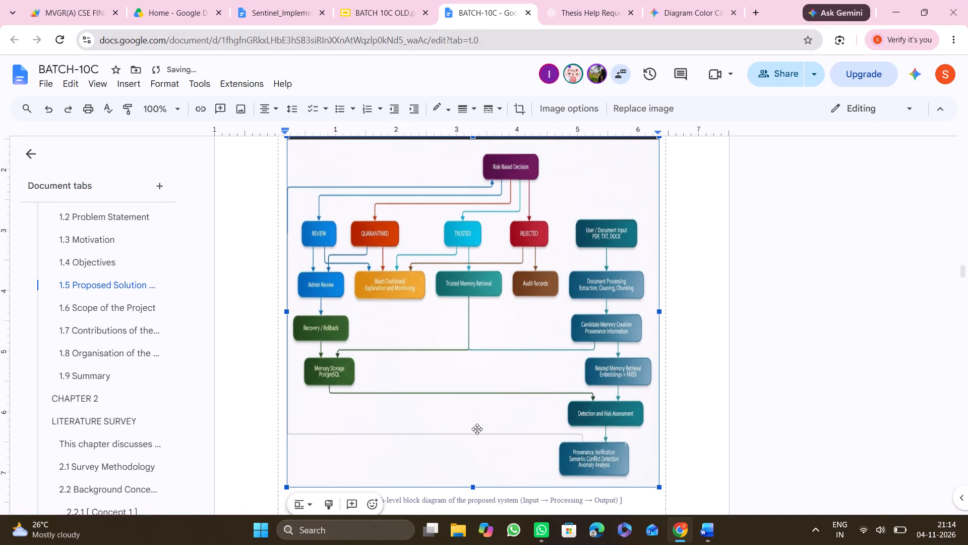
key("ctrl+z")
Delete the placeholder line "[ Insert Figure: High-level block diagram of the proposed system (Input → Processing → Output) ]" below the diagram.
scroll(477, 429, "down", 1)
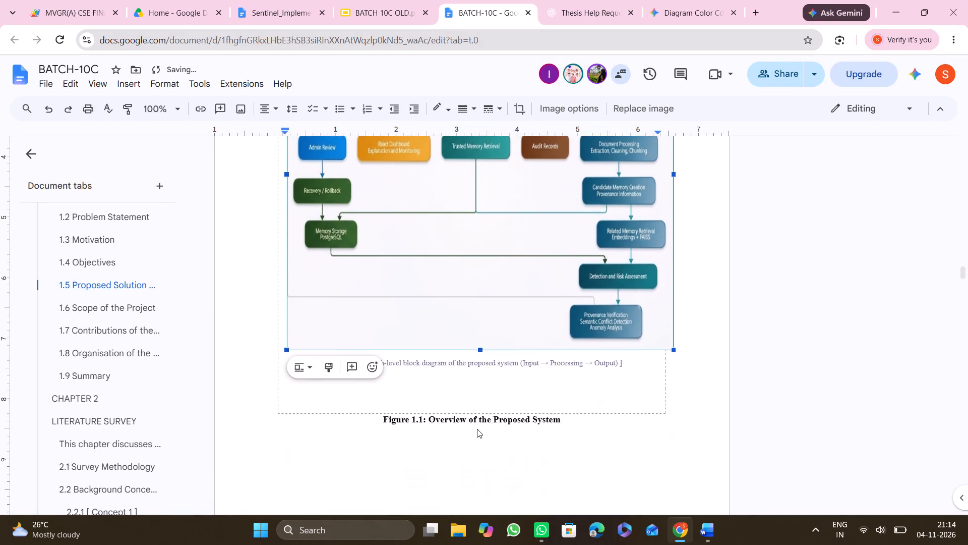
scroll(477, 429, "down", 1)
left_click(480, 421)
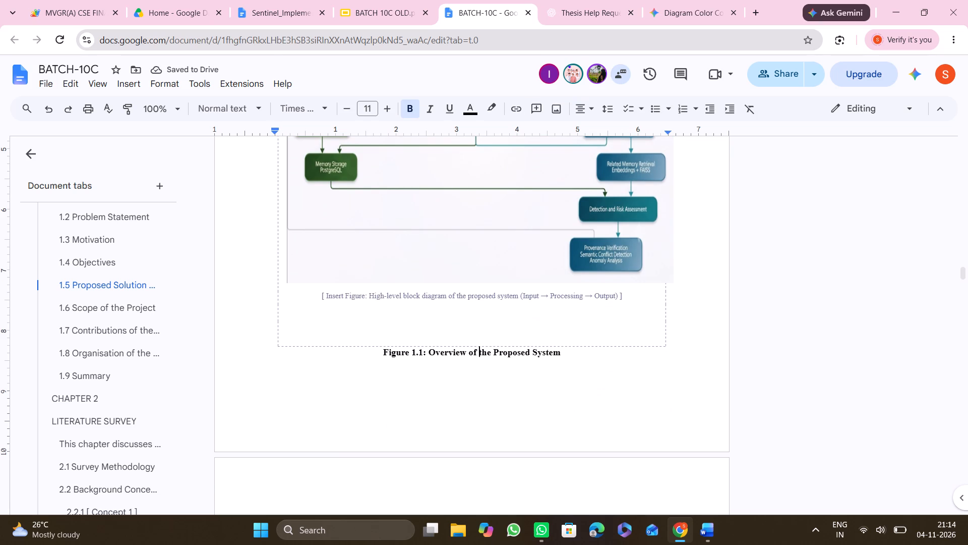
scroll(480, 421, "up", 2)
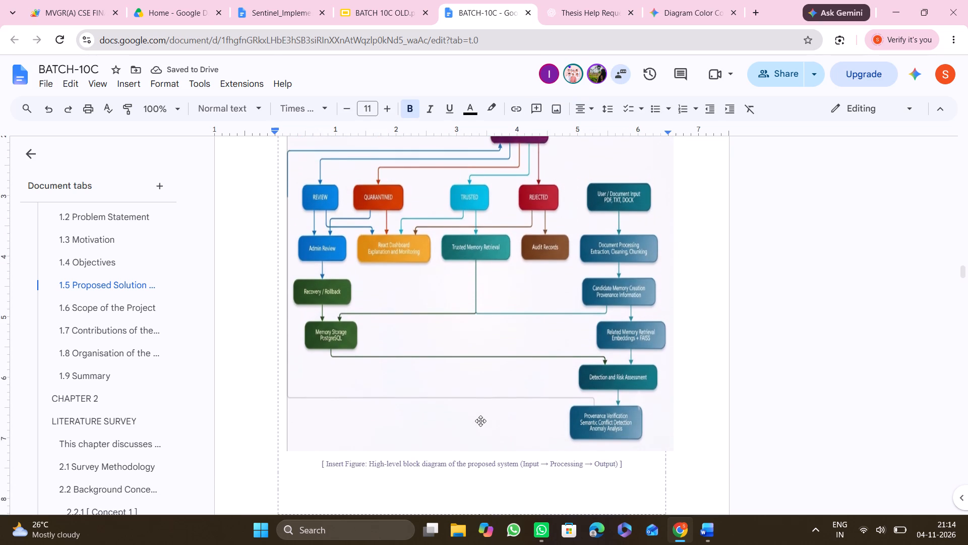
scroll(480, 421, "down", 1)
left_click(340, 434)
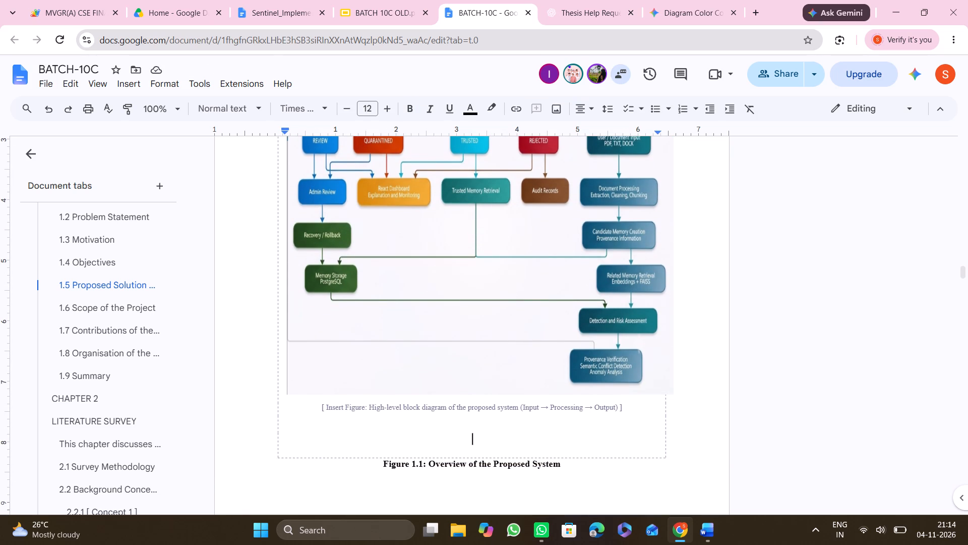
left_click(625, 412)
key("BackSpace")
key("BackSpace")
key("BackSpace")
key("BackSpace")
key("BackSpace")
key("BackSpace")
key("BackSpace")
key("BackSpace")
key("BackSpace")
key("BackSpace")
key("BackSpace")
key("BackSpace")
key("BackSpace")
key("BackSpace")
key("BackSpace")
key("BackSpace")
key("BackSpace")
key("BackSpace")
key("BackSpace")
key("BackSpace")
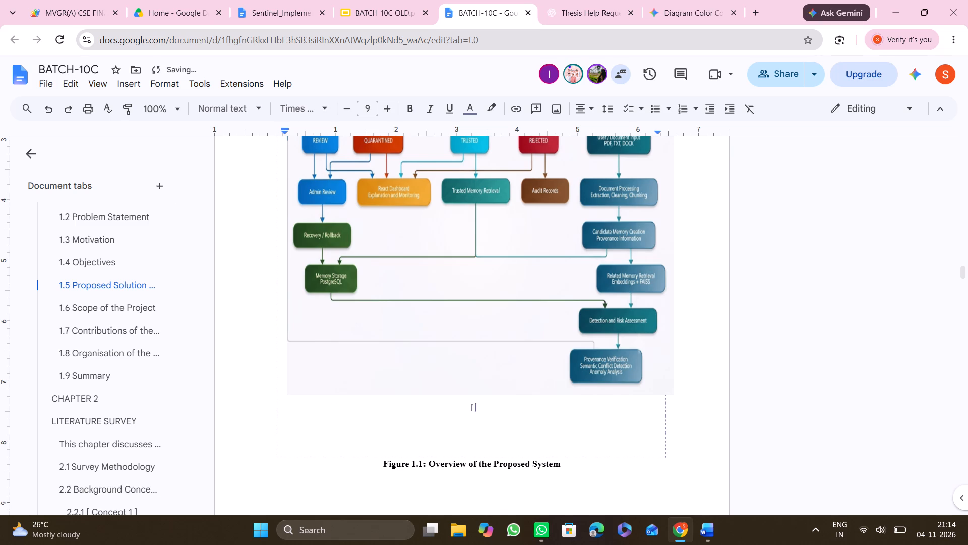
key("BackSpace")
Check the spacing around the diagram, from the section 1.5 text above it to the section 1.6 heading below.
left_click(652, 449)
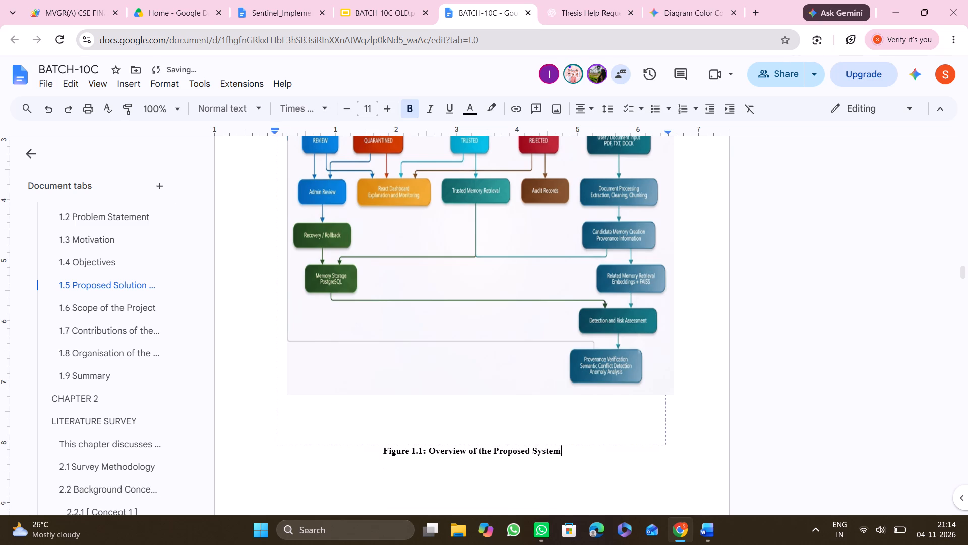
left_click(655, 448)
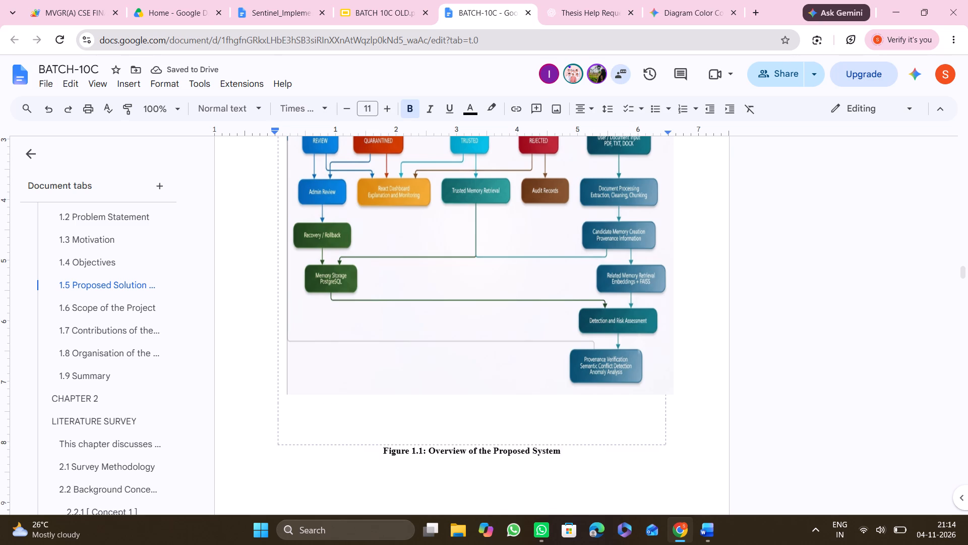
left_click(664, 427)
left_click(664, 427)
left_click(511, 391)
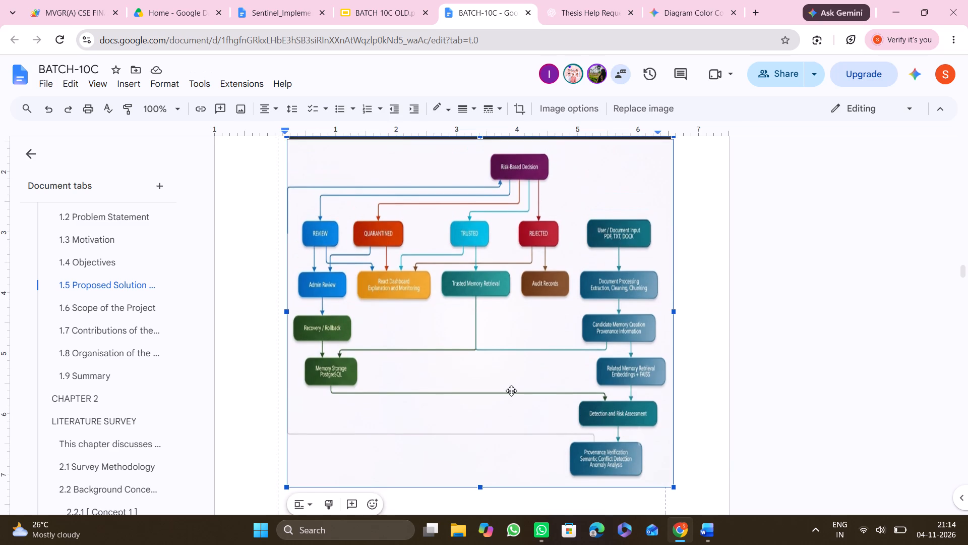
scroll(548, 425, "down", 1)
left_click(595, 451)
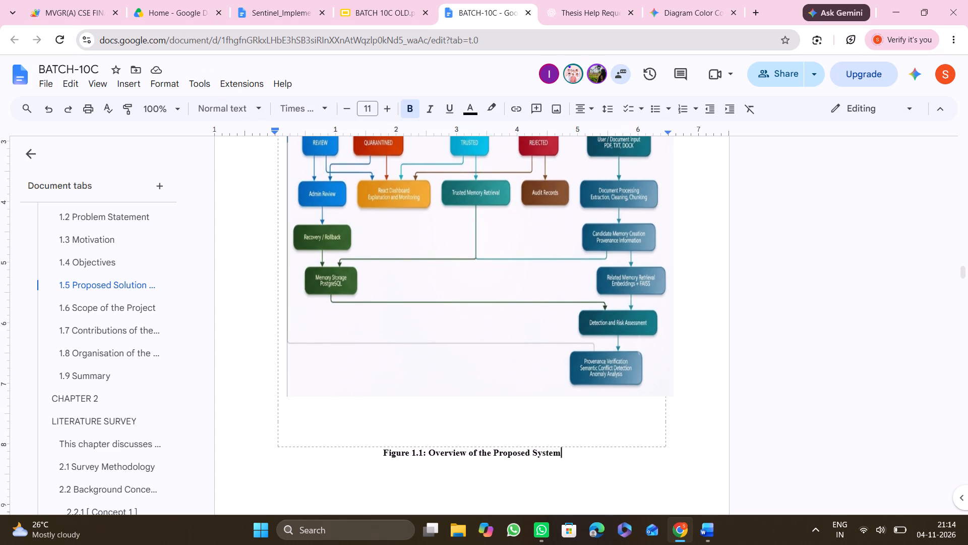
scroll(542, 373, "down", 2)
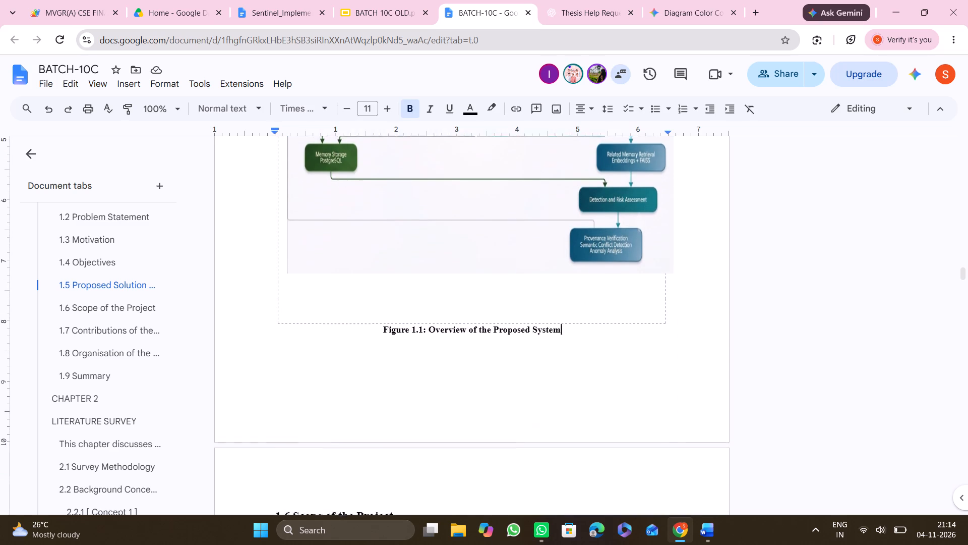
scroll(542, 373, "down", 1)
scroll(542, 373, "up", 1)
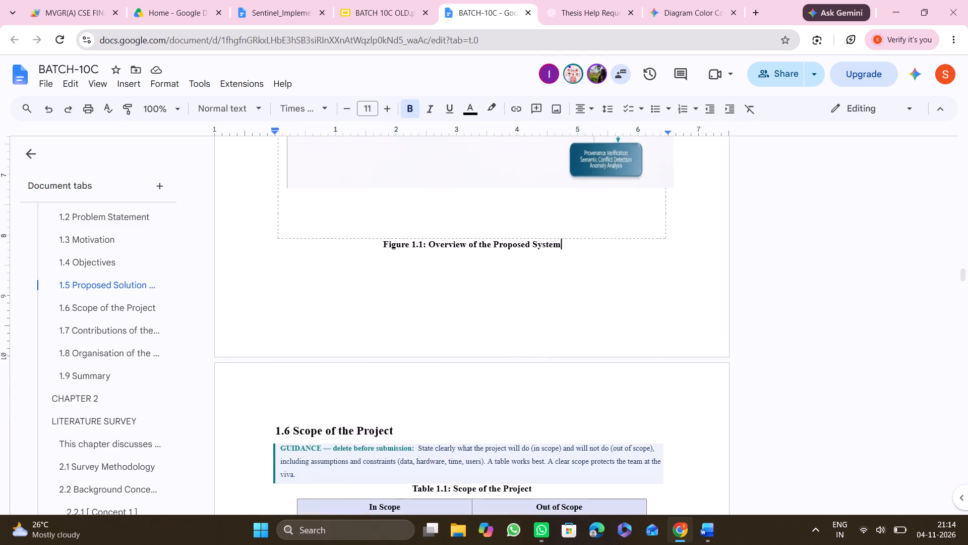
scroll(542, 373, "up", 3)
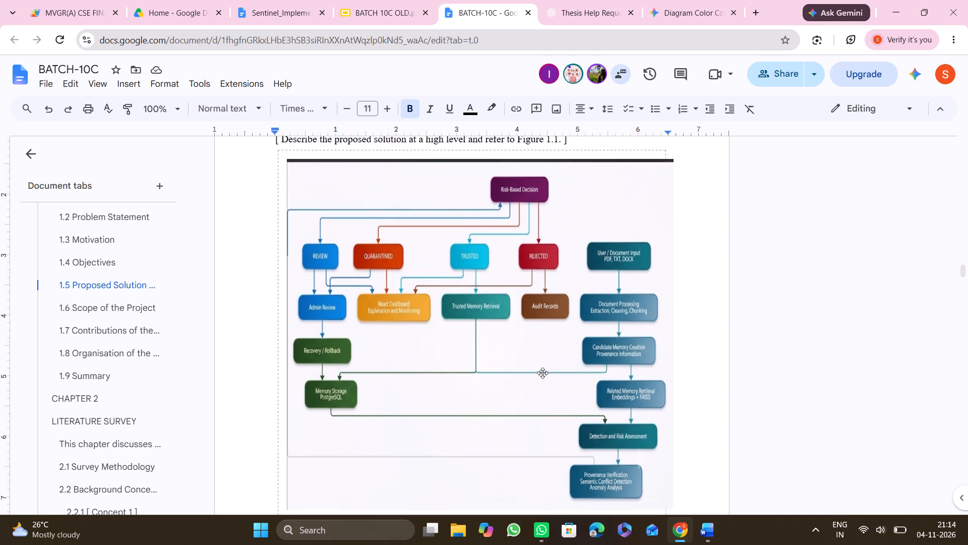
scroll(542, 373, "up", 1)
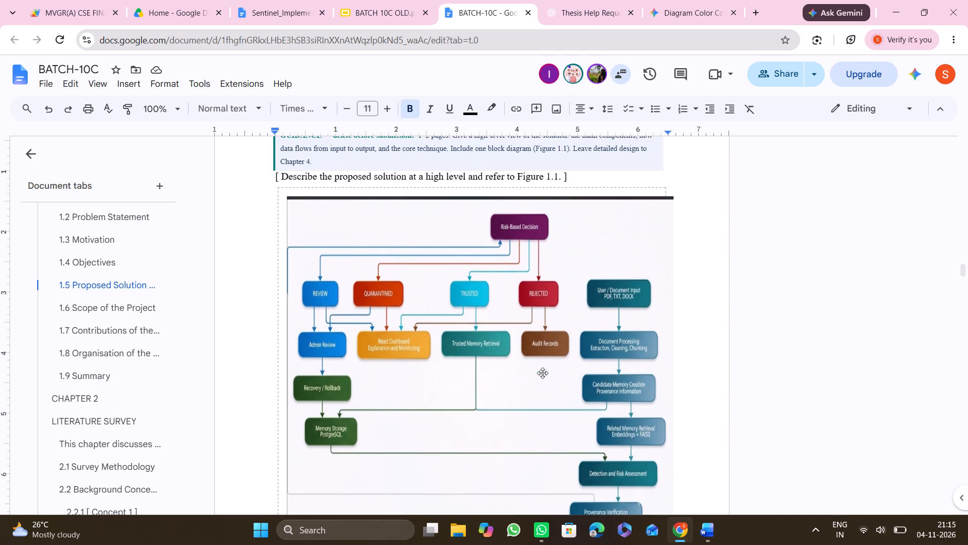
scroll(540, 368, "down", 1)
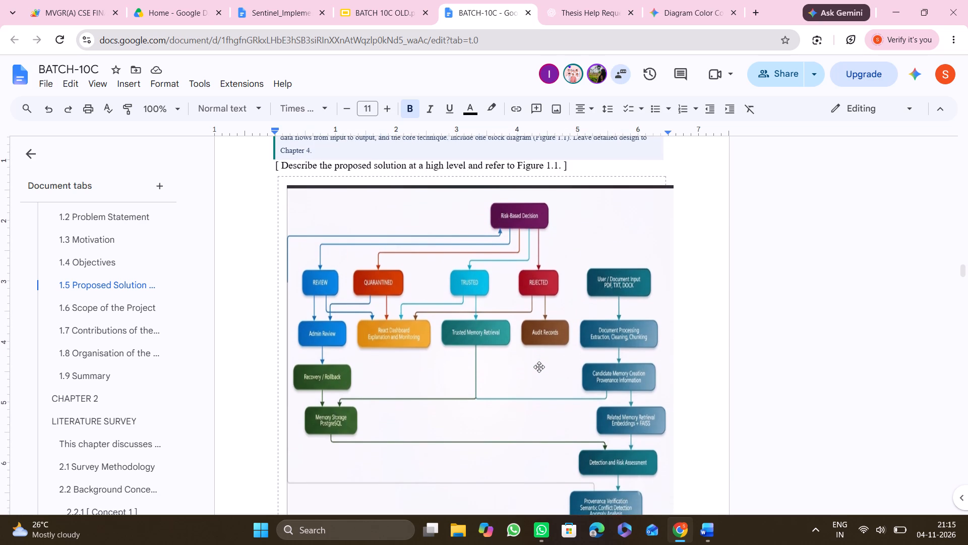
scroll(539, 367, "down", 1)
Shorten the block diagram image by about 1 inch from its bottom edge, keeping its width.
left_click(538, 366)
scroll(556, 421, "down", 1)
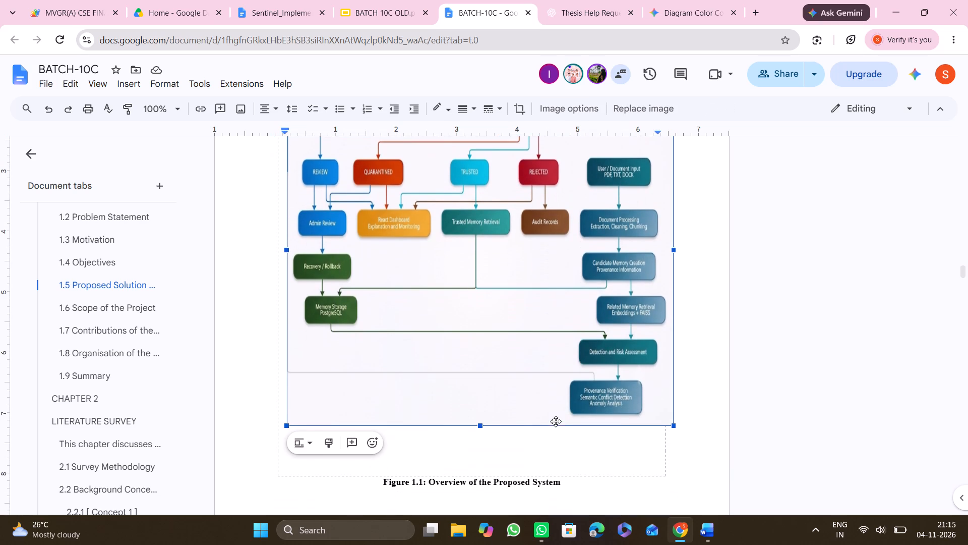
left_click_drag(480, 425, 457, 362)
left_click(457, 362)
scroll(457, 362, "down", 2)
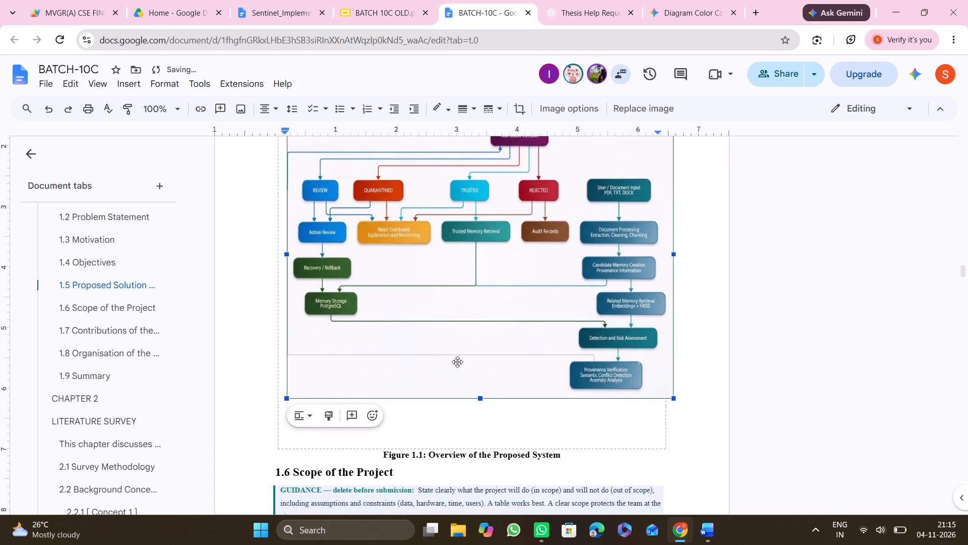
scroll(457, 362, "down", 1)
Remove the empty lines between the block diagram and its Figure 1.1 caption.
left_click_drag(380, 449, 384, 426)
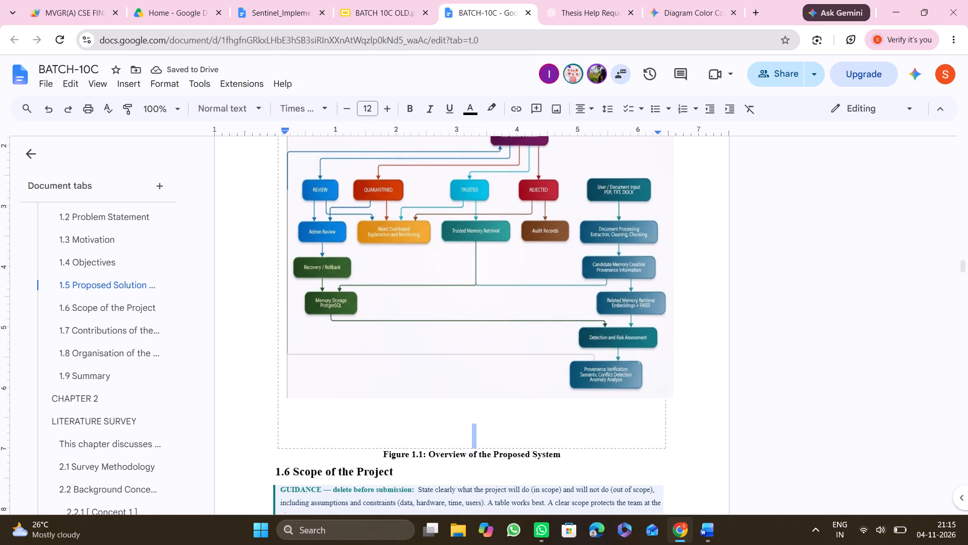
left_click_drag(384, 426, 514, 447)
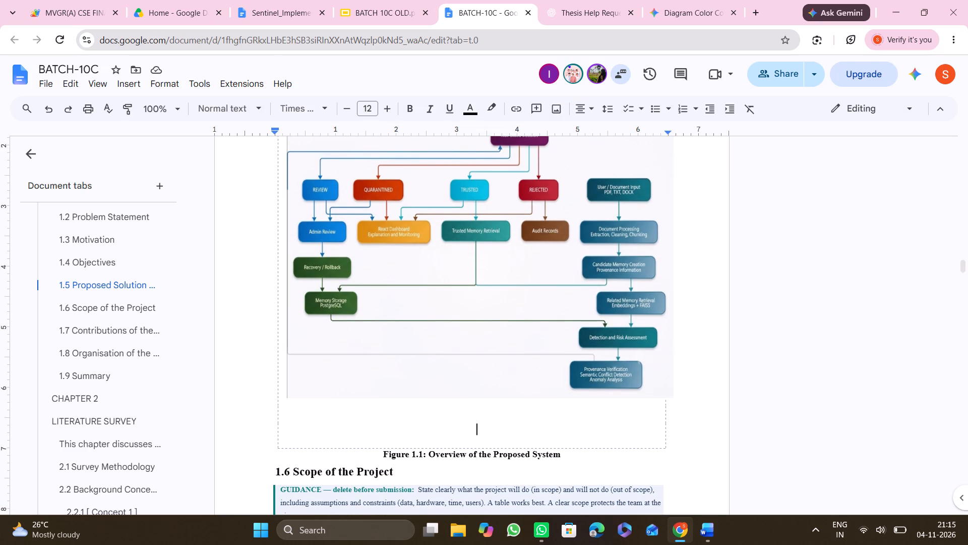
key("BackSpace")
key("BackSpace")
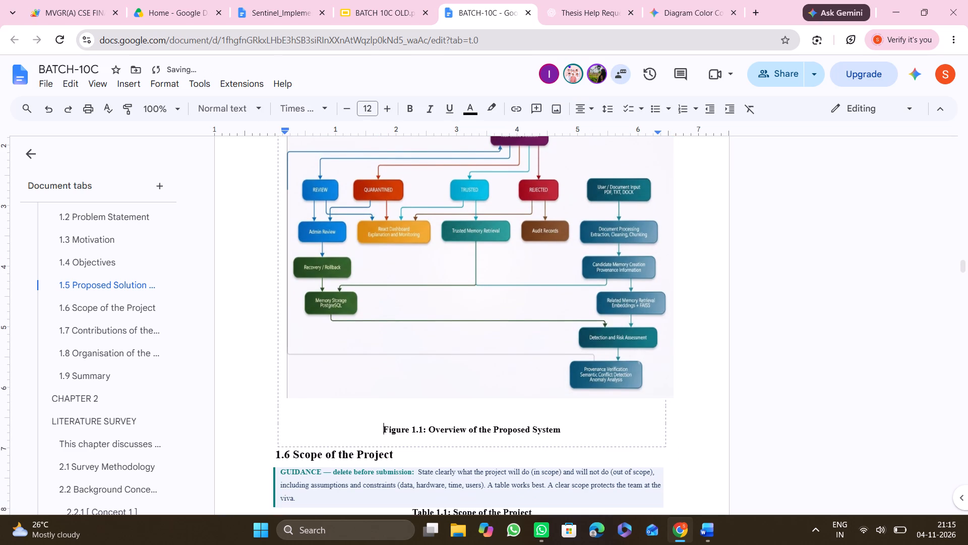
key("BackSpace")
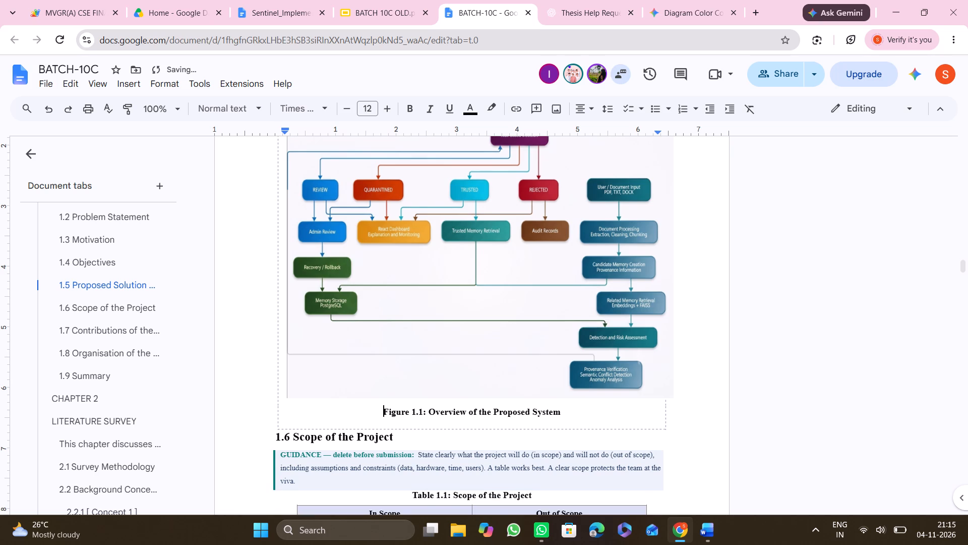
Narrow the block diagram image so its right edge lines up with the border of the surrounding figure frame.
scroll(476, 440, "up", 2)
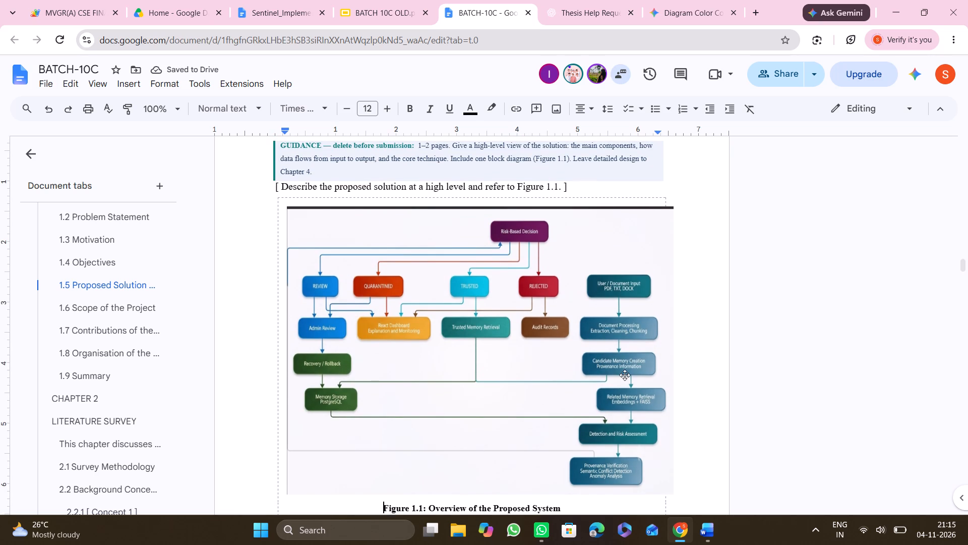
left_click(673, 282)
left_click_drag(674, 349, 665, 345)
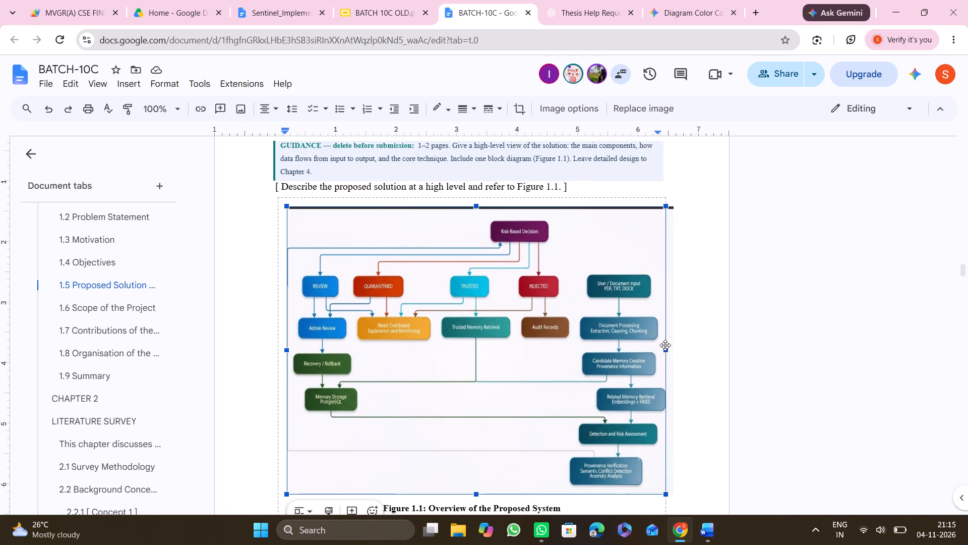
left_click_drag(665, 345, 664, 345)
left_click(664, 345)
scroll(664, 345, "down", 1)
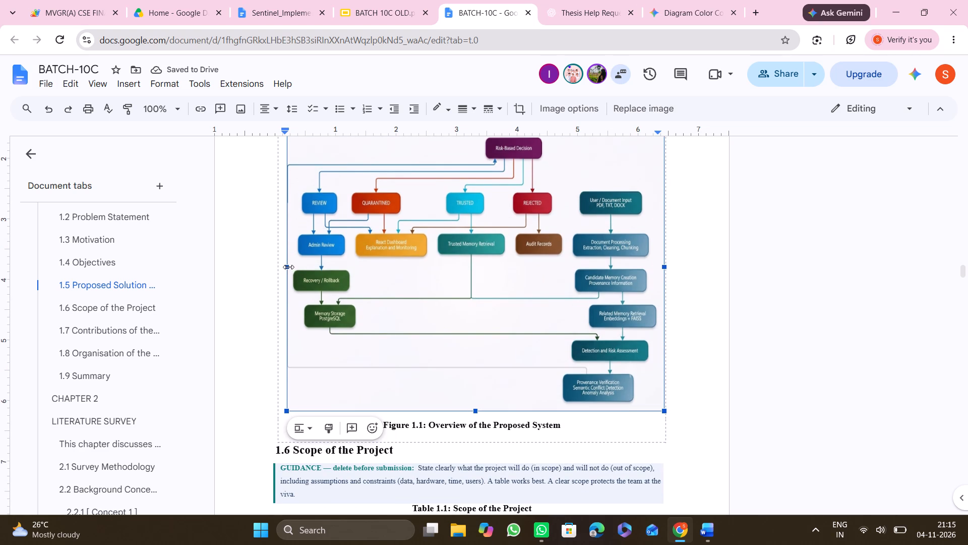
left_click_drag(288, 267, 280, 267)
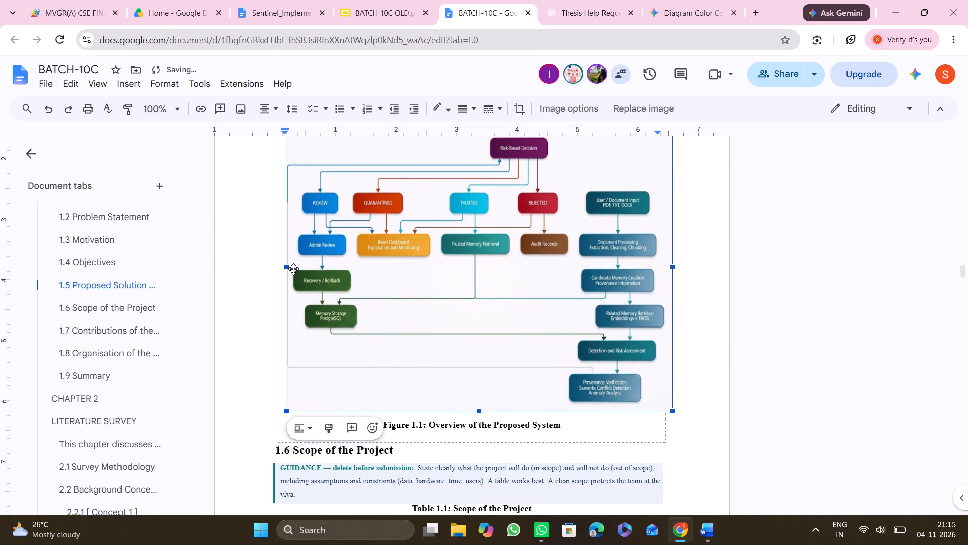
left_click_drag(671, 267, 663, 268)
left_click(663, 268)
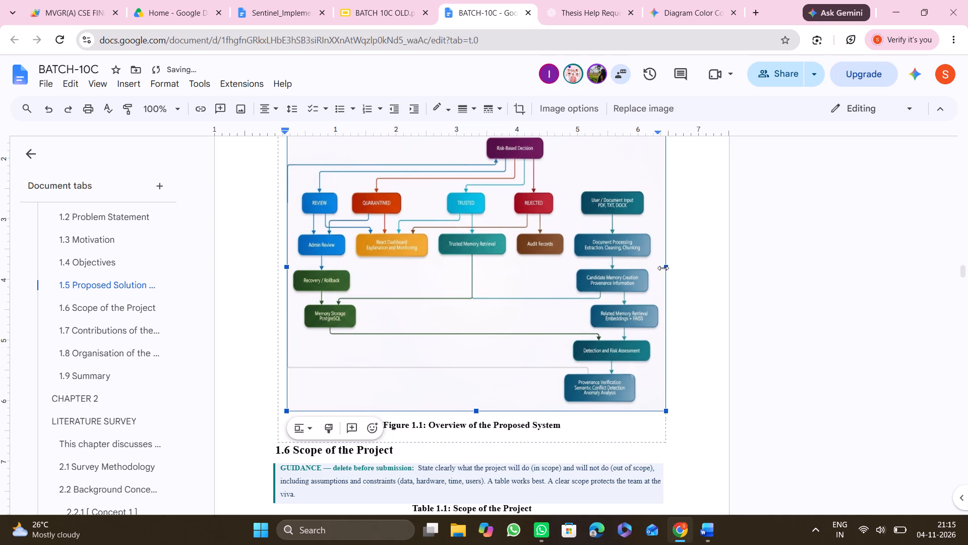
scroll(707, 300, "up", 1)
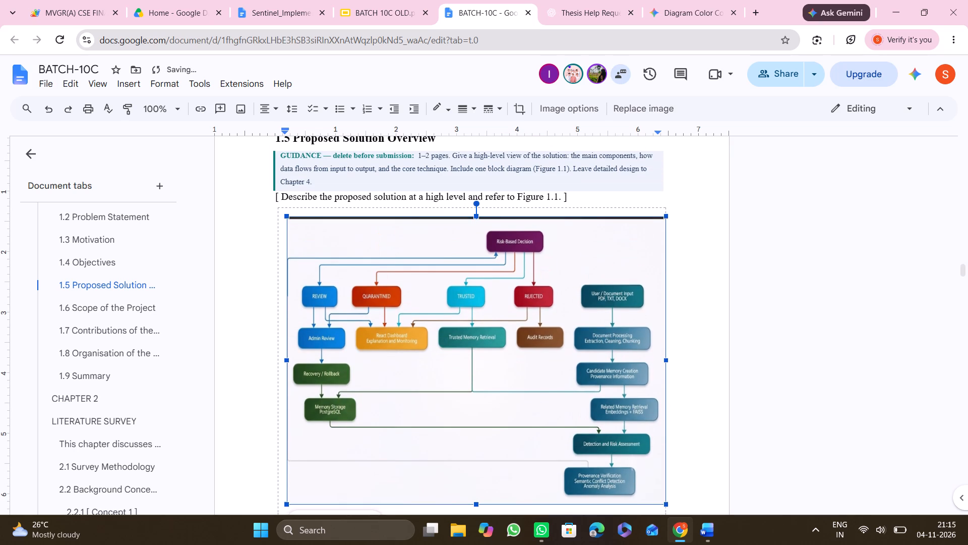
scroll(707, 300, "up", 1)
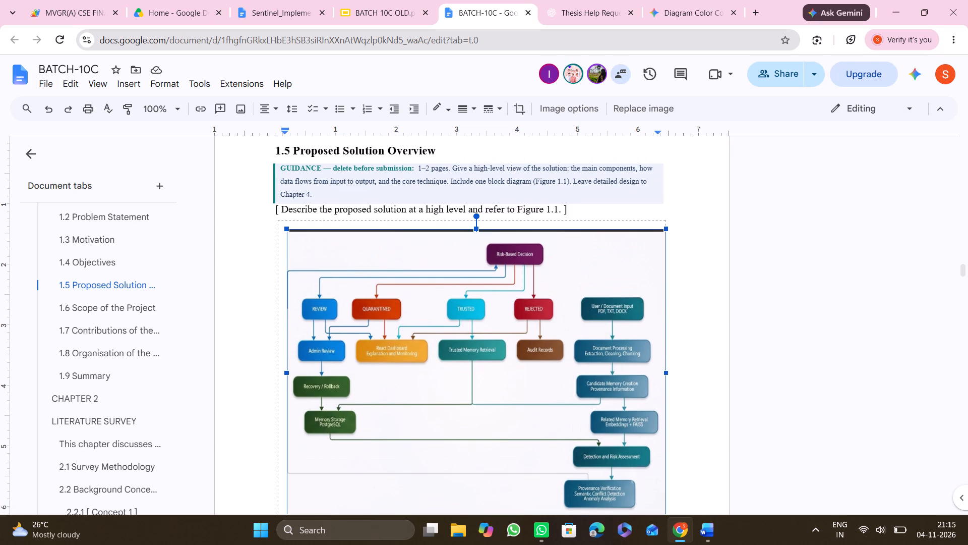
scroll(707, 300, "up", 1)
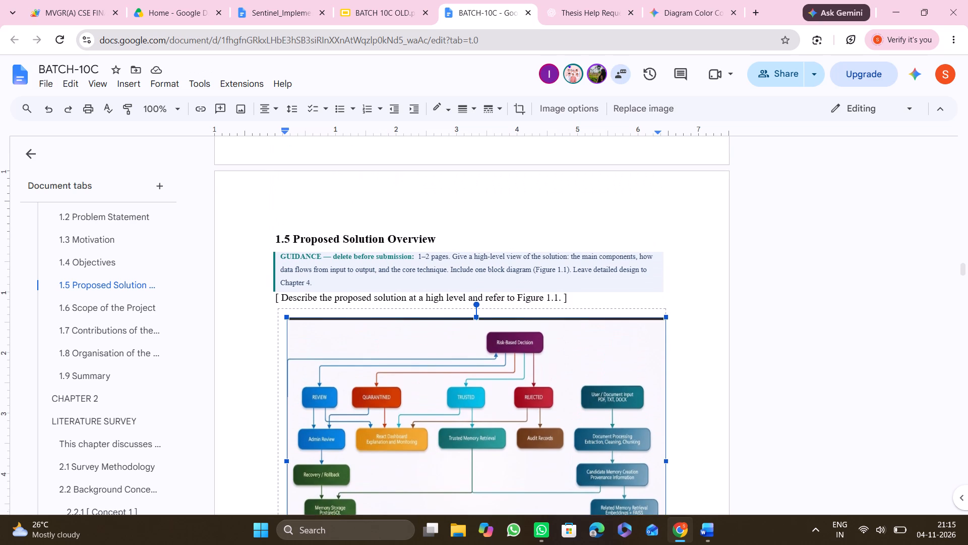
scroll(658, 224, "up", 1)
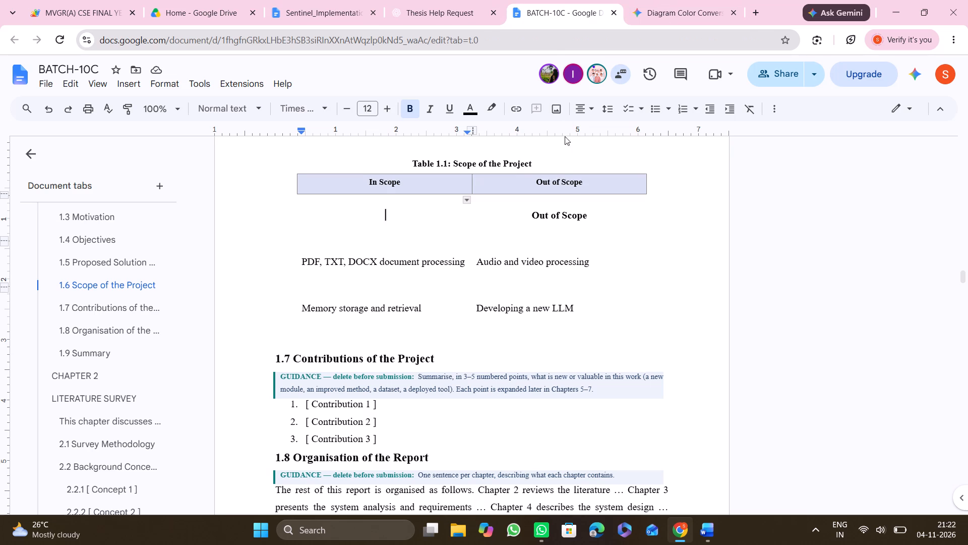
Delete the duplicate "Out of Scope" heading text from the first pasted row of Table 1.1.
scroll(565, 136, "down", 1)
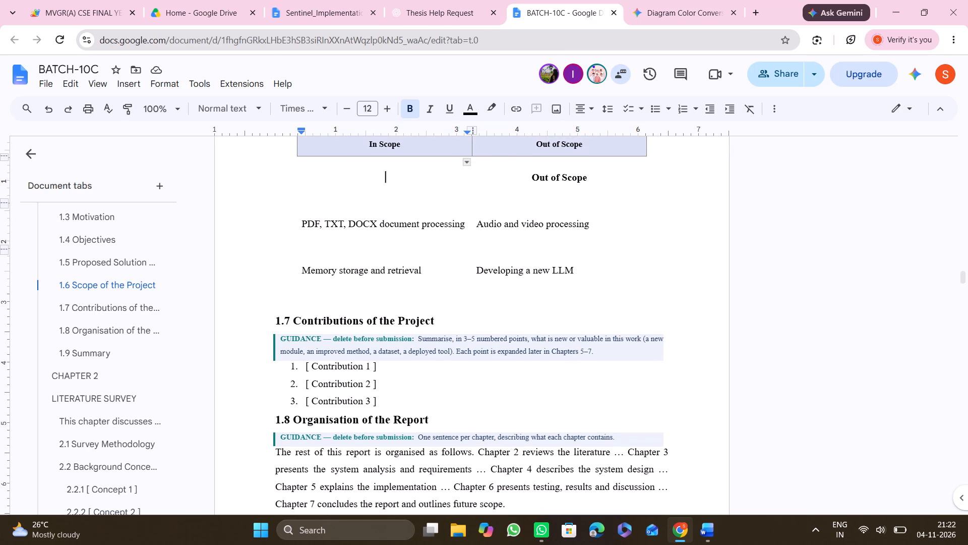
scroll(472, 253, "up", 1)
left_click(594, 229)
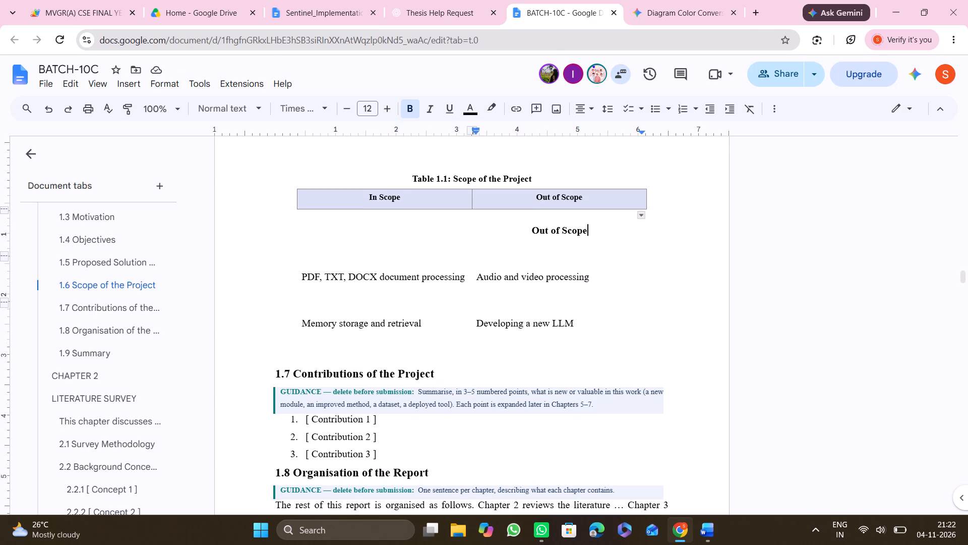
key("BackSpace")
key("BackSpace")
key("BackSpace")
key("BackSpace")
key("BackSpace")
key("BackSpace")
key("BackSpace")
key("BackSpace")
key("BackSpace")
key("BackSpace")
key("BackSpace")
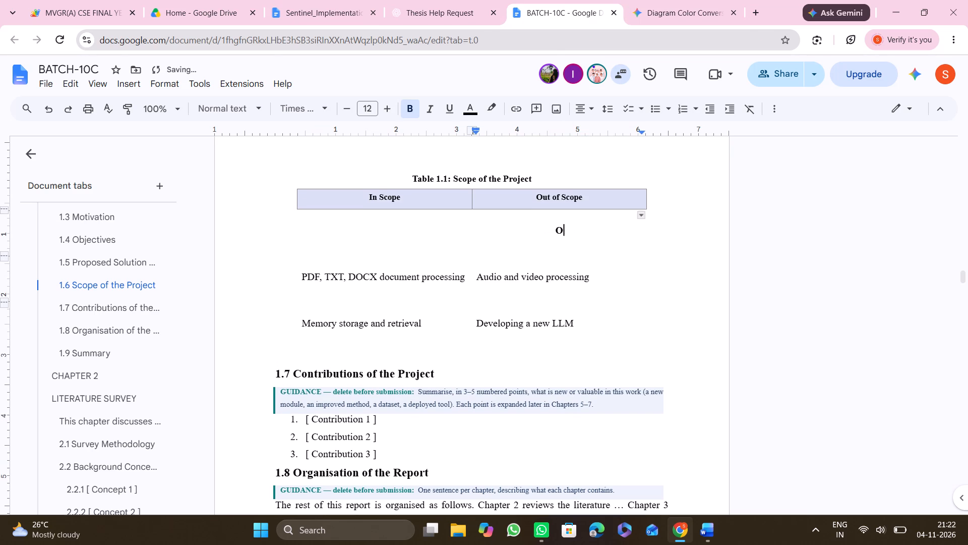
key("BackSpace")
key("BackSpace")
key("BackSpace")
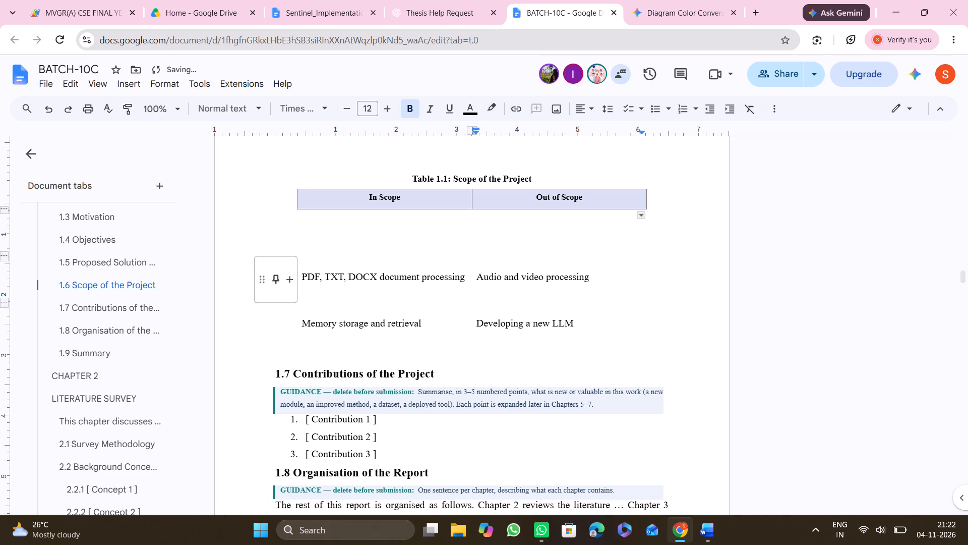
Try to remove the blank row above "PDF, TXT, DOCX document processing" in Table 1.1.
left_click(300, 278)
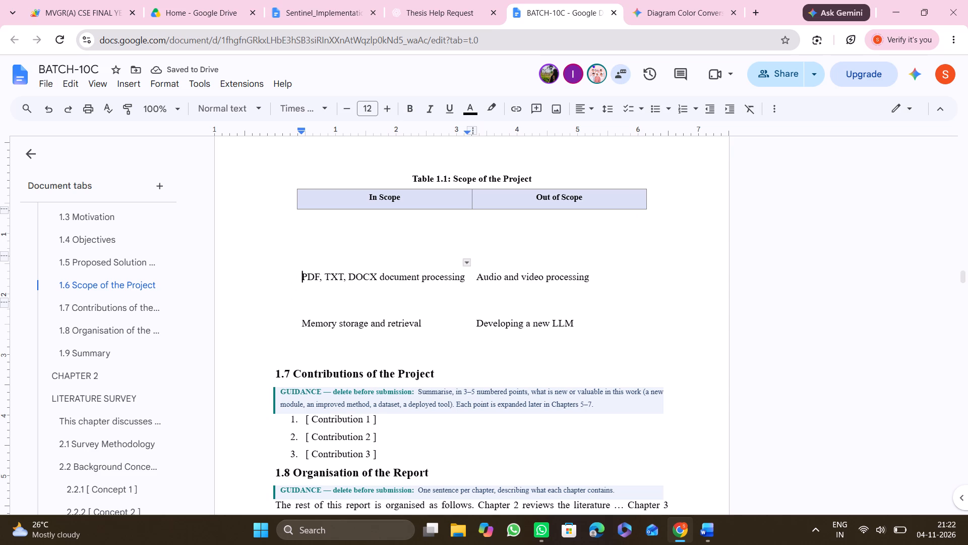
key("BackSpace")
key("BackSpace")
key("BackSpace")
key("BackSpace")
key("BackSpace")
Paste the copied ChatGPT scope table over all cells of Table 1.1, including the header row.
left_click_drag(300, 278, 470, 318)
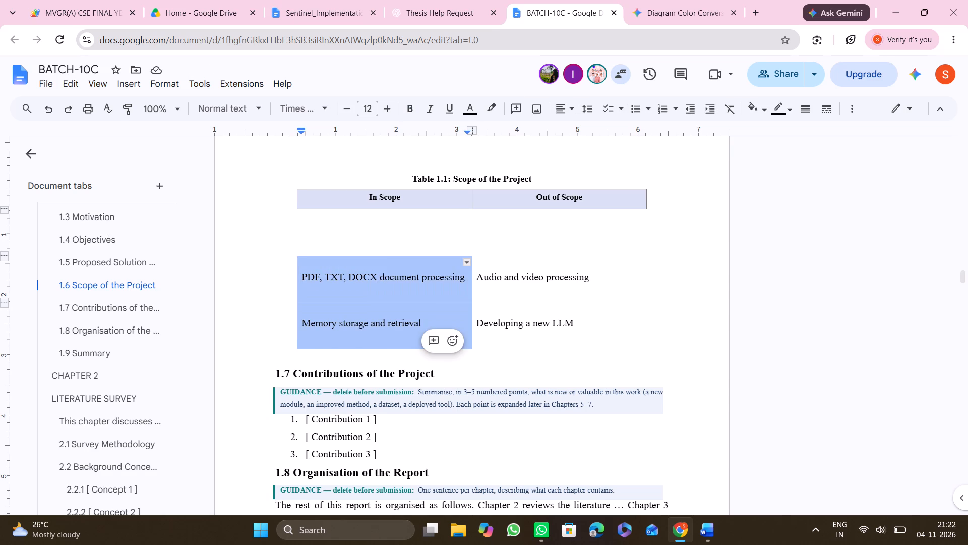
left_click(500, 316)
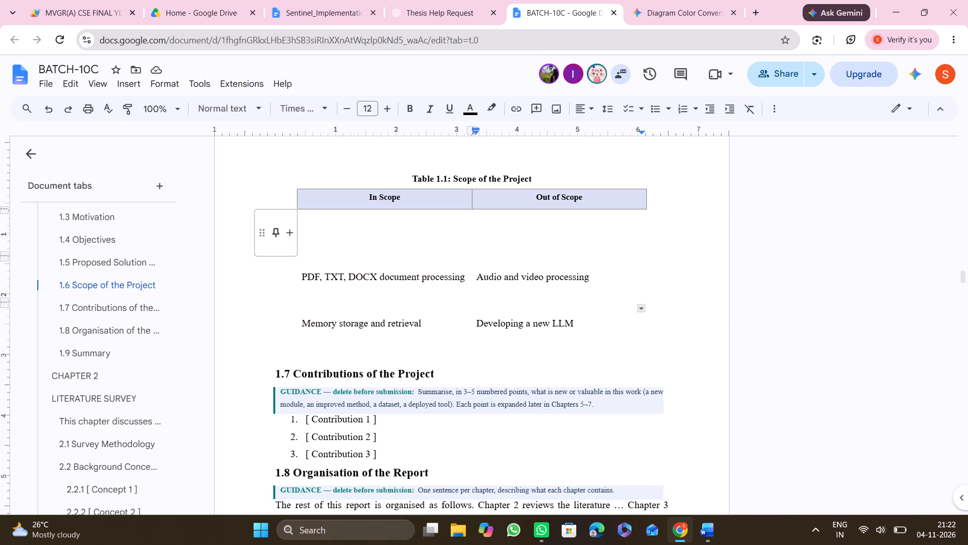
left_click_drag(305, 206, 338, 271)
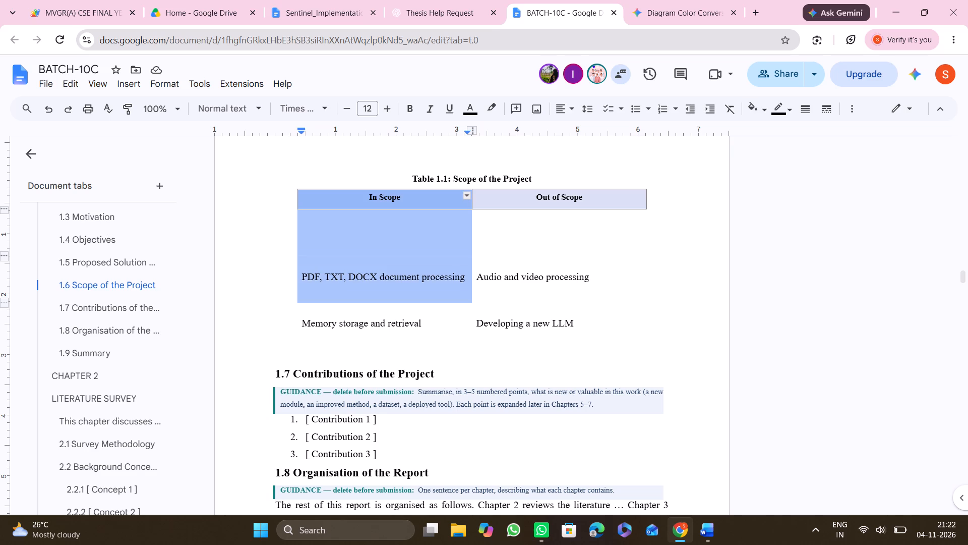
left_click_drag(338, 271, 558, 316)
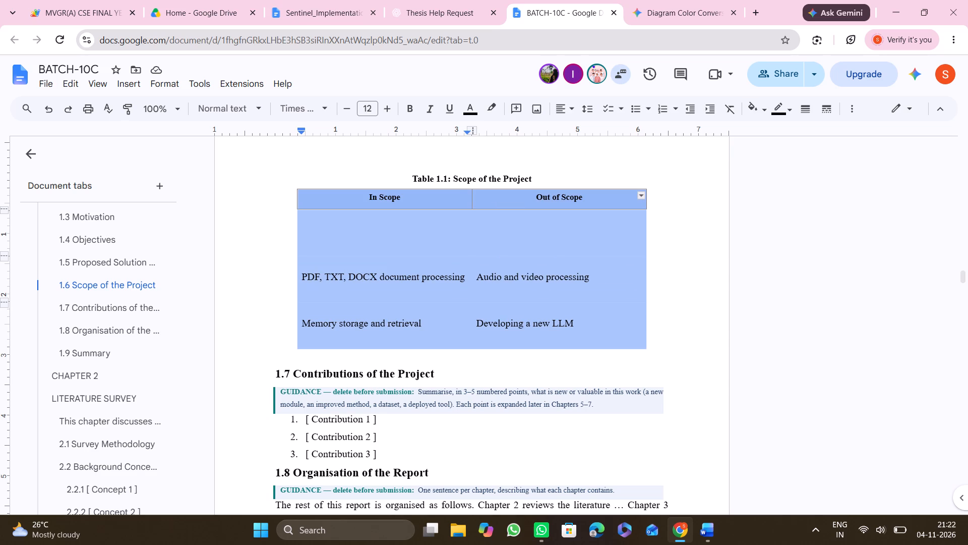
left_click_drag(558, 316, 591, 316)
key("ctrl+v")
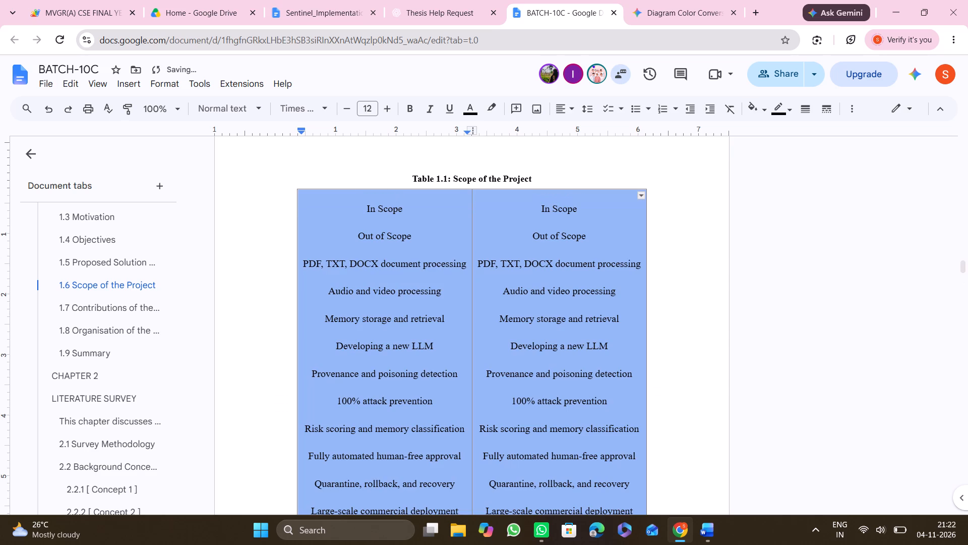
Examine how the pasted scope entries are laid out across Table 1.1, down to section 1.7.
left_click_drag(591, 316, 635, 338)
scroll(591, 316, "down", 2)
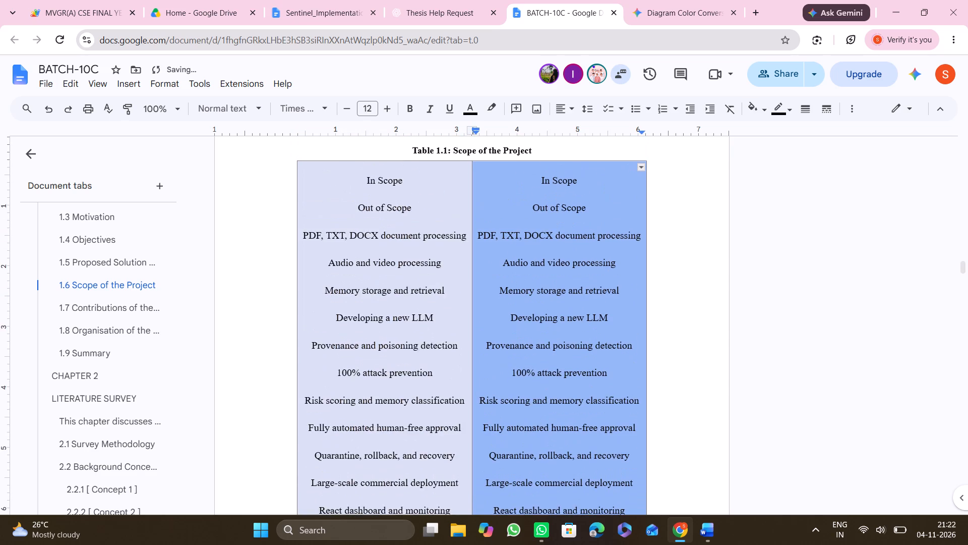
left_click_drag(635, 338, 685, 324)
scroll(635, 338, "down", 1)
scroll(685, 324, "down", 1)
left_click(685, 324)
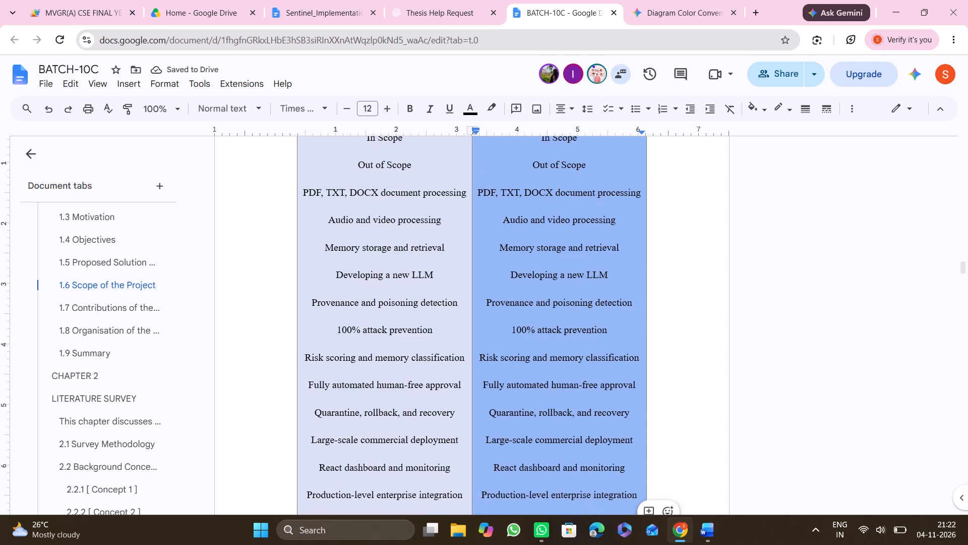
scroll(685, 324, "down", 3)
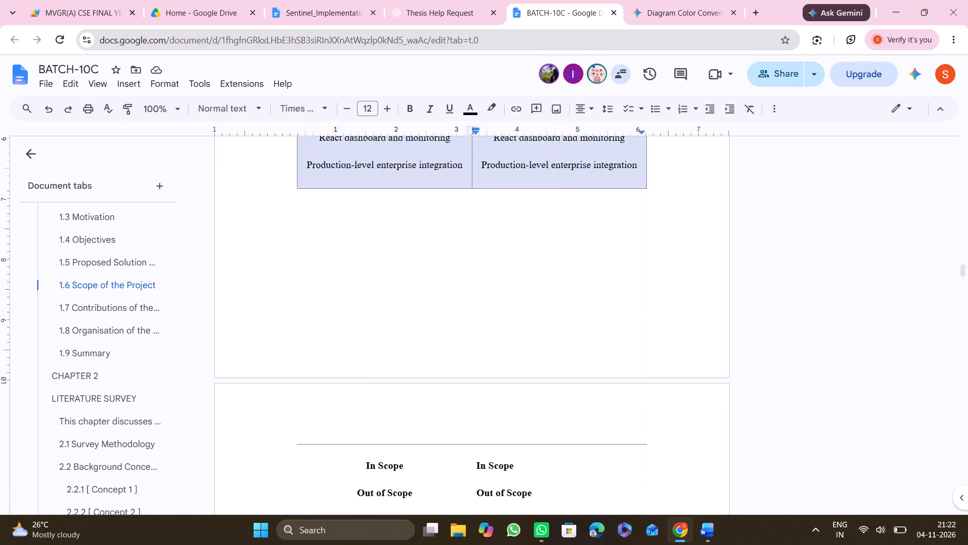
scroll(685, 324, "down", 2)
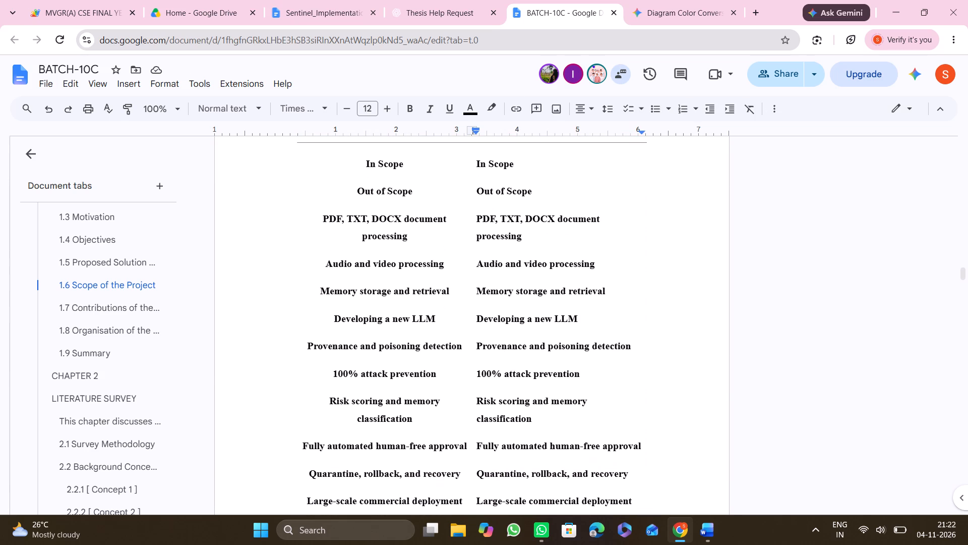
scroll(685, 324, "down", 3)
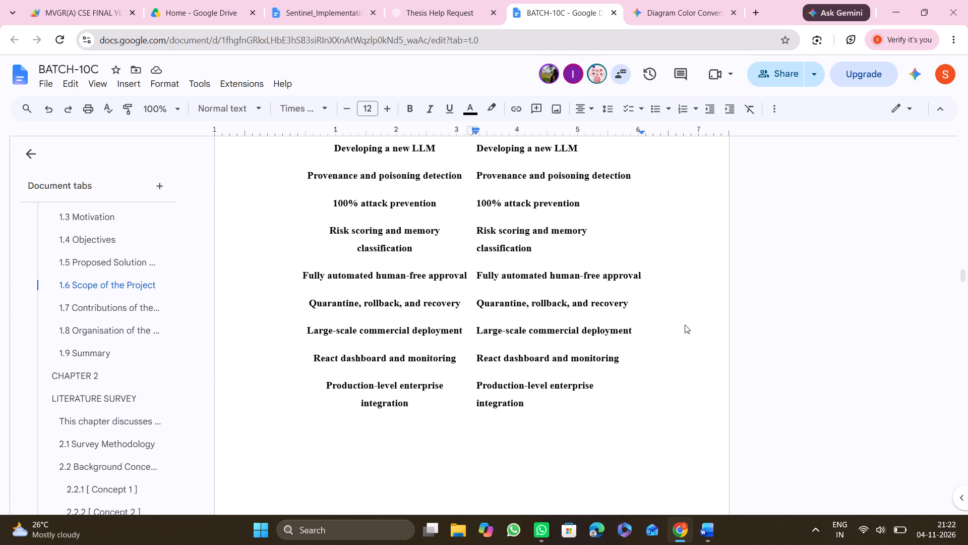
scroll(685, 324, "down", 2)
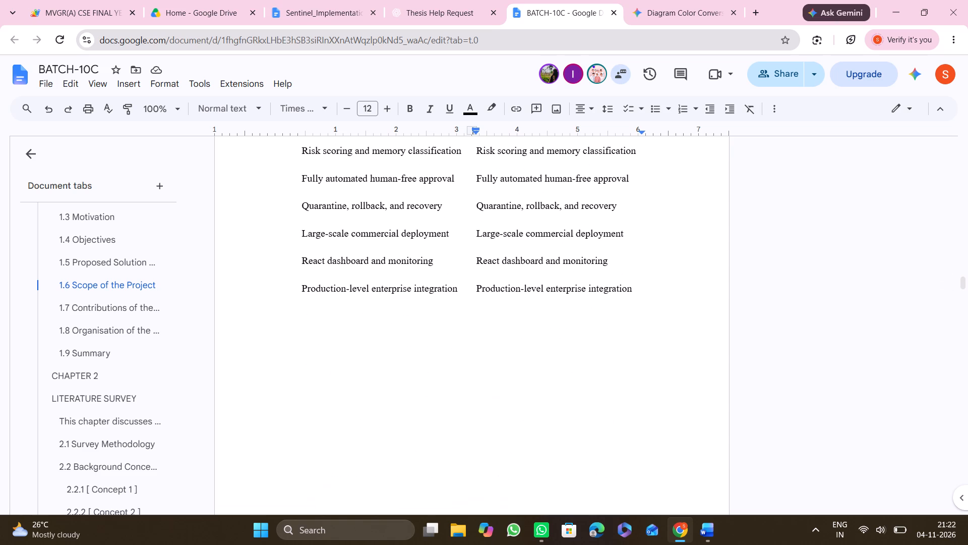
scroll(685, 324, "down", 4)
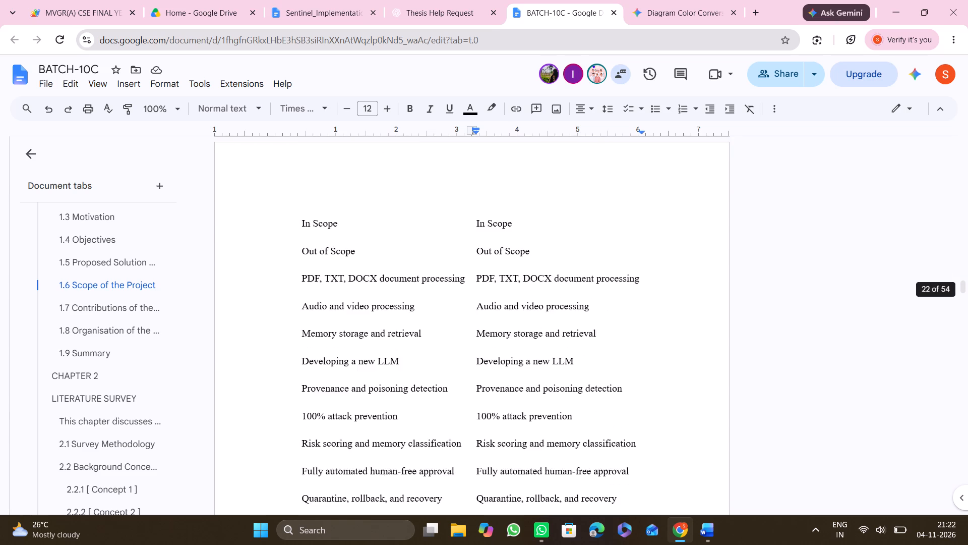
scroll(685, 324, "down", 5)
scroll(685, 324, "up", 3)
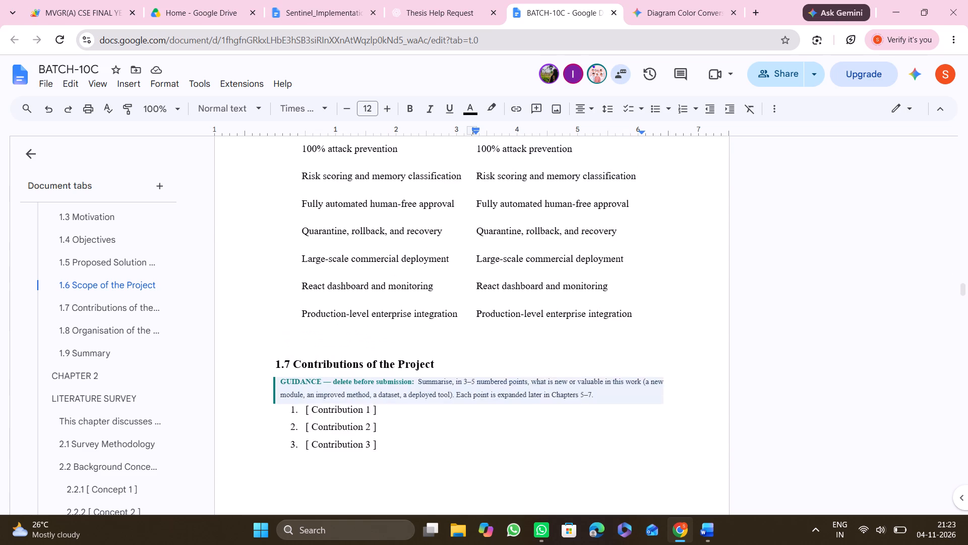
scroll(685, 324, "up", 6)
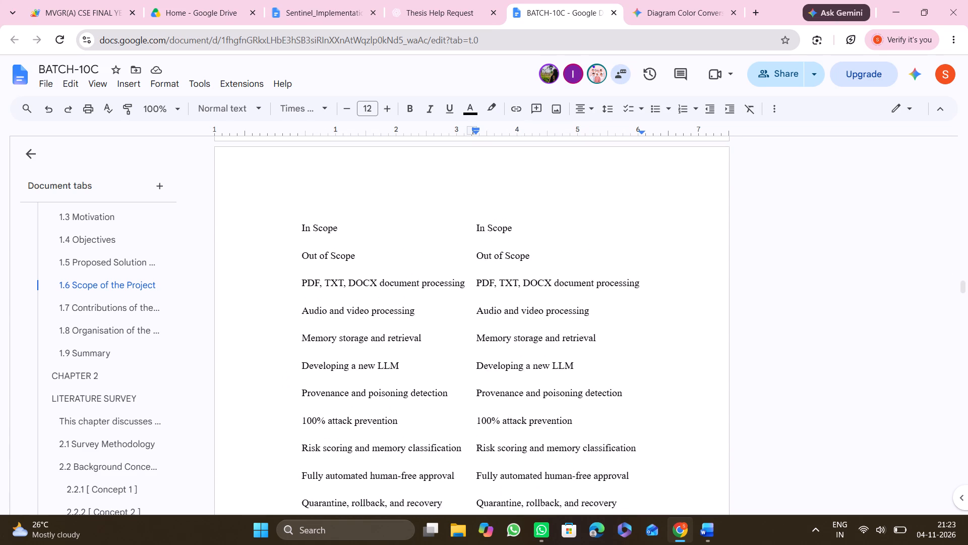
scroll(685, 324, "up", 5)
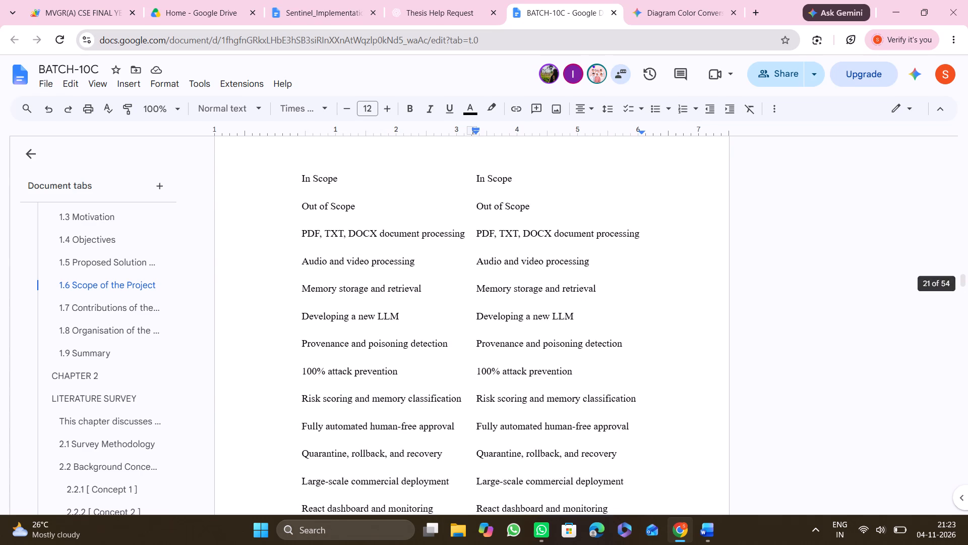
scroll(685, 324, "up", 5)
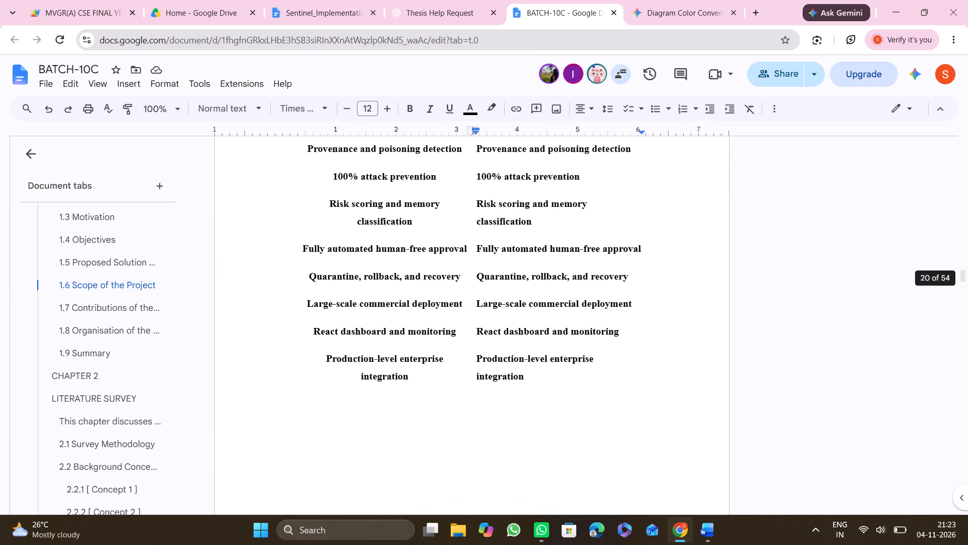
scroll(685, 324, "up", 4)
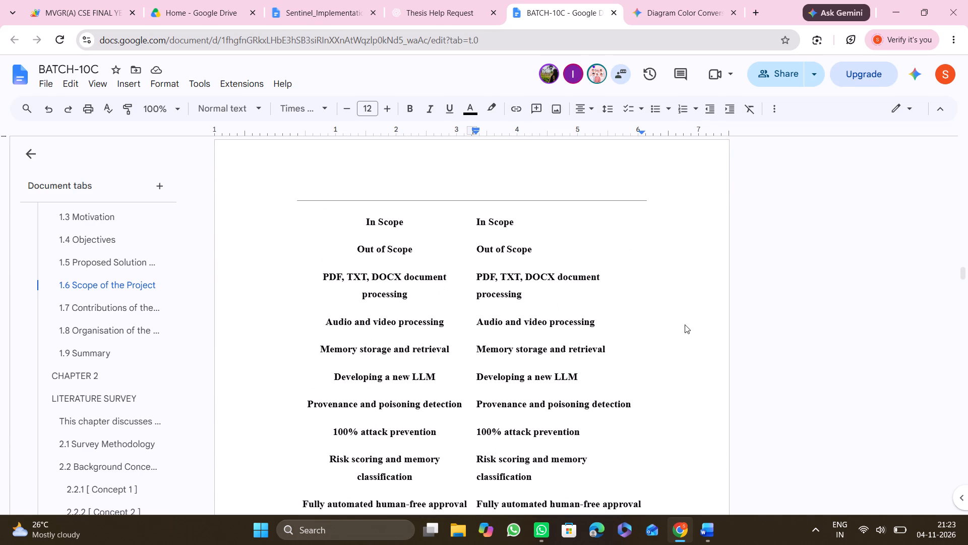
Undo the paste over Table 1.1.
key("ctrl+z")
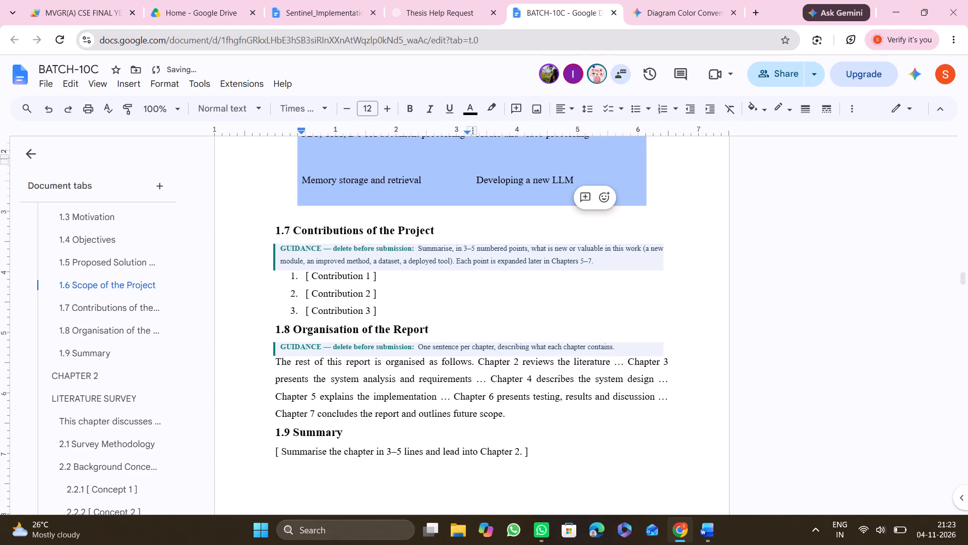
Delete the text "Audio and video processing" from the Out of Scope column of Table 1.1.
scroll(685, 324, "up", 3)
scroll(685, 324, "down", 7)
scroll(685, 324, "up", 1)
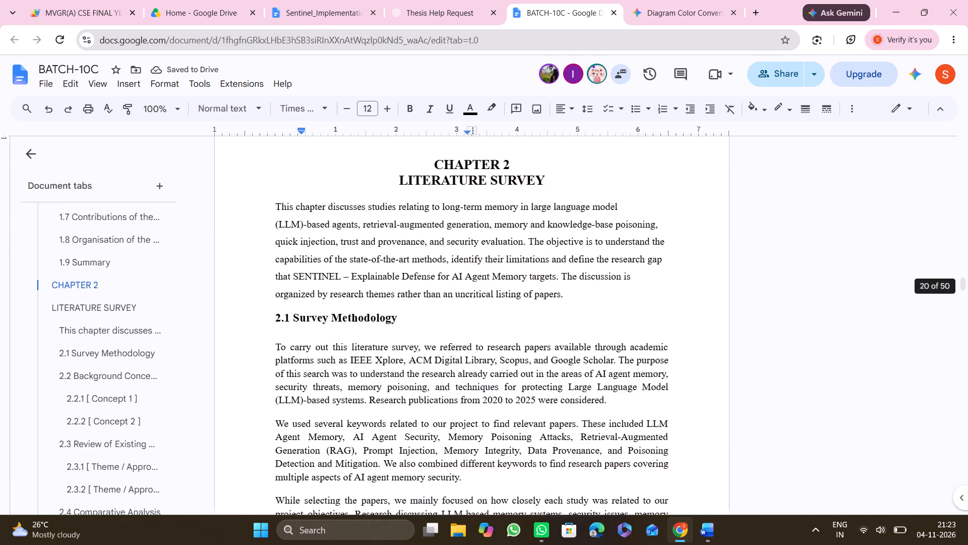
scroll(685, 324, "up", 2)
scroll(685, 324, "down", 1)
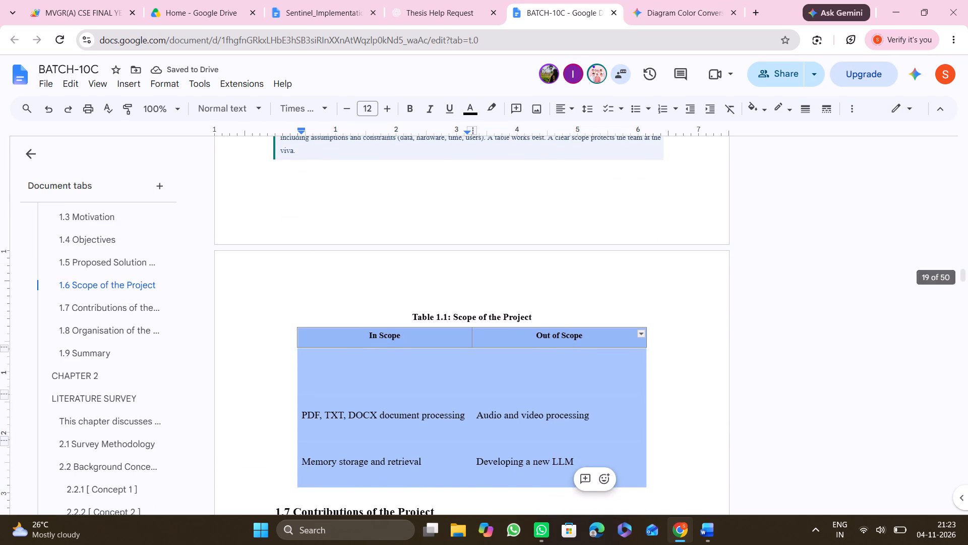
left_click(618, 404)
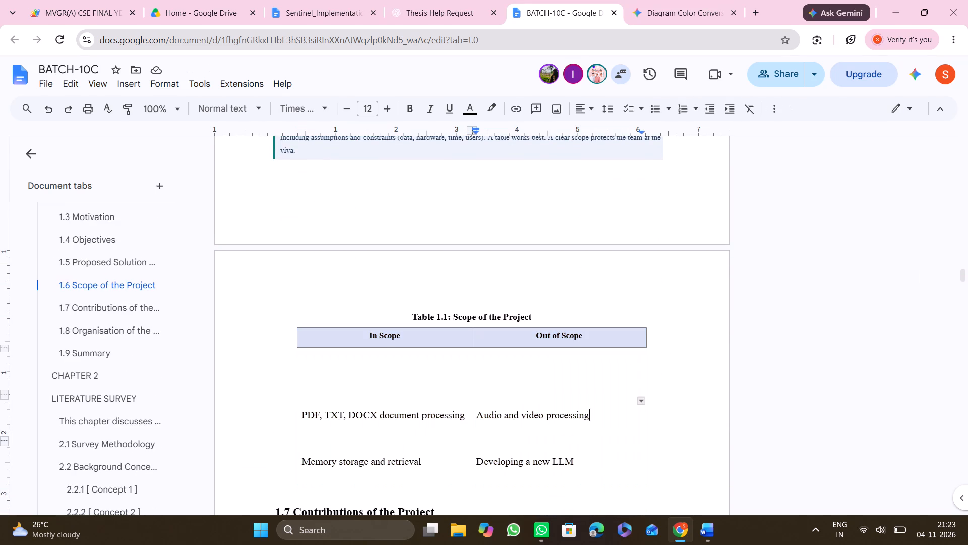
key("BackSpace")
key("BackSpace")
key("BackSpace")
key("BackSpace")
key("BackSpace")
key("BackSpace")
key("BackSpace")
key("BackSpace")
key("BackSpace")
key("BackSpace")
key("BackSpace")
key("BackSpace")
key("BackSpace")
key("BackSpace")
key("BackSpace")
key("BackSpace")
key("BackSpace")
key("BackSpace")
key("BackSpace")
key("BackSpace")
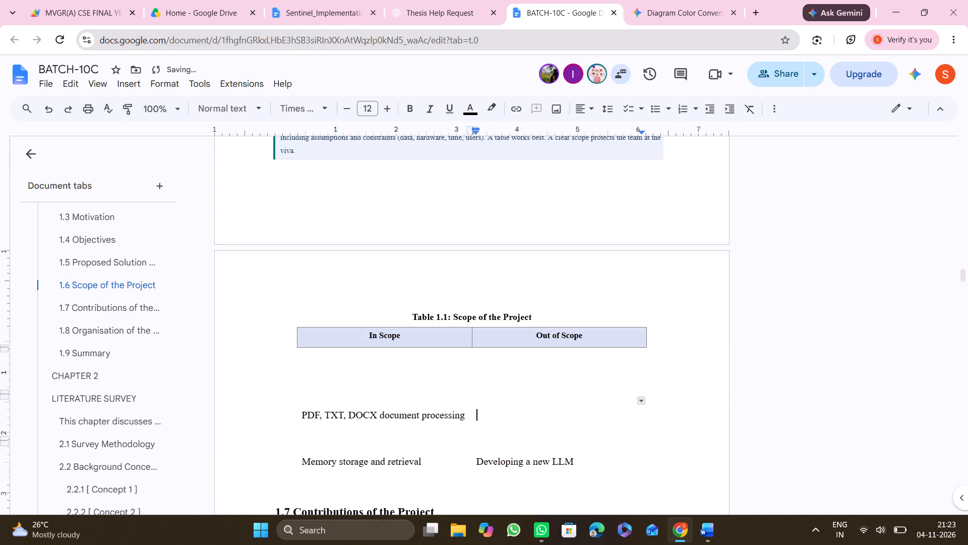
Delete the text "Developing a new LLM" from the Out of Scope column of Table 1.1.
left_click(575, 458)
key("BackSpace")
key("BackSpace")
key("BackSpace")
key("BackSpace")
key("BackSpace")
key("BackSpace")
key("BackSpace")
key("BackSpace")
key("BackSpace")
key("BackSpace")
key("BackSpace")
key("BackSpace")
key("BackSpace")
key("BackSpace")
key("BackSpace")
key("BackSpace")
key("BackSpace")
key("BackSpace")
key("BackSpace")
key("BackSpace")
Delete the text "Memory storage and retrieval" from the In Scope column of Table 1.1.
left_click(423, 466)
key("BackSpace")
key("BackSpace")
key("BackSpace")
key("BackSpace")
key("BackSpace")
key("BackSpace")
key("BackSpace")
key("BackSpace")
key("BackSpace")
key("BackSpace")
key("BackSpace")
key("BackSpace")
key("BackSpace")
key("BackSpace")
key("BackSpace")
key("BackSpace")
key("BackSpace")
key("BackSpace")
key("BackSpace")
key("BackSpace")
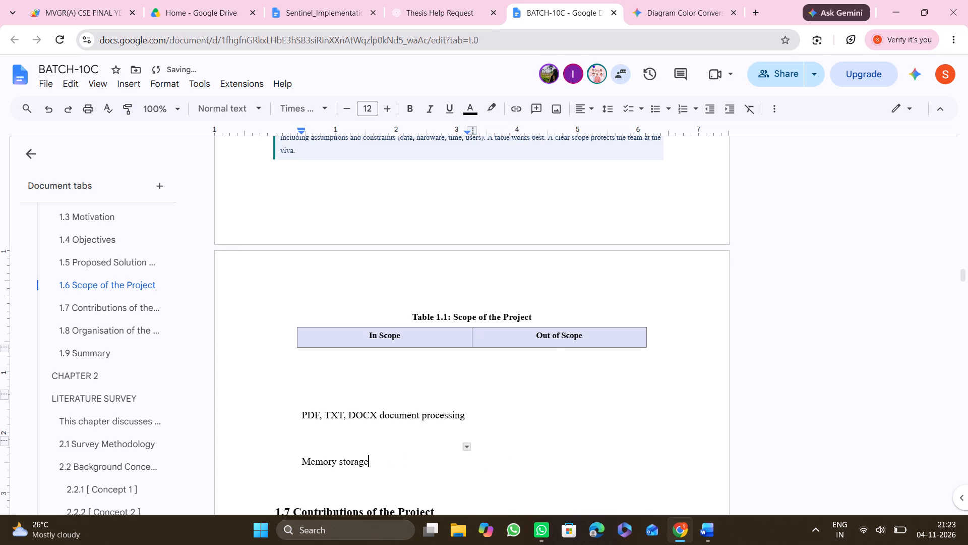
left_click(462, 446)
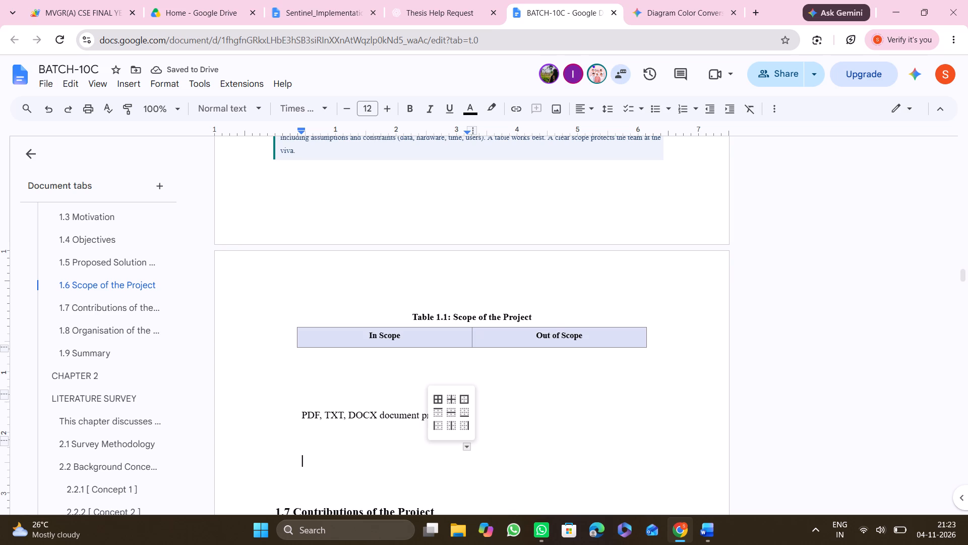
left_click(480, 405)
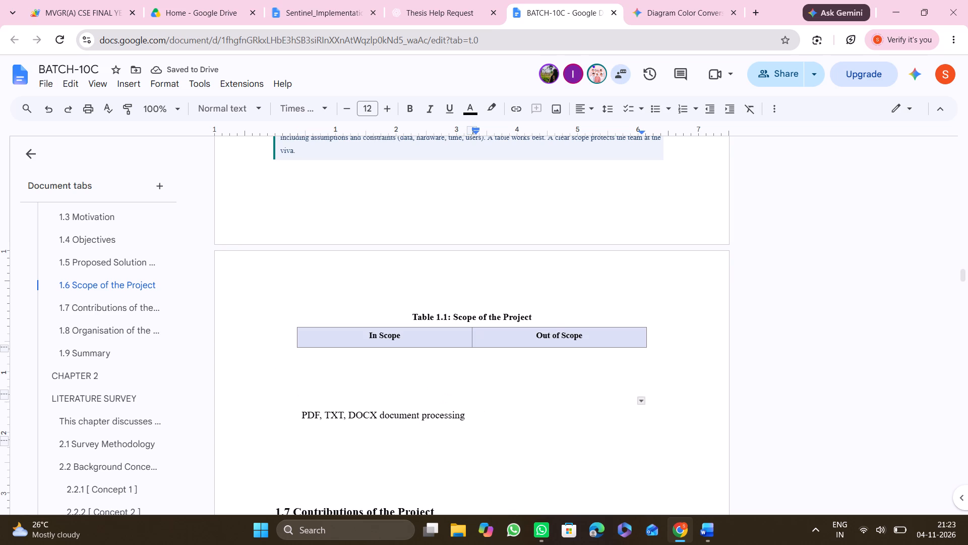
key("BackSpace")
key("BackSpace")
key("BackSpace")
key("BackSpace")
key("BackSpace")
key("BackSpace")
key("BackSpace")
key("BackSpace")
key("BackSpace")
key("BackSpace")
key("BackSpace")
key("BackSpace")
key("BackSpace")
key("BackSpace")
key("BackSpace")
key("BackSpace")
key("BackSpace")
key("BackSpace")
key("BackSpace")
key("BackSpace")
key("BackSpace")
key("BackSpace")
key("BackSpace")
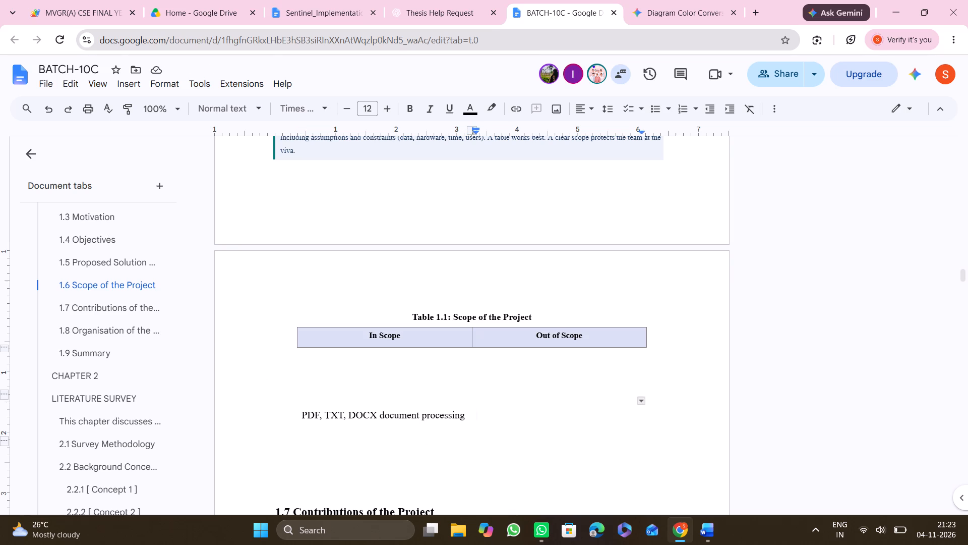
Delete the text "PDF, TXT, DOCX document processing" from the In Scope column of Table 1.1.
left_click(469, 417)
key("BackSpace")
key("BackSpace")
key("BackSpace")
key("BackSpace")
key("BackSpace")
key("BackSpace")
key("BackSpace")
key("BackSpace")
key("BackSpace")
key("BackSpace")
key("BackSpace")
key("BackSpace")
key("BackSpace")
key("BackSpace")
key("BackSpace")
key("BackSpace")
key("BackSpace")
key("BackSpace")
key("BackSpace")
key("BackSpace")
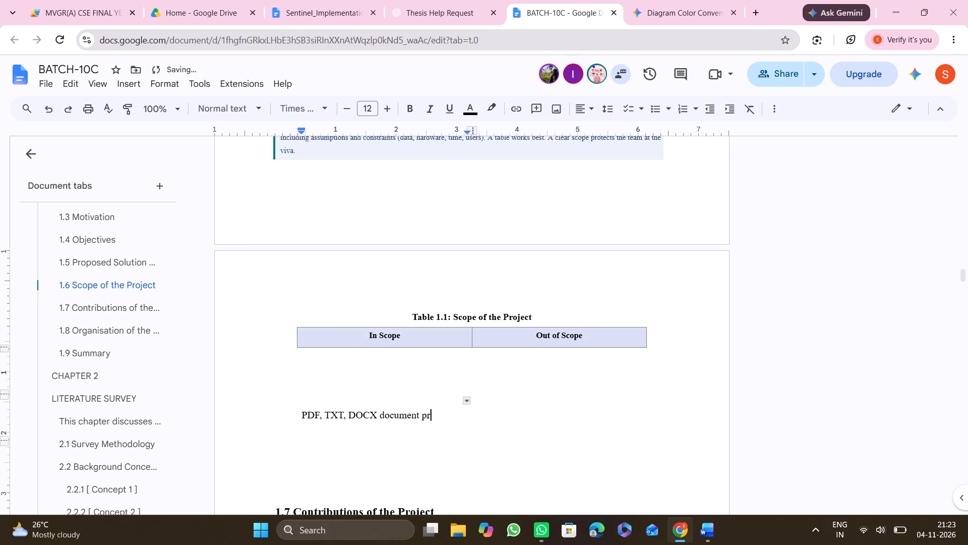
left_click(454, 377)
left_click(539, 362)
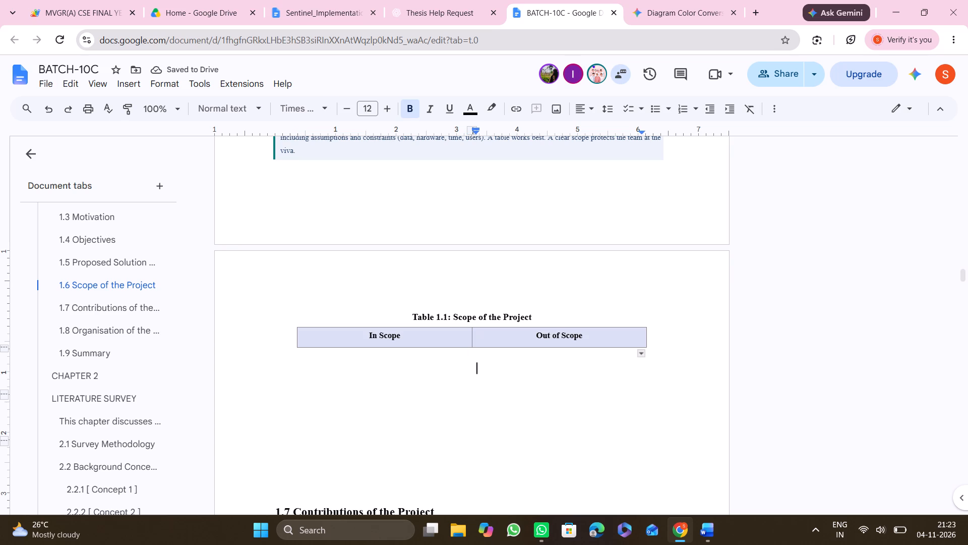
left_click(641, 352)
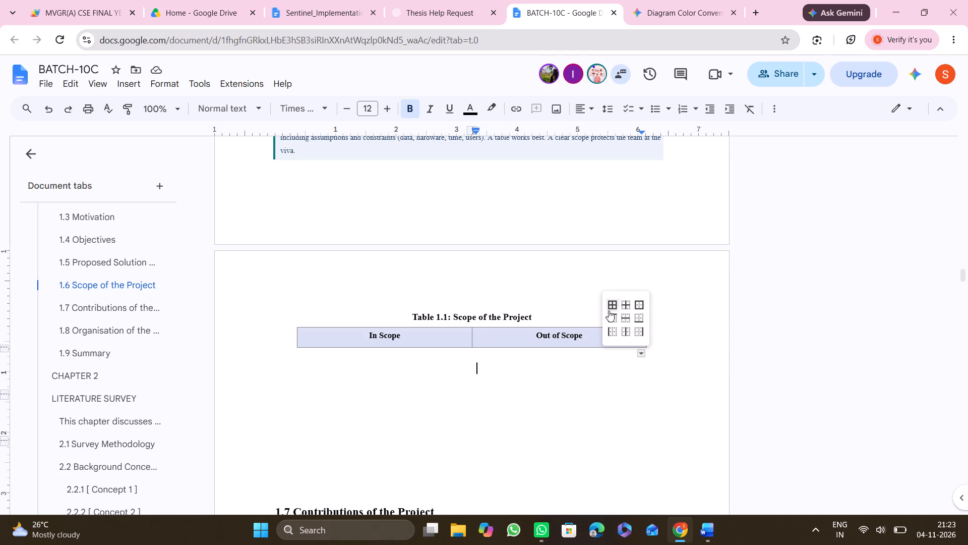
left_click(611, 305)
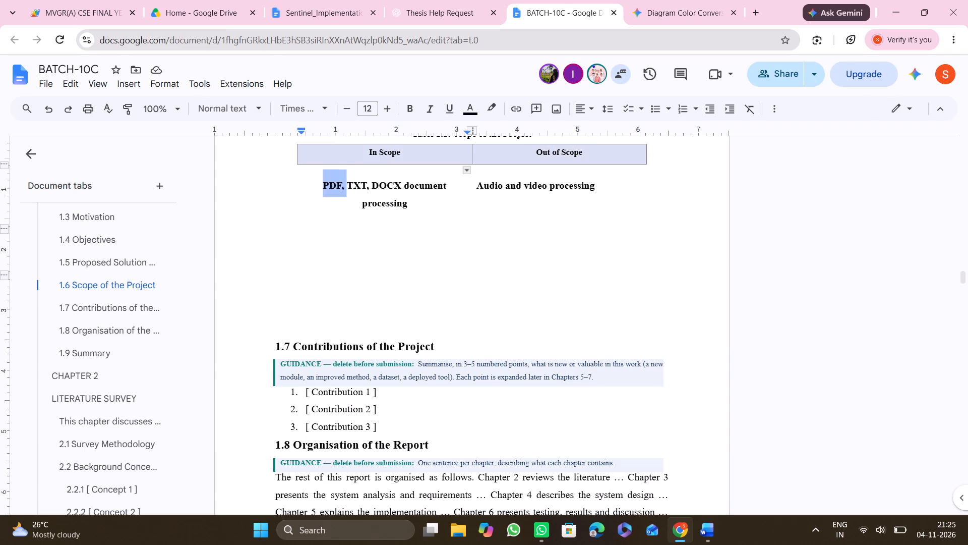
left_click_drag(351, 197, 552, 234)
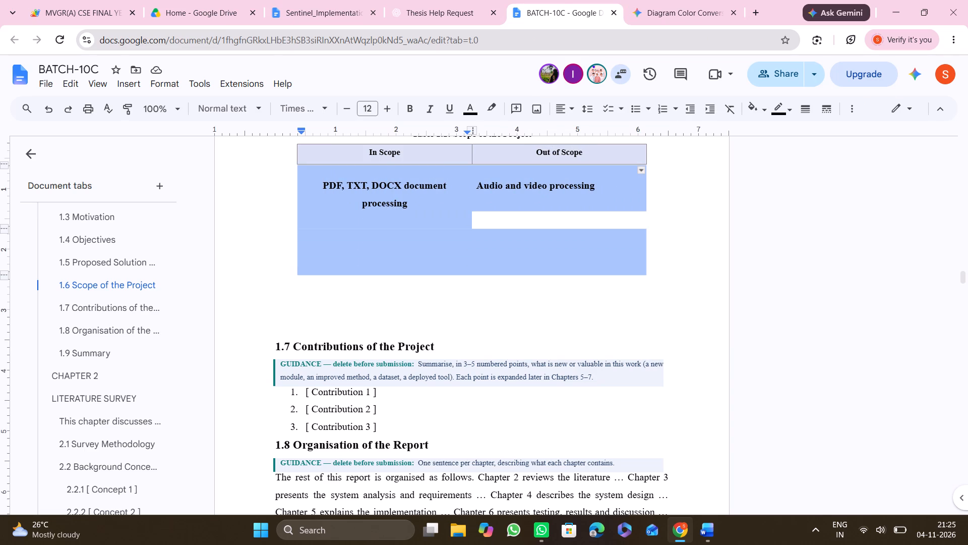
left_click_drag(552, 234, 552, 220)
key("ctrl+v")
Examine how the pasted scope items are laid out in the In Scope and Out of Scope columns of Table 1.1.
scroll(552, 220, "down", 2)
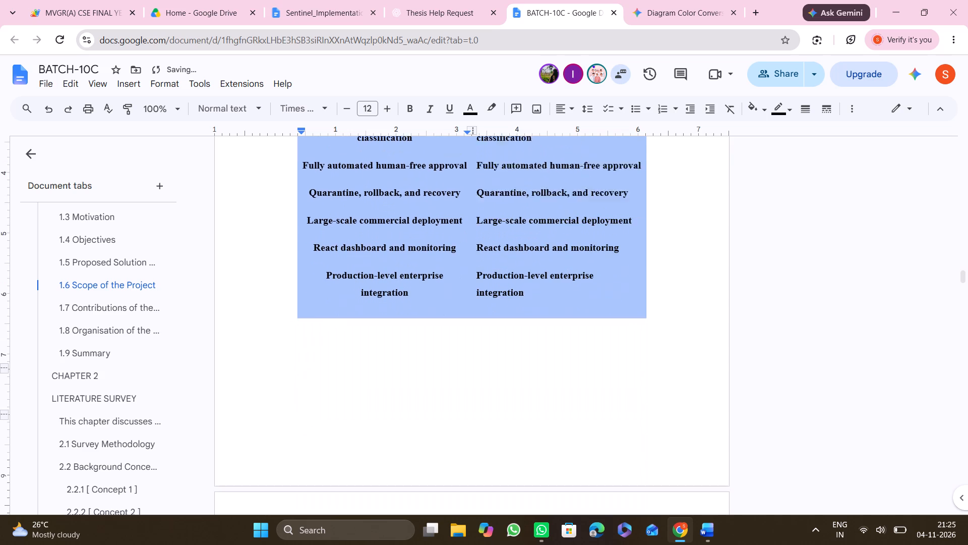
scroll(552, 220, "down", 1)
left_click_drag(552, 220, 552, 235)
scroll(552, 220, "down", 1)
scroll(552, 235, "up", 5)
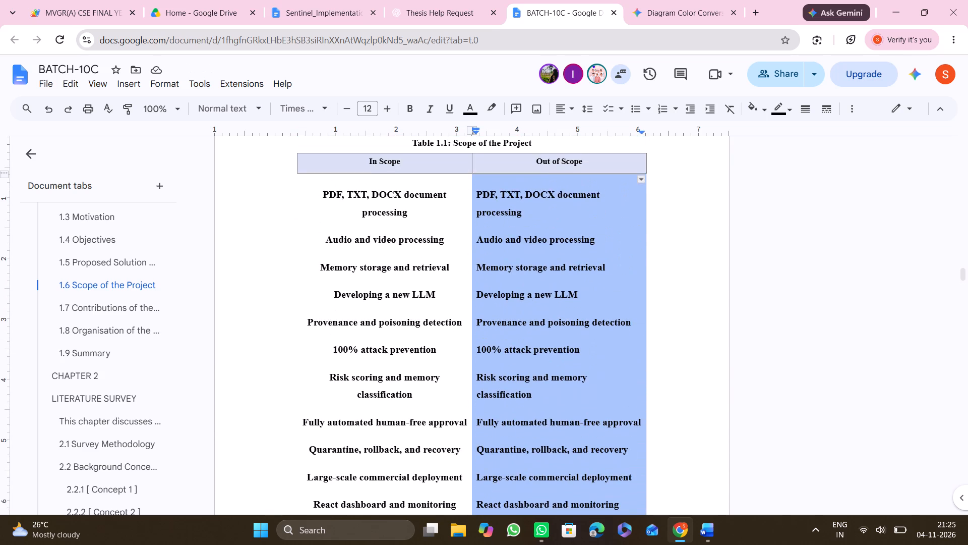
left_click_drag(552, 235, 624, 196)
left_click(624, 201)
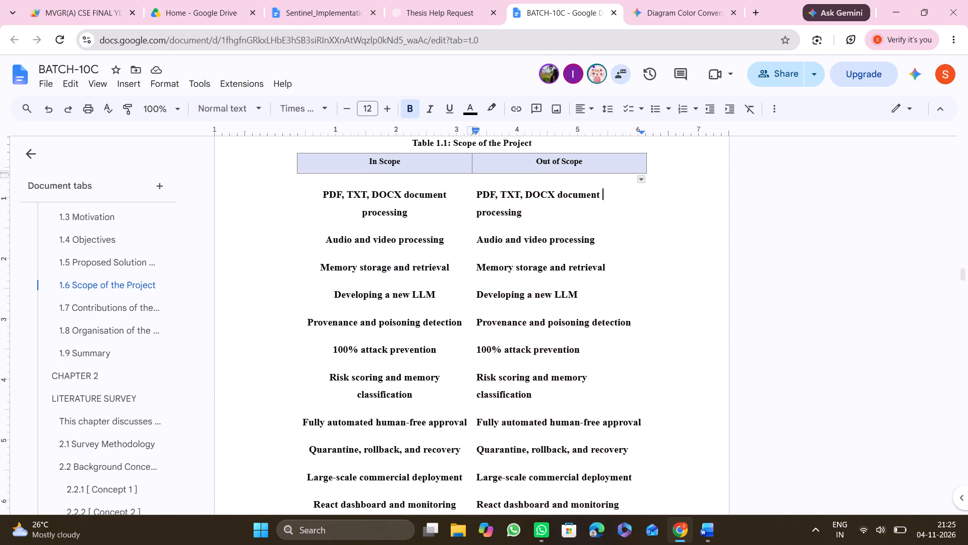
scroll(624, 201, "up", 1)
scroll(624, 201, "down", 2)
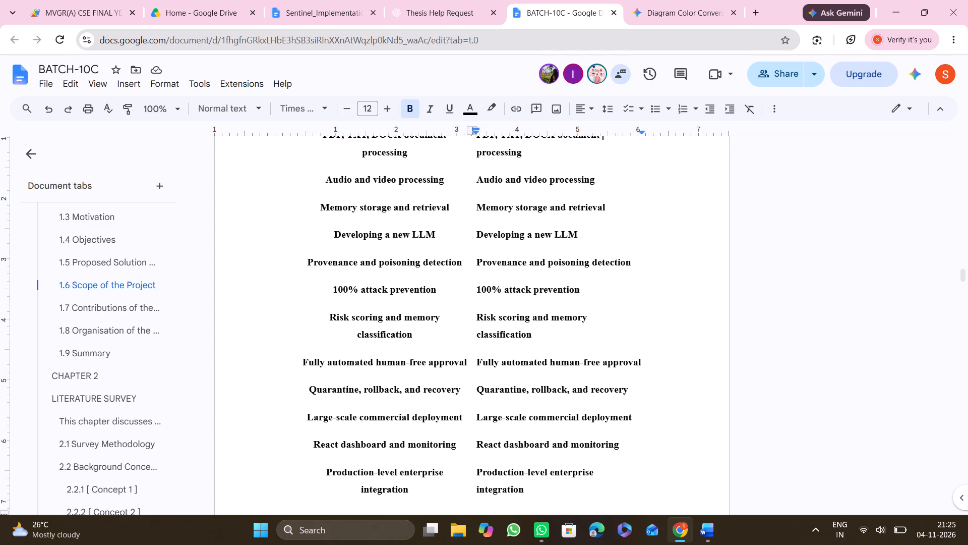
scroll(624, 201, "up", 1)
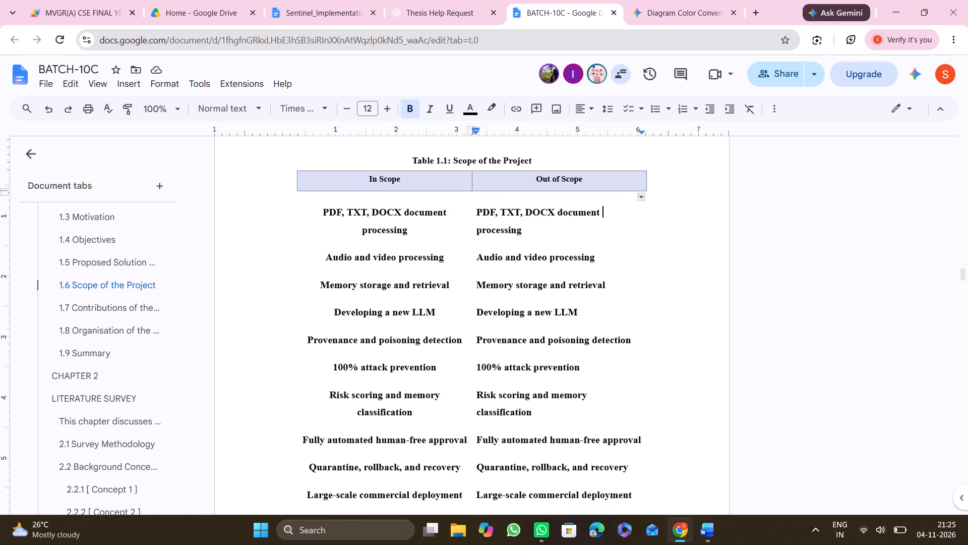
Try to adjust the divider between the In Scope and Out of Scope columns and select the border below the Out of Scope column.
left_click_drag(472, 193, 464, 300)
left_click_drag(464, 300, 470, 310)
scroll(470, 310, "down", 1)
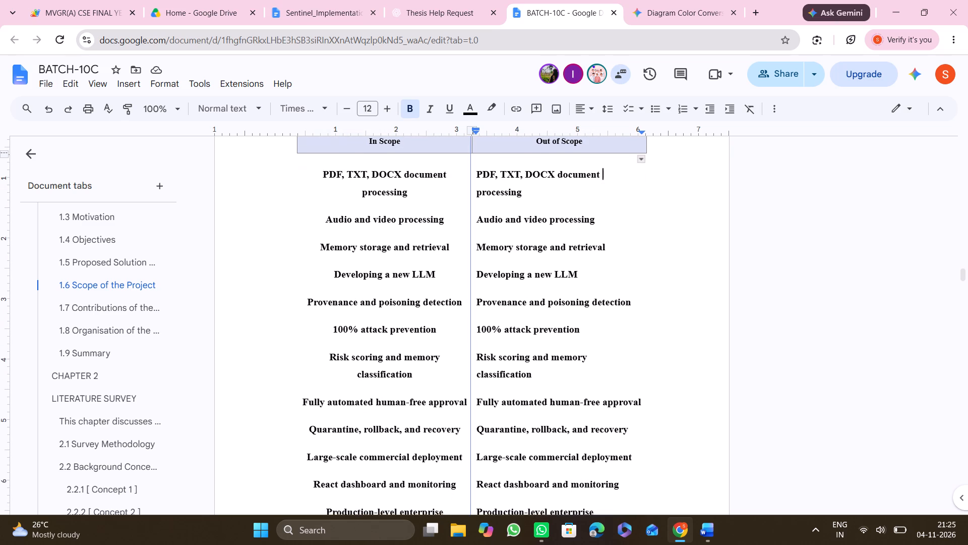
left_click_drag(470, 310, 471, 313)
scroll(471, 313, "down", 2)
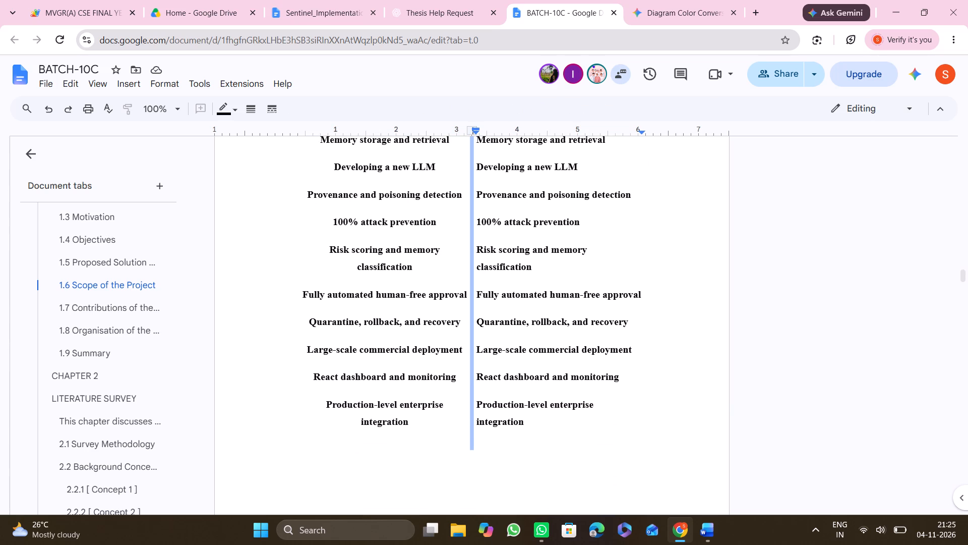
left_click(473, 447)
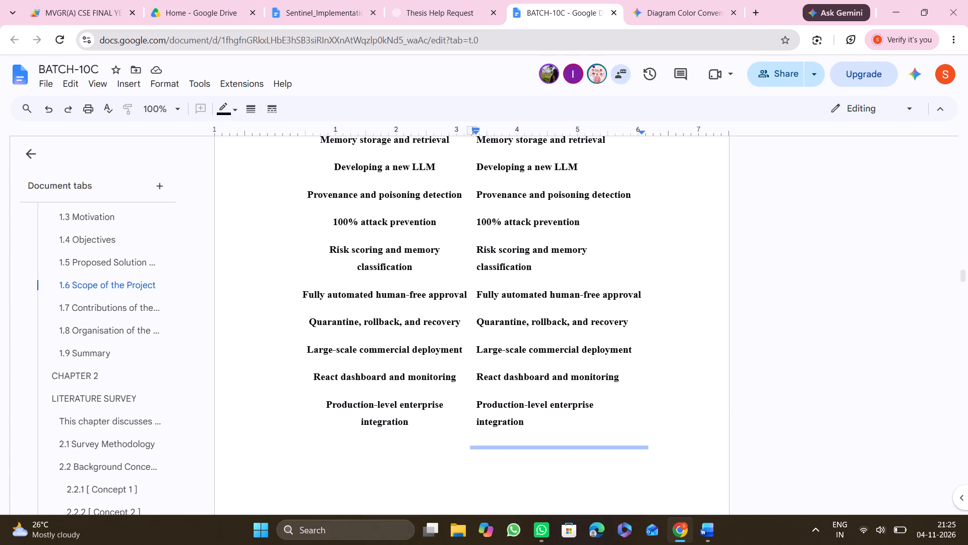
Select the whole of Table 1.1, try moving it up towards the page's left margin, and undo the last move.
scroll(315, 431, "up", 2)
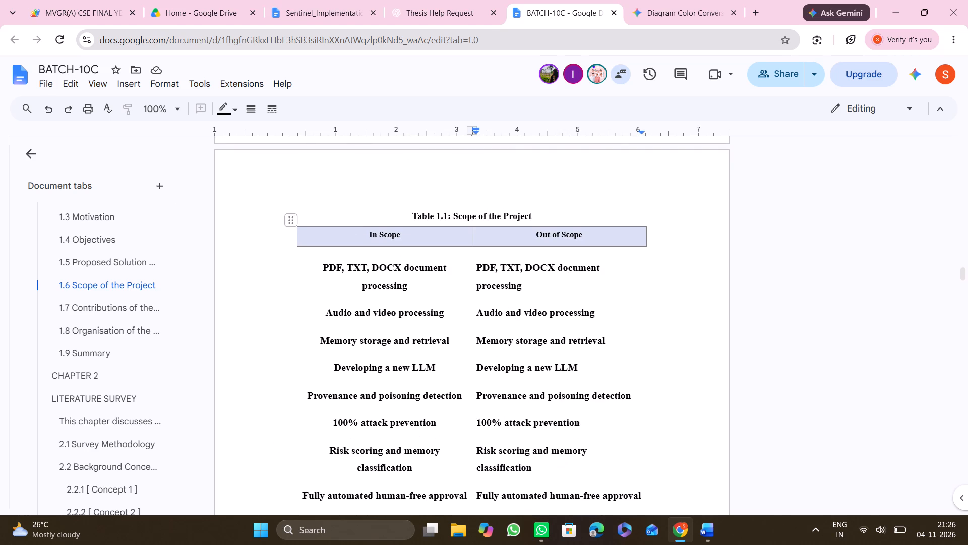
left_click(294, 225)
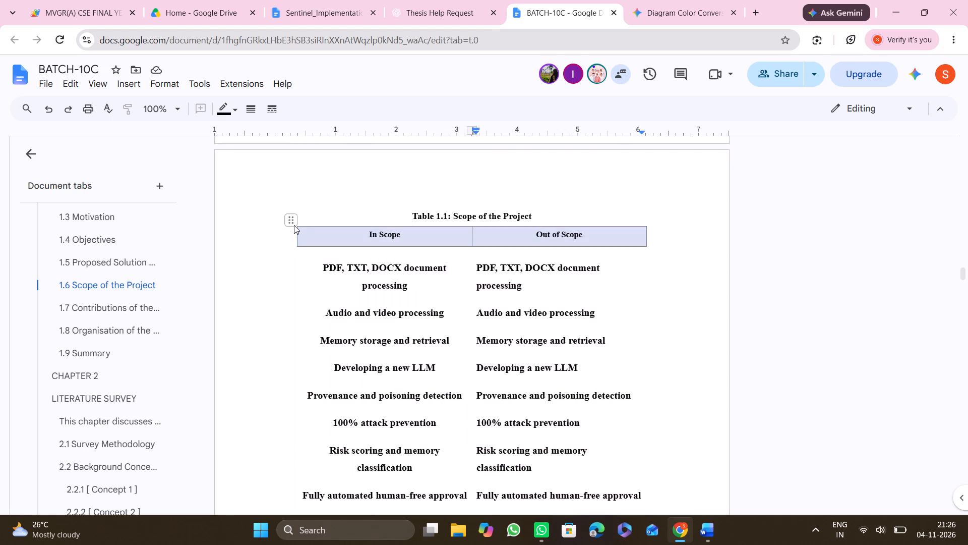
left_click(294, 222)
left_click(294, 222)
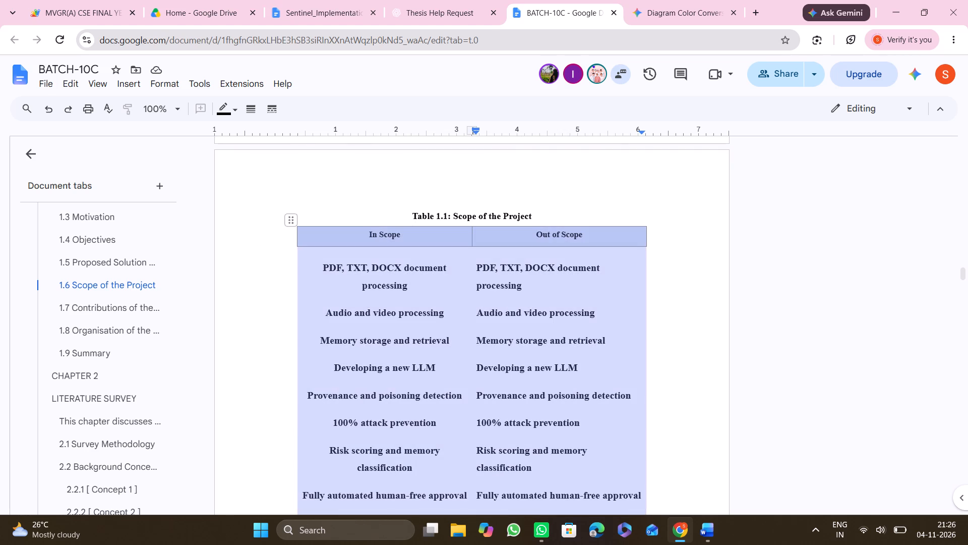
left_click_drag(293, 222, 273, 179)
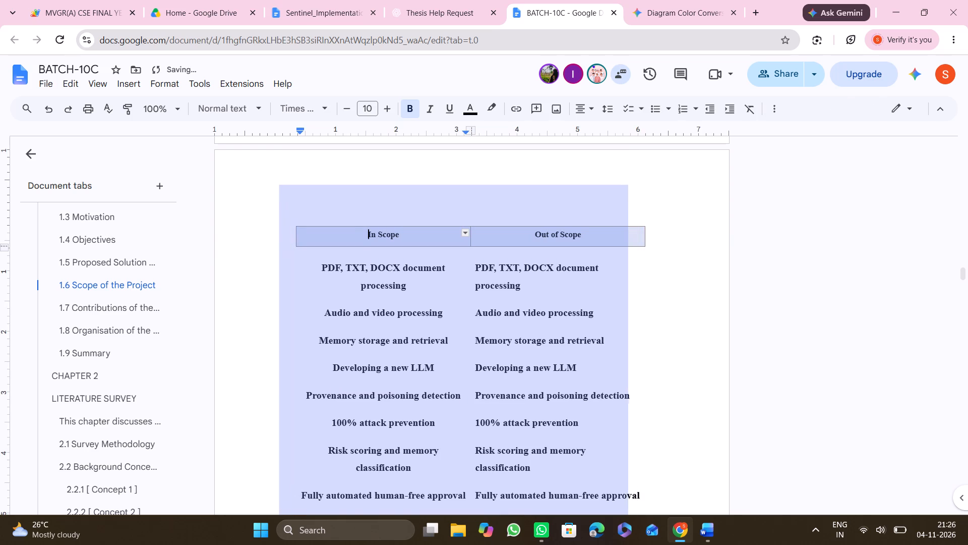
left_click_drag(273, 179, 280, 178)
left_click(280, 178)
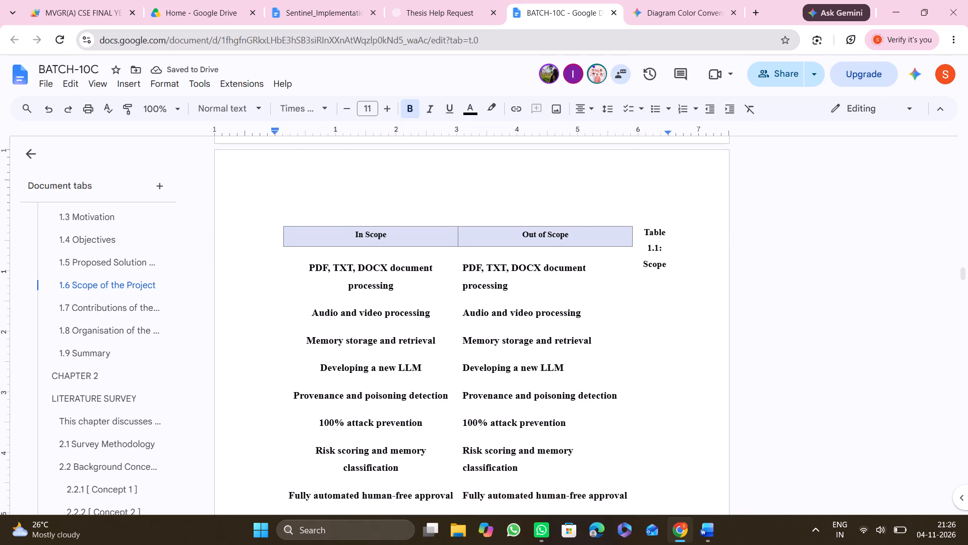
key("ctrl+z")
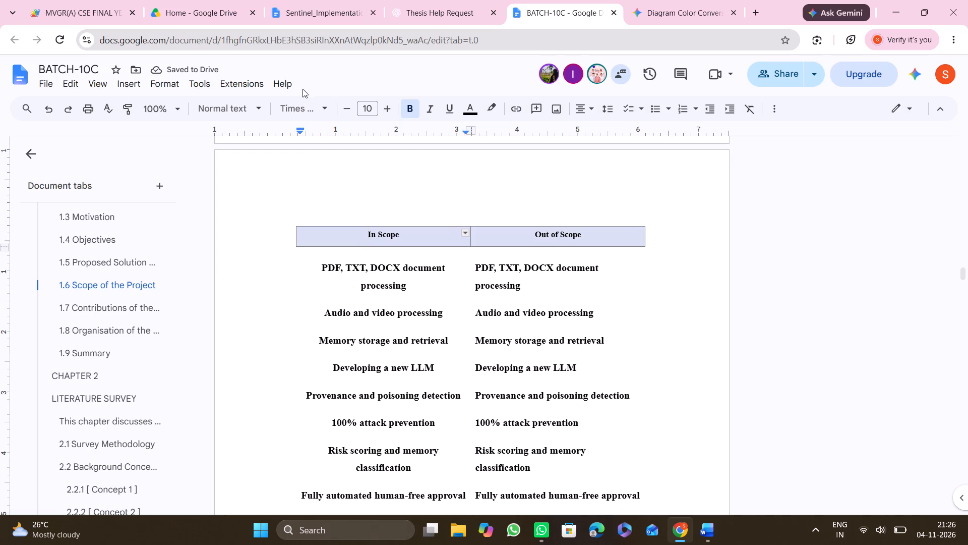
In the table options for Table 1.1, switch the style to in line with text and back to wrapped text on both sides.
left_click(167, 85)
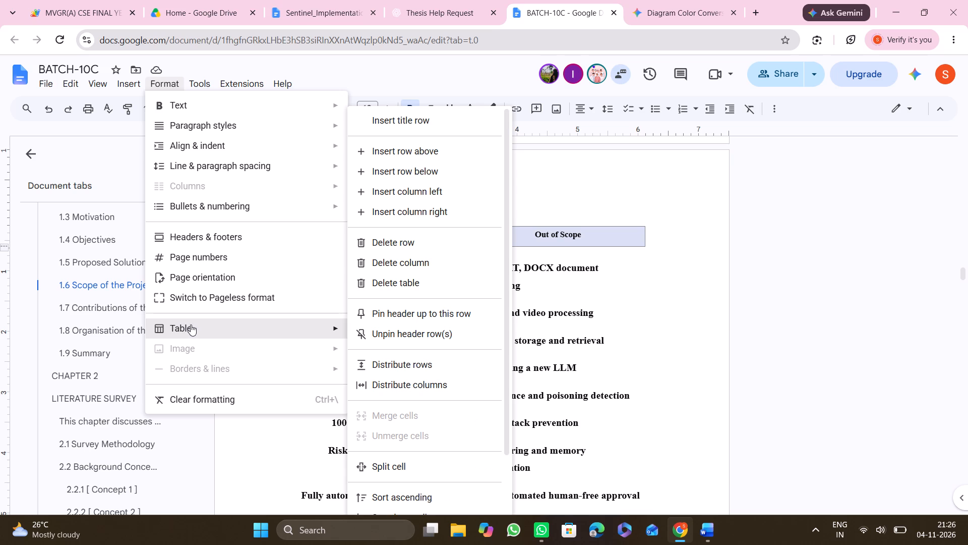
left_click_drag(191, 324, 237, 317)
scroll(379, 306, "down", 2)
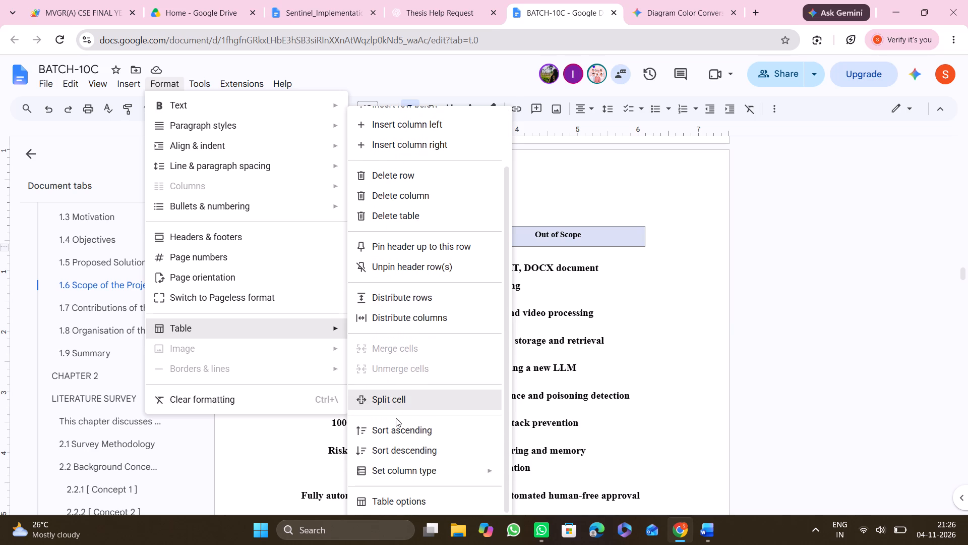
left_click(397, 498)
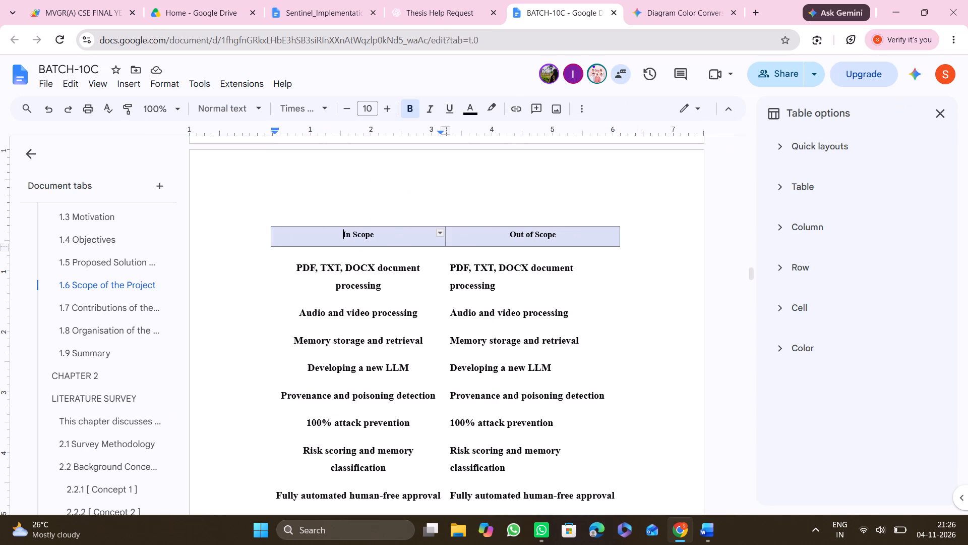
left_click(811, 187)
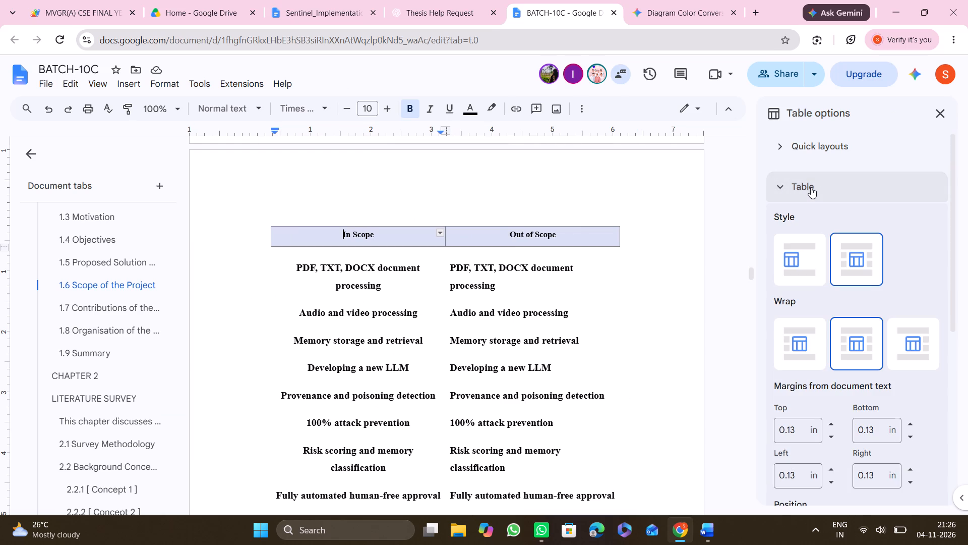
left_click(795, 276)
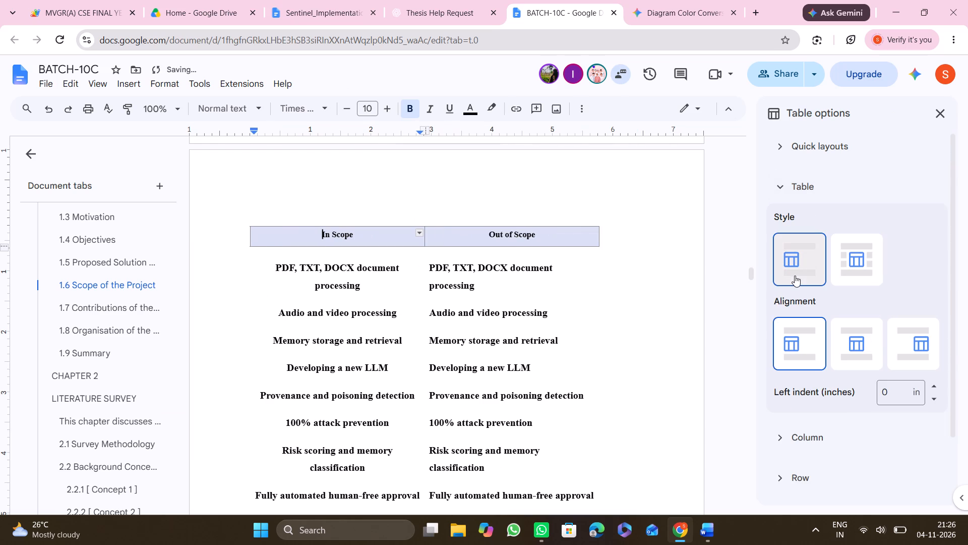
left_click(843, 264)
scroll(843, 264, "down", 1)
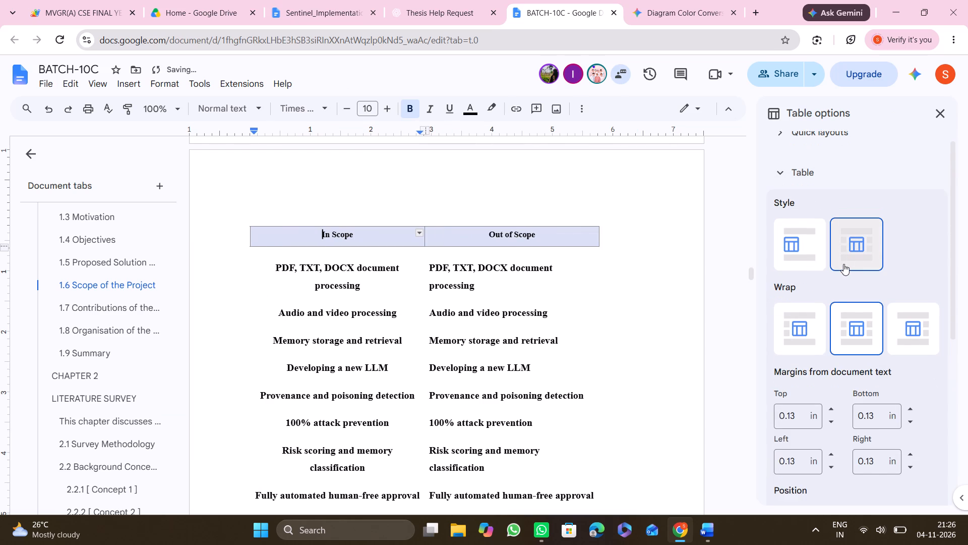
left_click(843, 264)
scroll(838, 321, "down", 1)
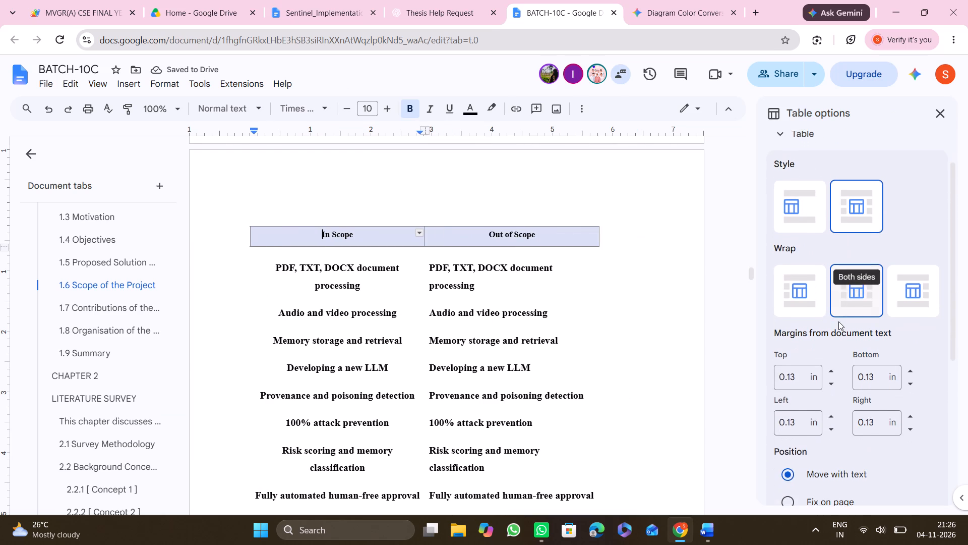
scroll(838, 321, "down", 1)
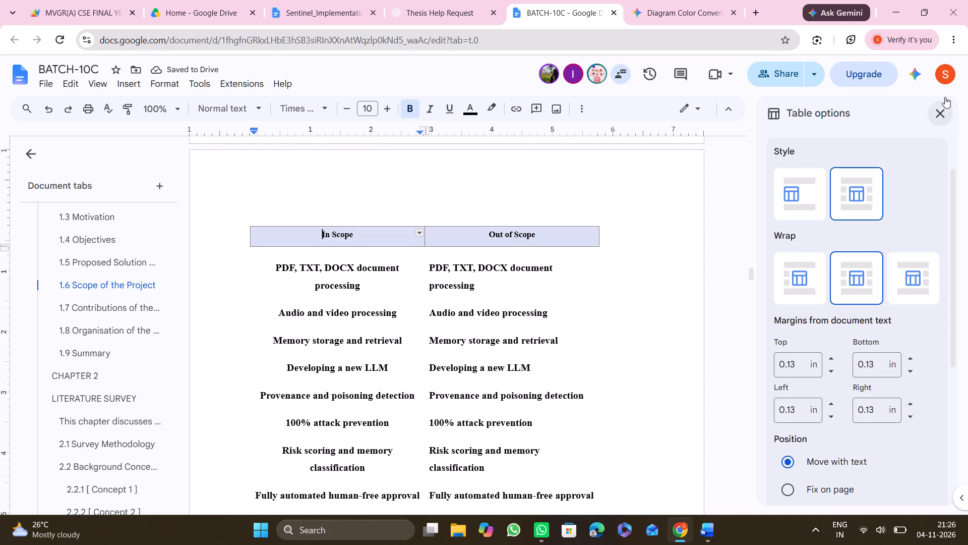
left_click(944, 112)
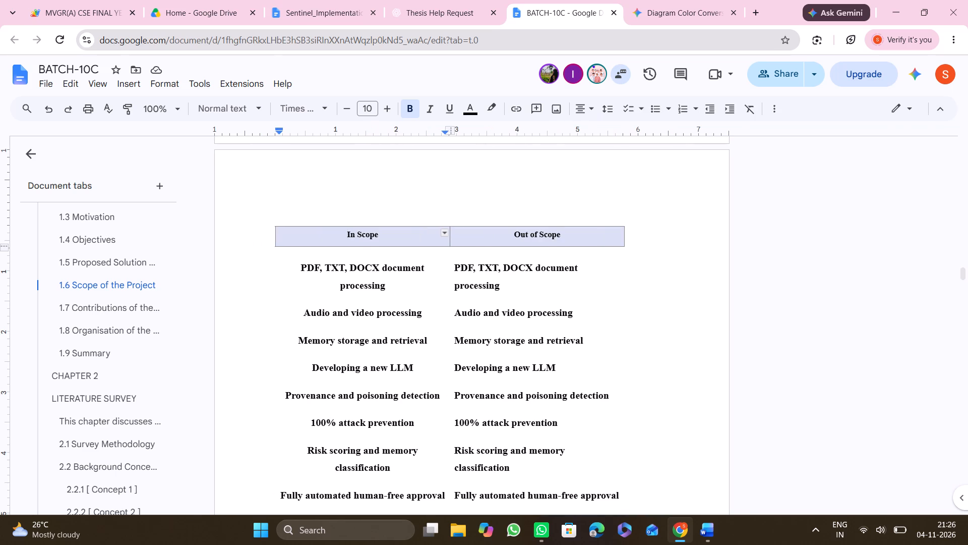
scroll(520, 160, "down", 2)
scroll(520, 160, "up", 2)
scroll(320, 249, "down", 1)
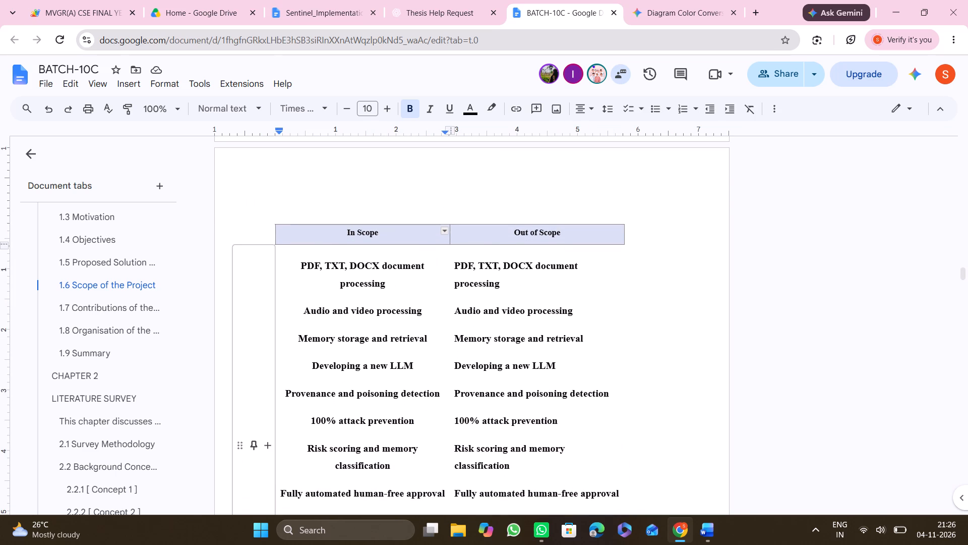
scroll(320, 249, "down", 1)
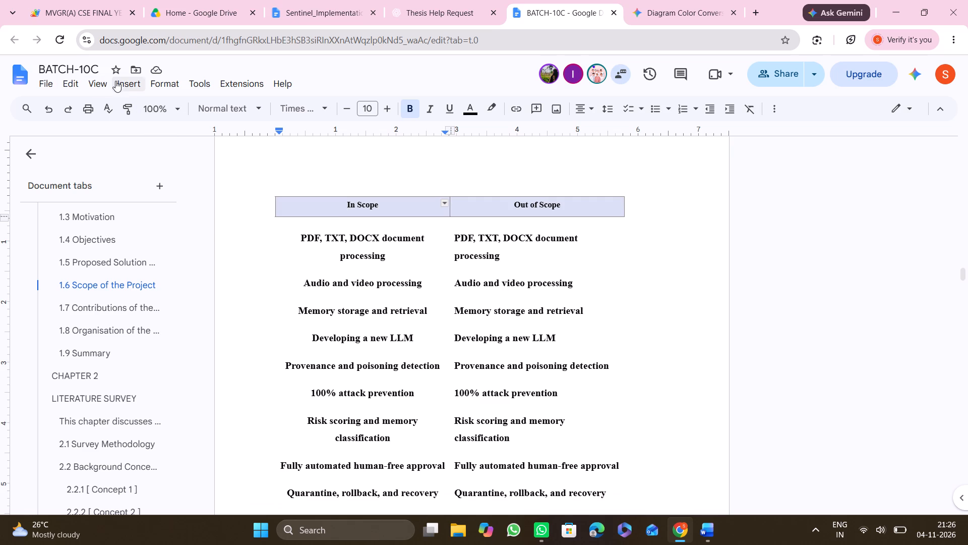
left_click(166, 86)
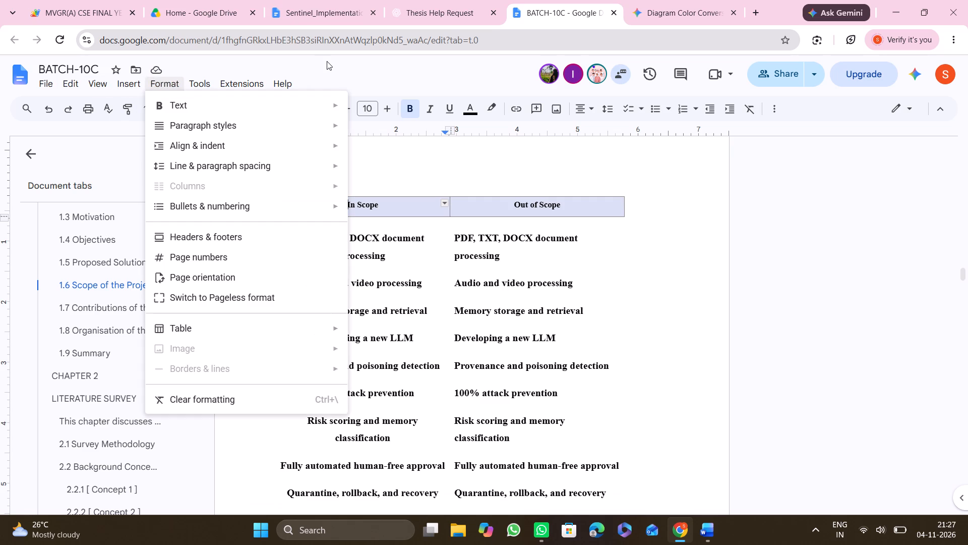
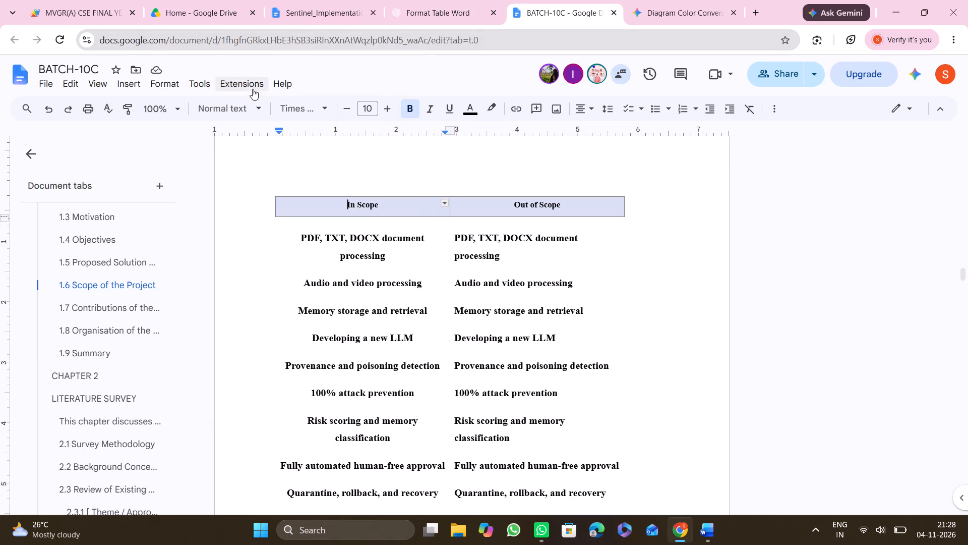
left_click(157, 77)
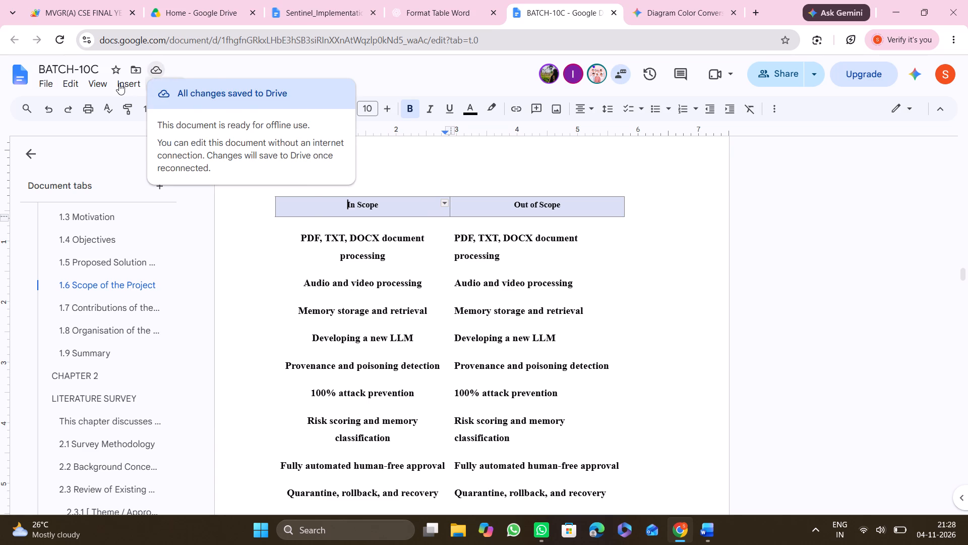
left_click(119, 83)
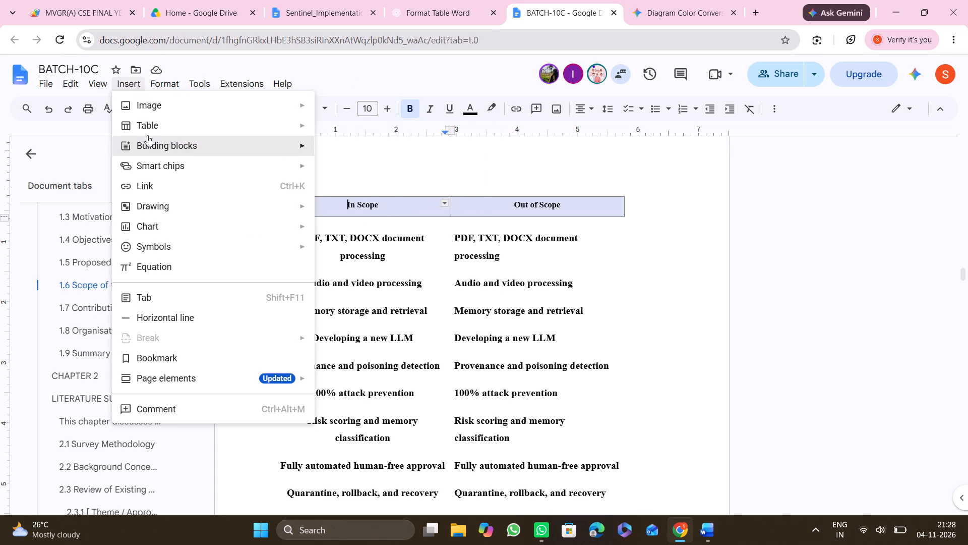
left_click(149, 127)
left_click(231, 129)
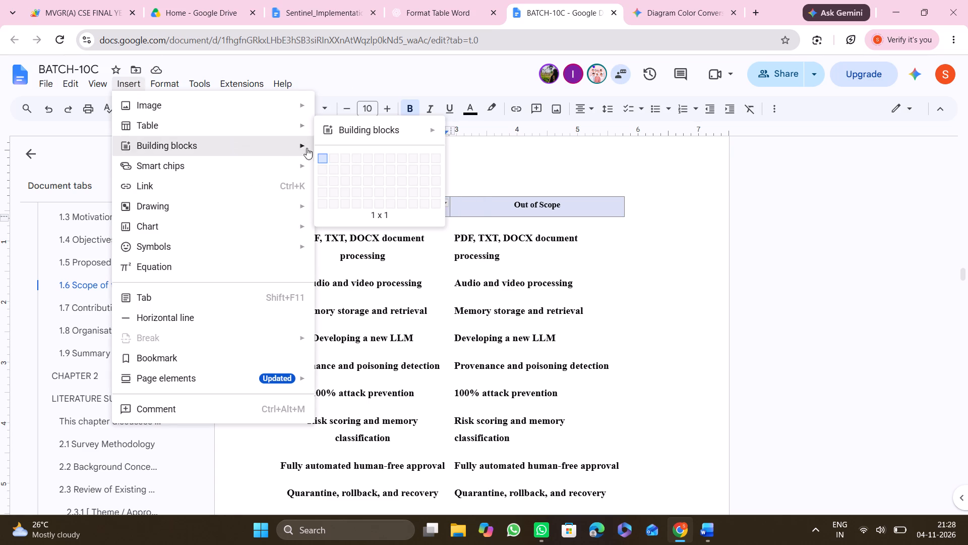
left_click(270, 127)
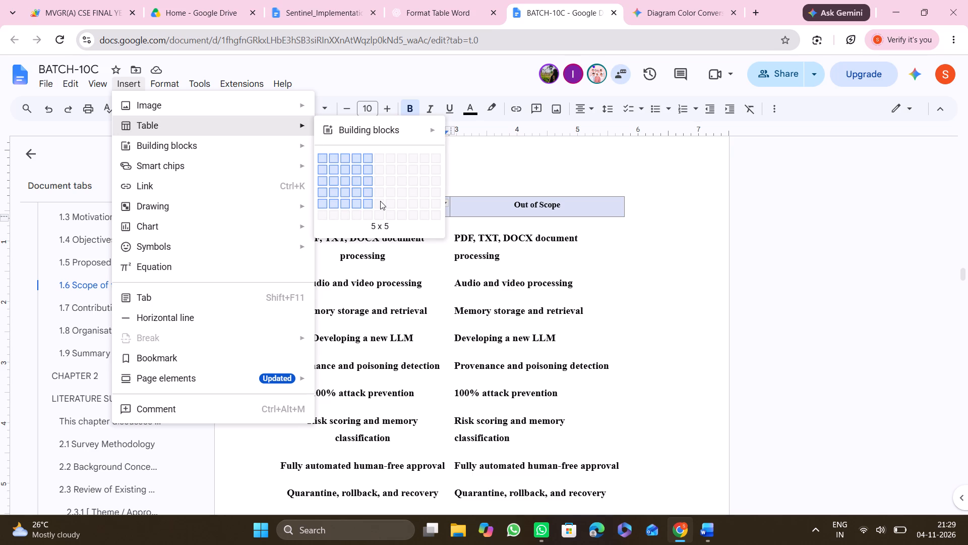
left_click(379, 212)
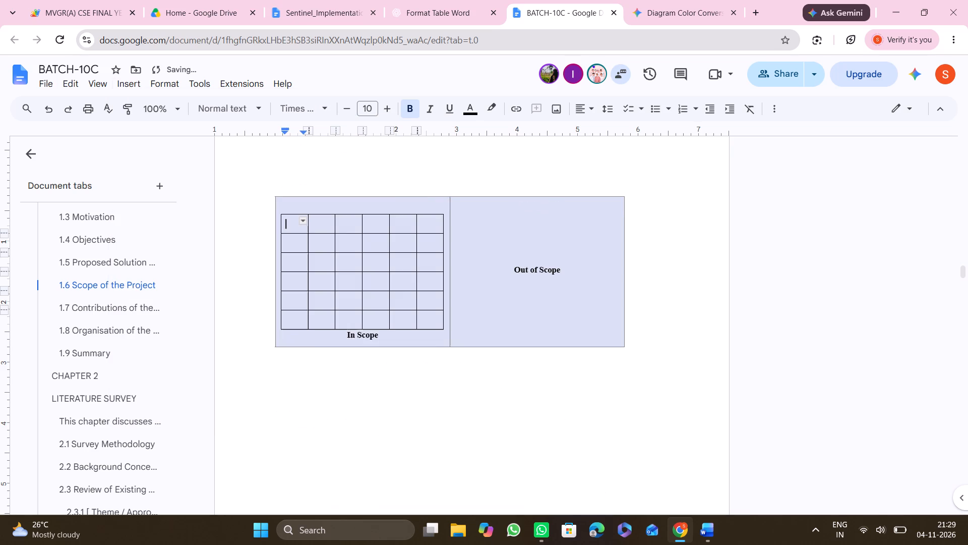
scroll(397, 262, "up", 2)
scroll(397, 262, "down", 1)
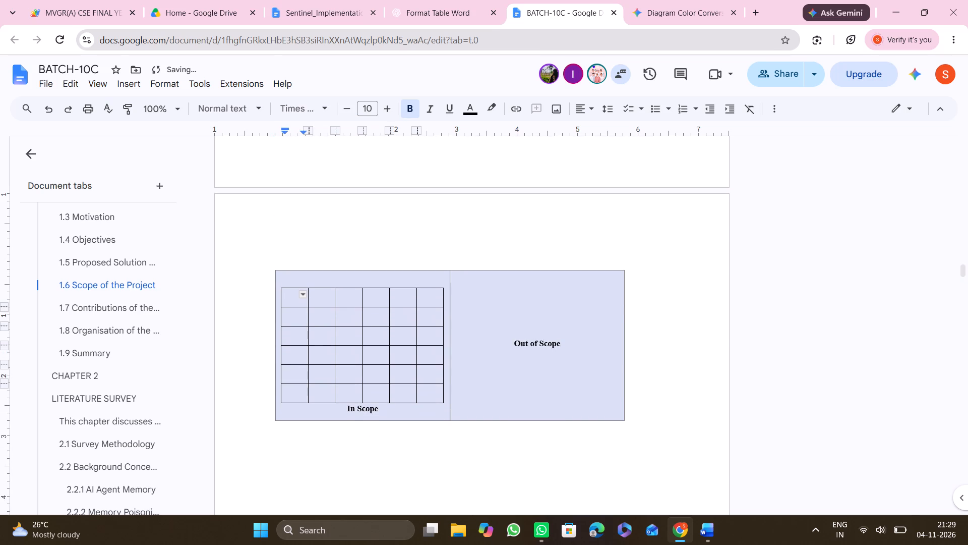
Undo the insertion of the 6 x 6 table in the In Scope header cell.
key("ctrl+z")
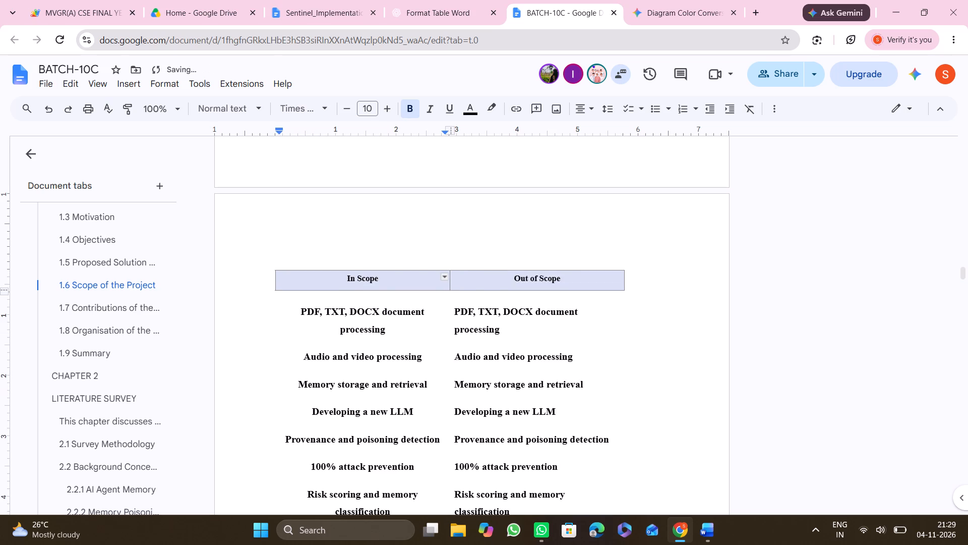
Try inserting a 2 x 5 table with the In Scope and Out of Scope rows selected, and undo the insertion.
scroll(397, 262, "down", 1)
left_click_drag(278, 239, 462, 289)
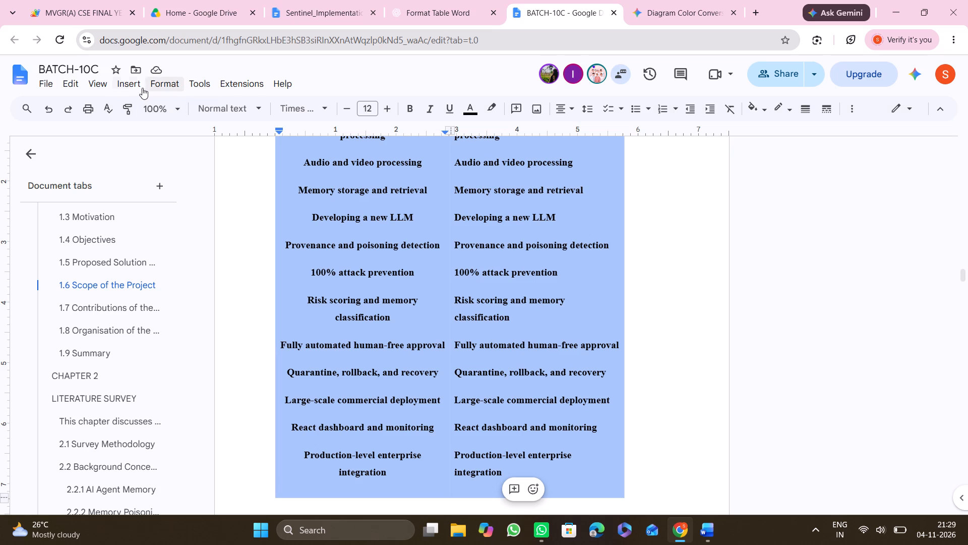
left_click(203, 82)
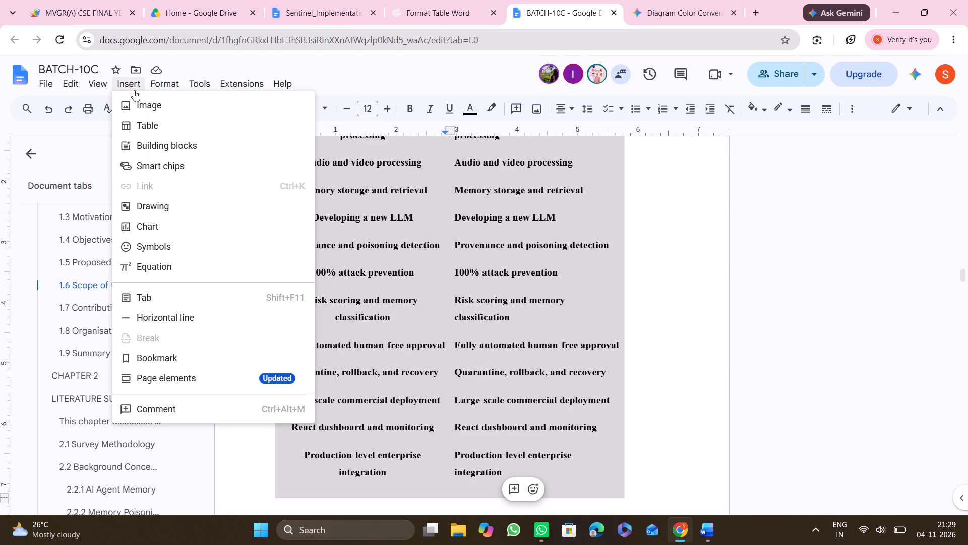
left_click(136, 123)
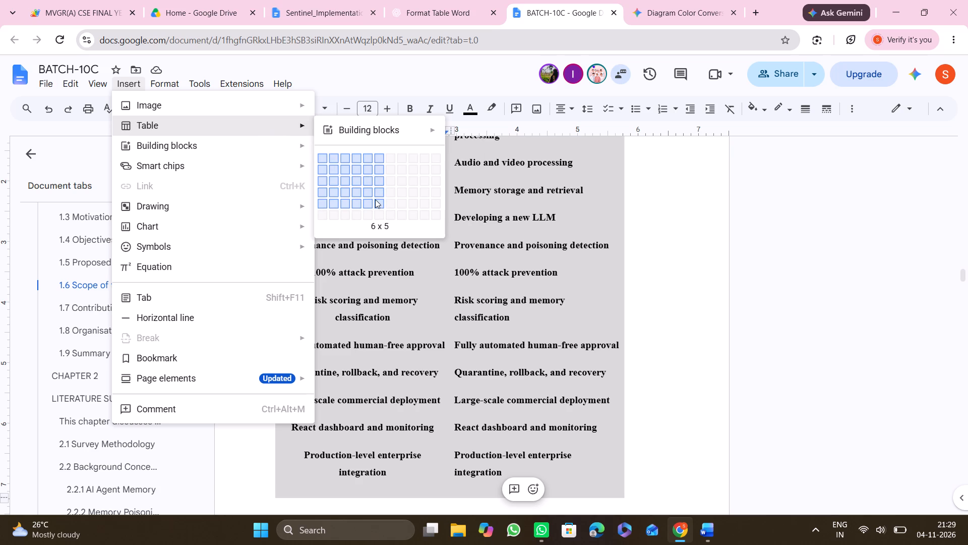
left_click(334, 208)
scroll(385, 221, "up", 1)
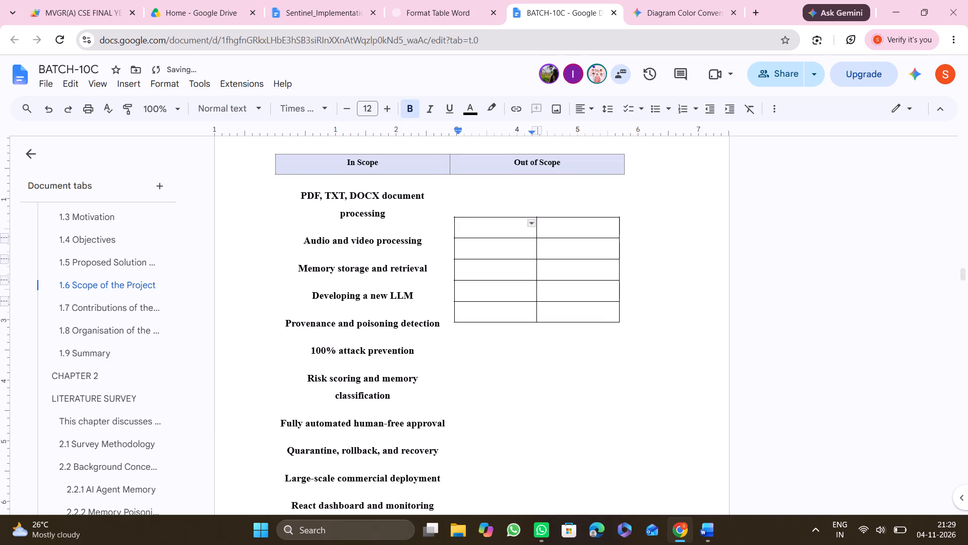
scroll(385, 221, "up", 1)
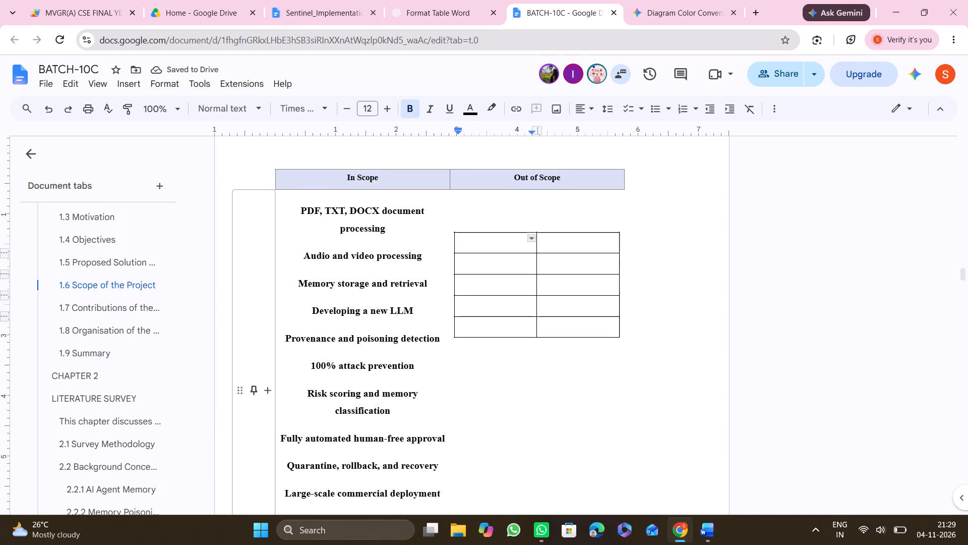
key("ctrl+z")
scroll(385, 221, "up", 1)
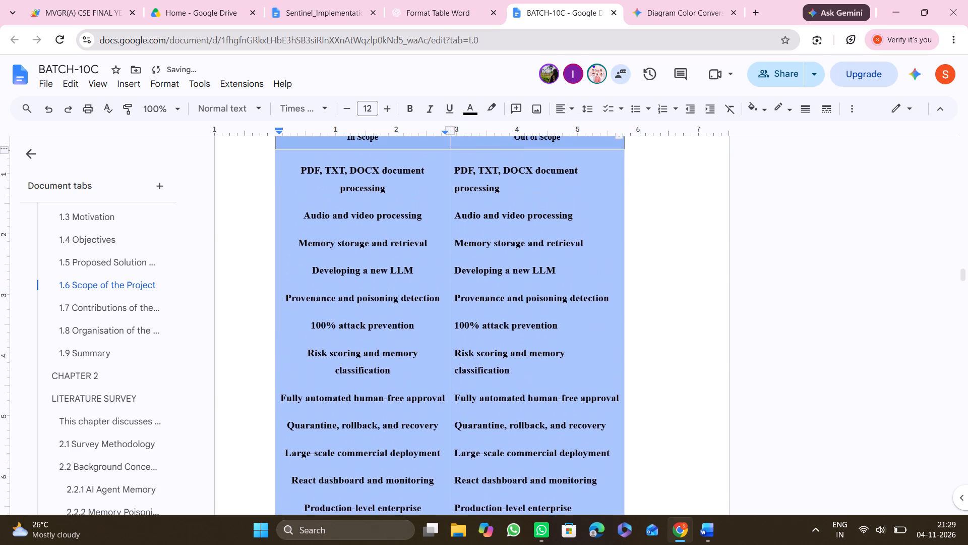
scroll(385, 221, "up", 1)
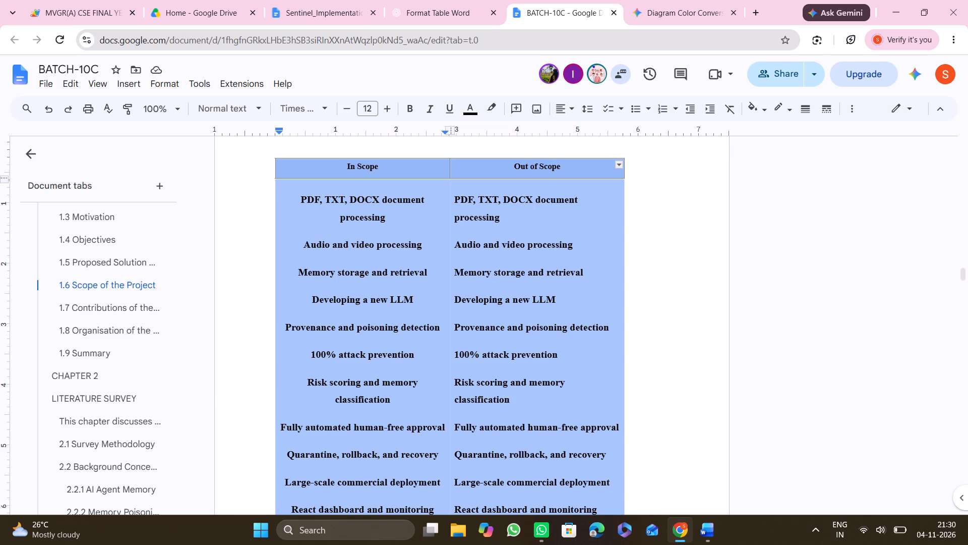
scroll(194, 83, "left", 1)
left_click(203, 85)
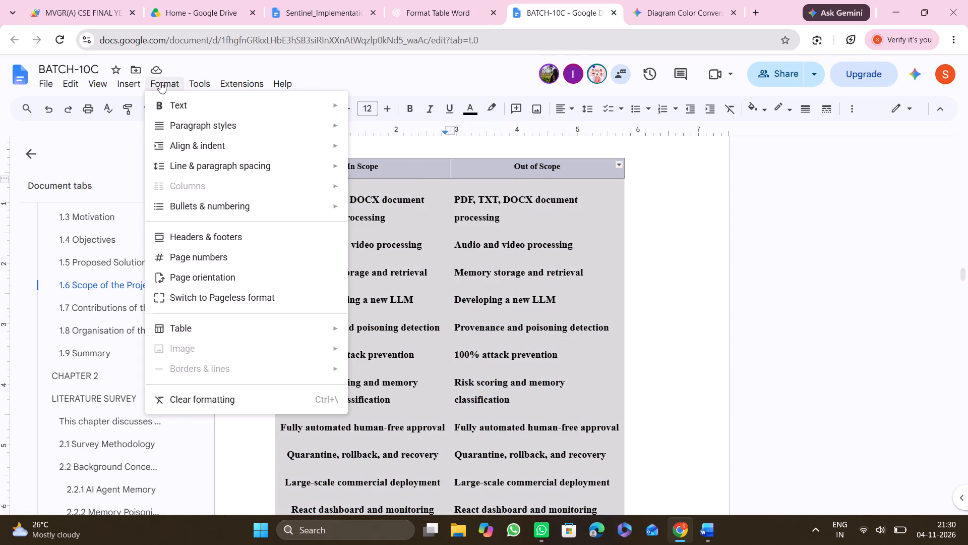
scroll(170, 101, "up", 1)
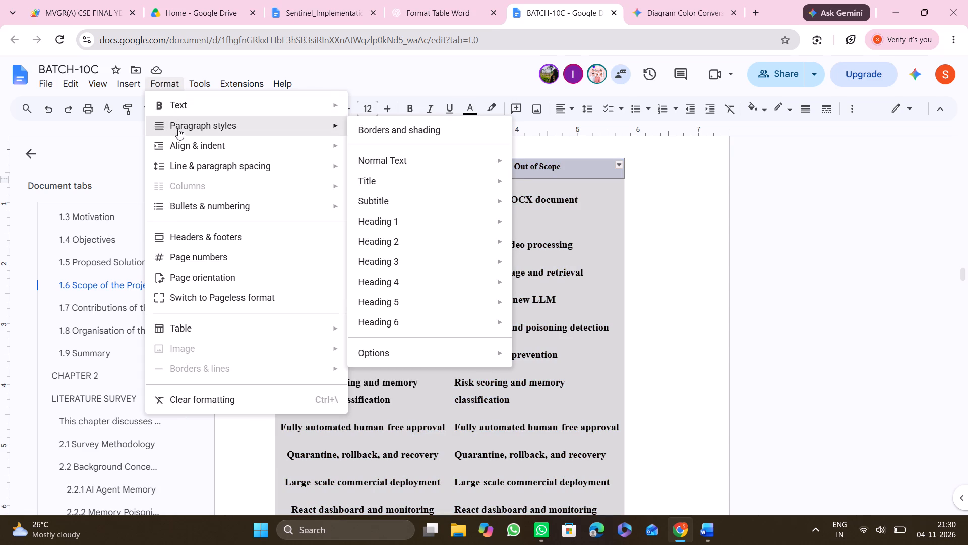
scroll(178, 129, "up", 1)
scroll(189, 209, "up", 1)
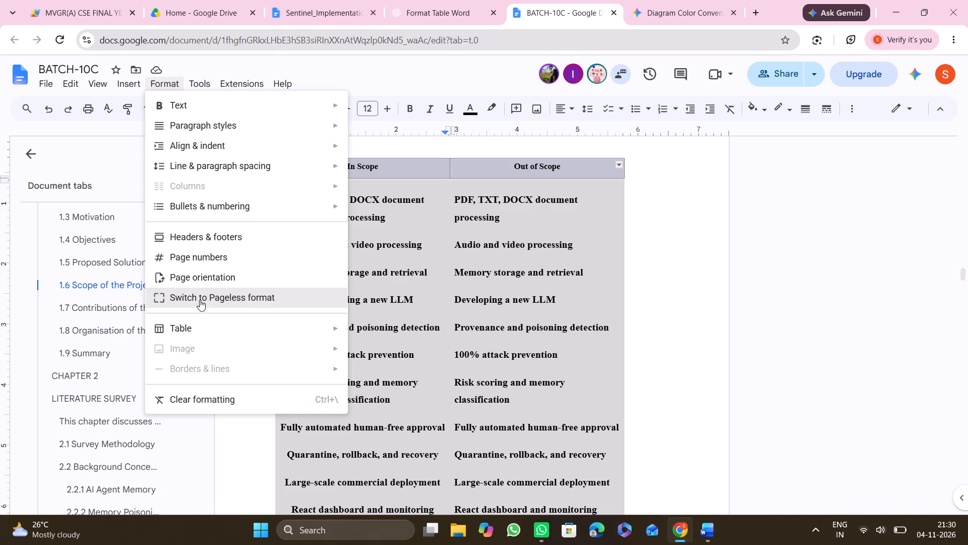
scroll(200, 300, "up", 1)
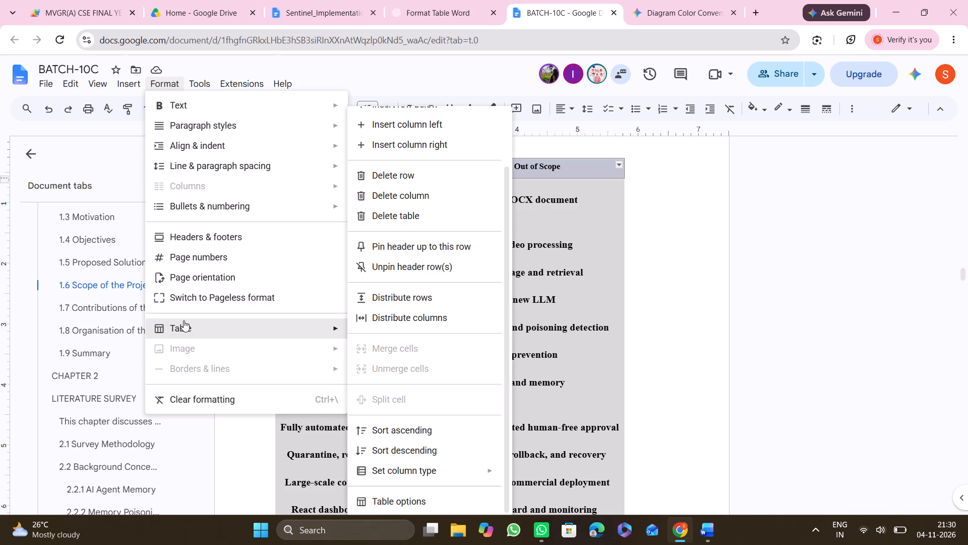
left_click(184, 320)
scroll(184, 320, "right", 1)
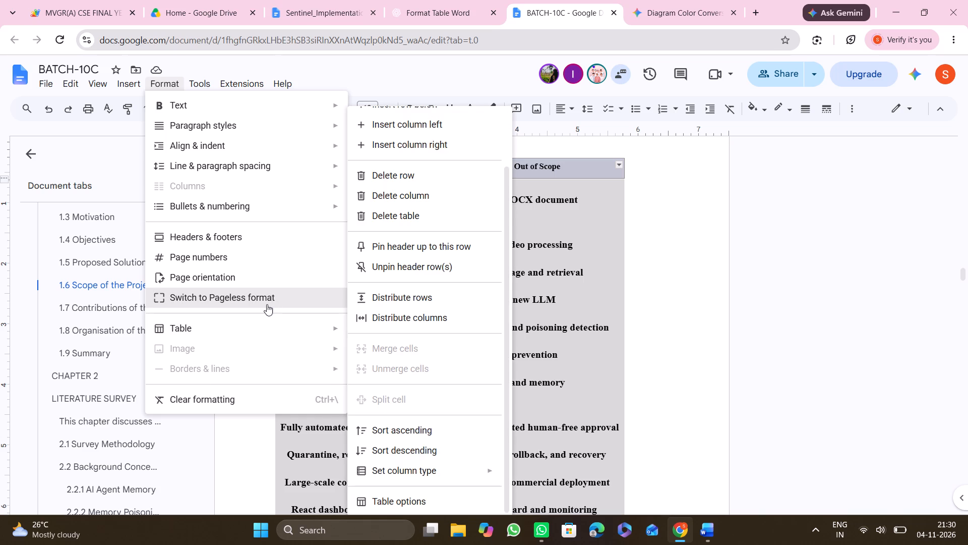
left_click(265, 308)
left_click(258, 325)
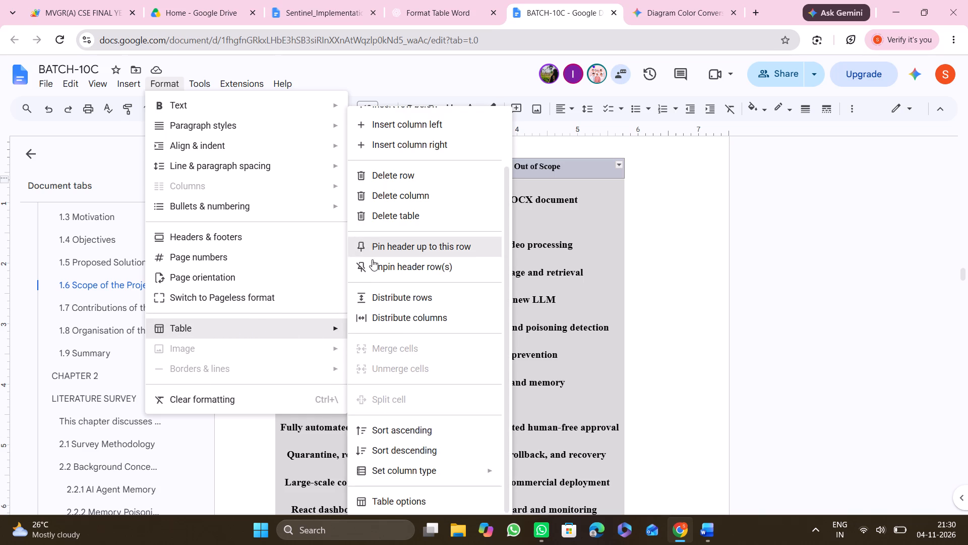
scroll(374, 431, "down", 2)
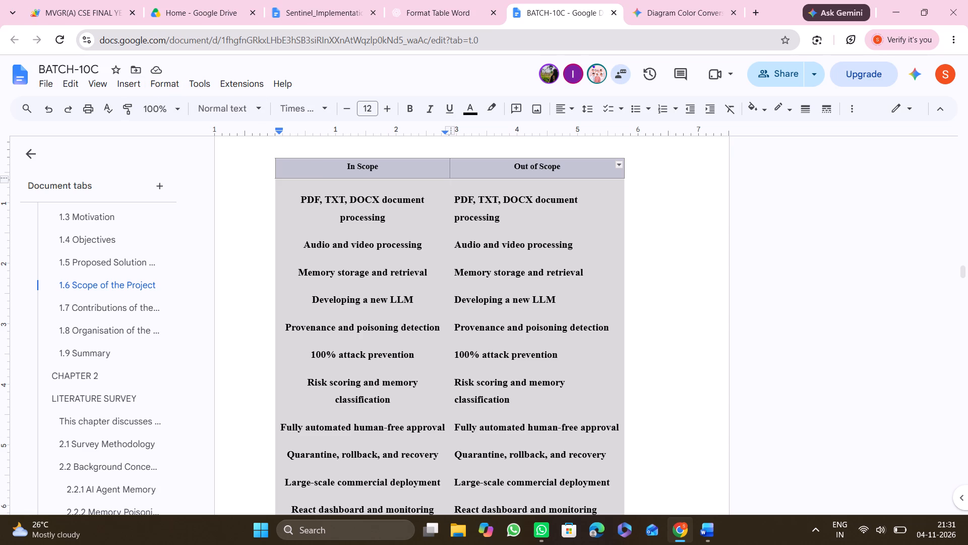
left_click(850, 112)
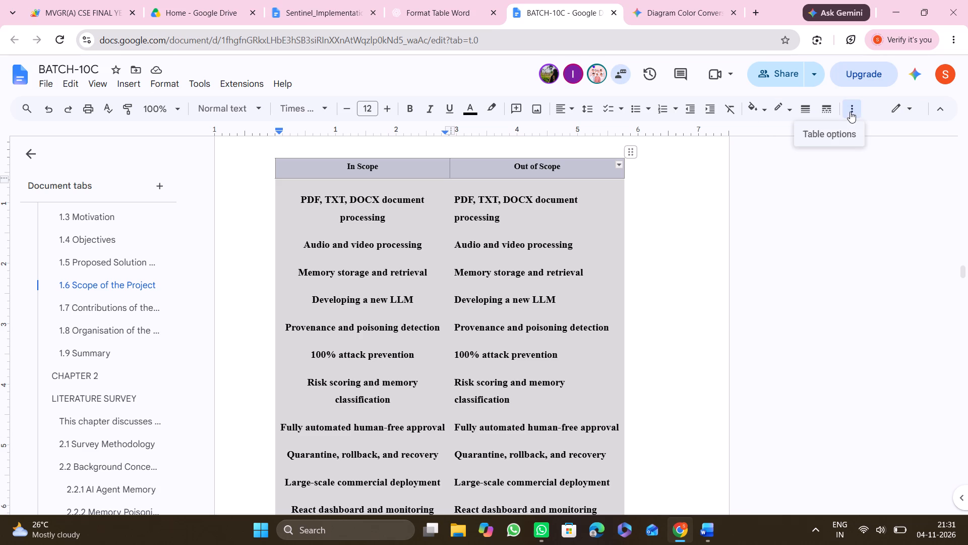
left_click(827, 132)
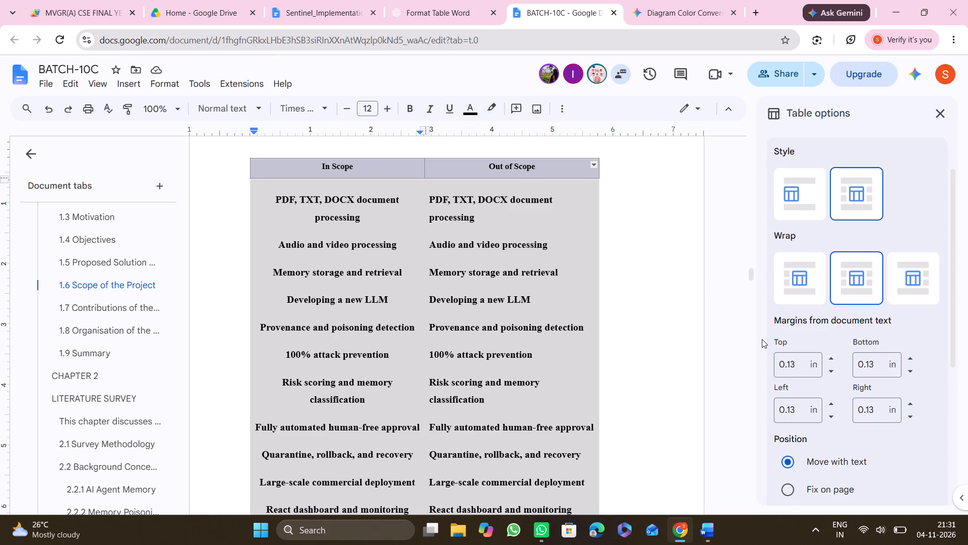
Examine the scope table's positioning, column, row and cell settings.
scroll(749, 371, "down", 1)
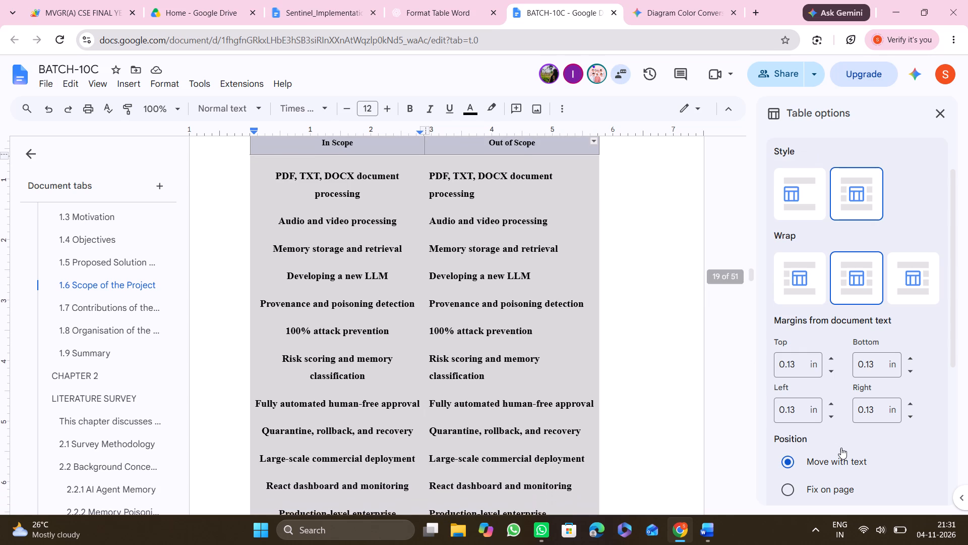
scroll(841, 448, "down", 3)
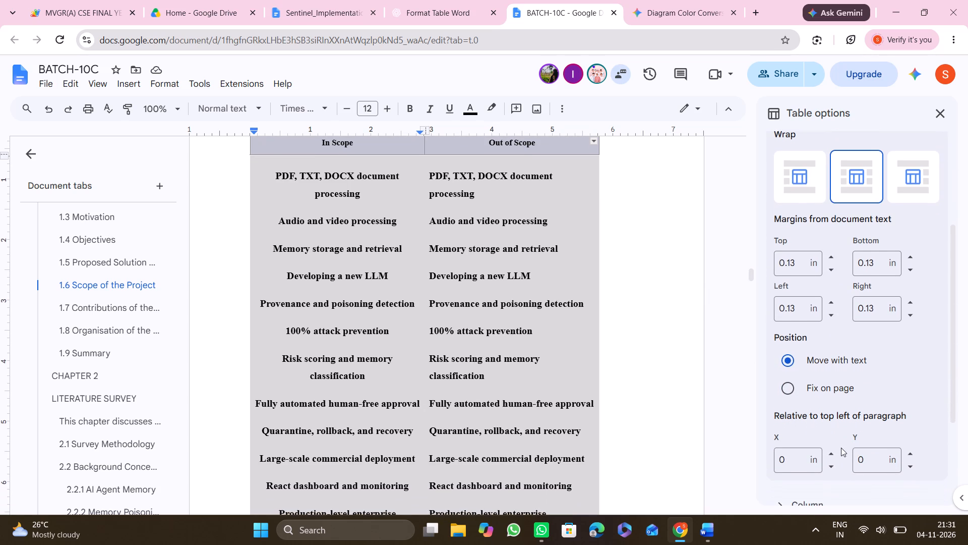
scroll(841, 448, "down", 3)
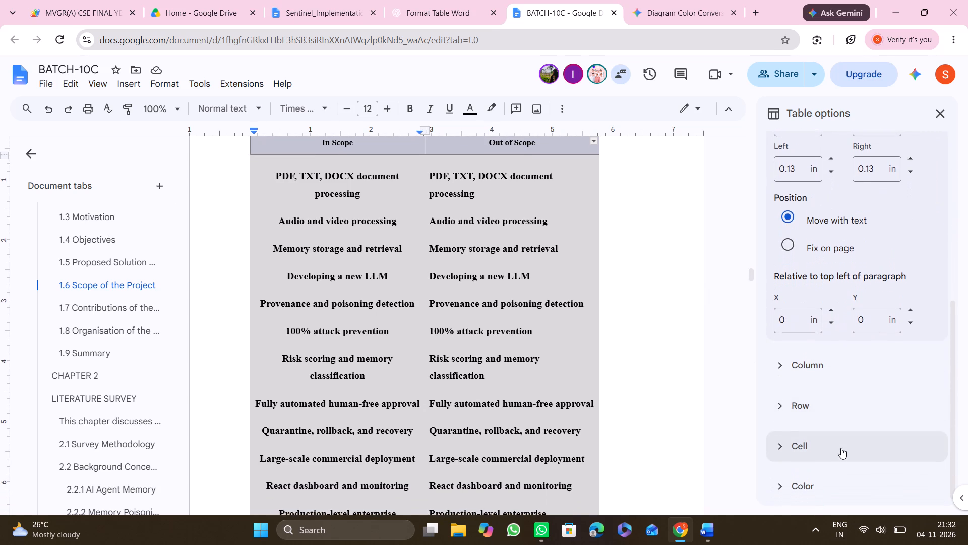
scroll(841, 448, "down", 1)
left_click(810, 356)
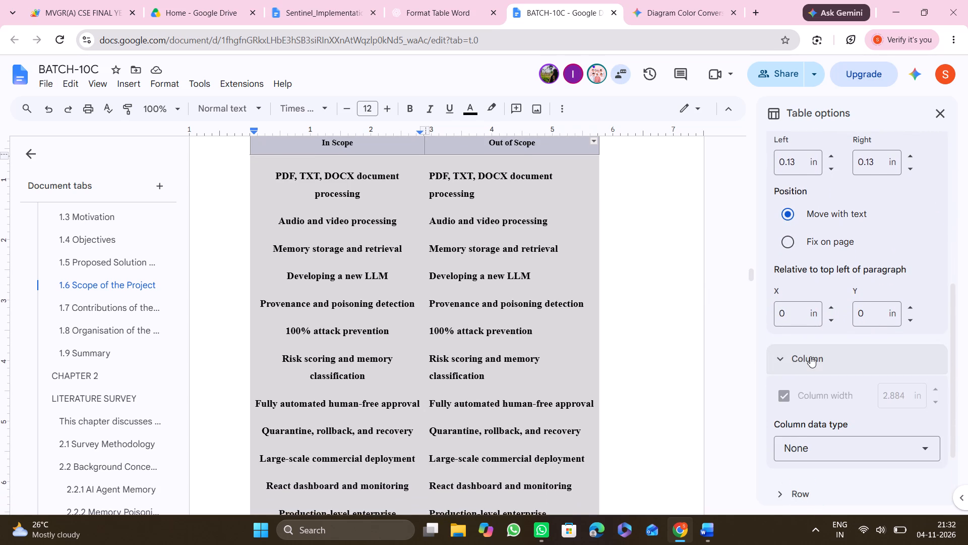
scroll(793, 430, "down", 1)
right_click(793, 430)
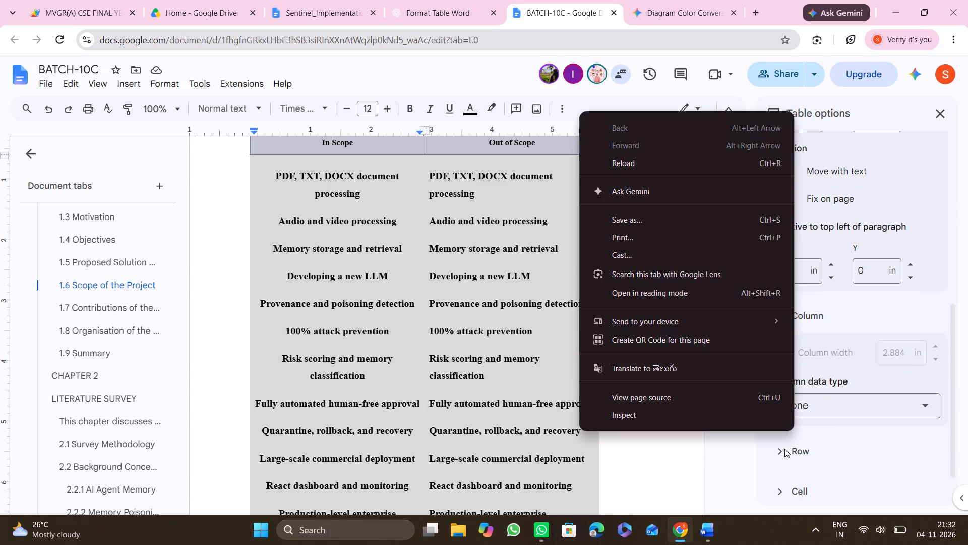
left_click_drag(807, 443, 799, 454)
left_click(799, 454)
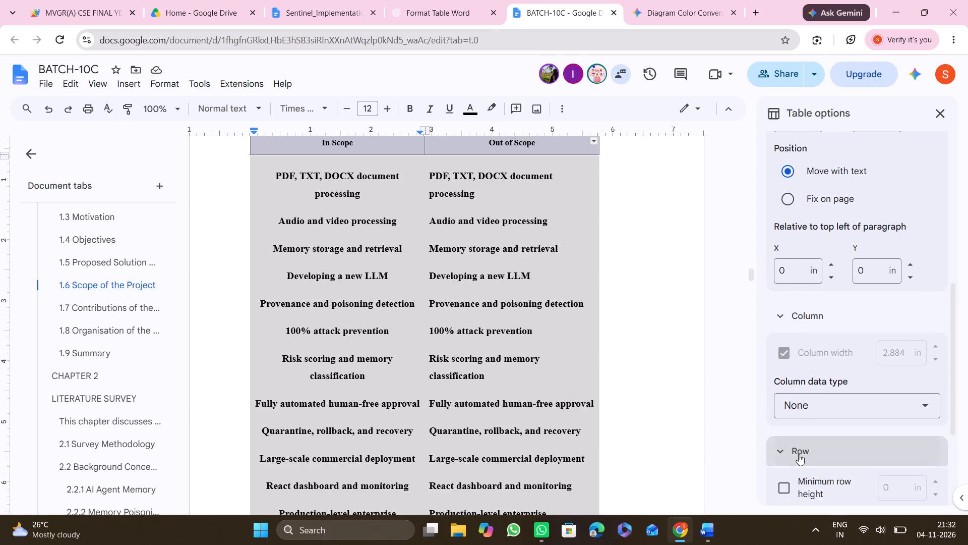
scroll(799, 454, "down", 4)
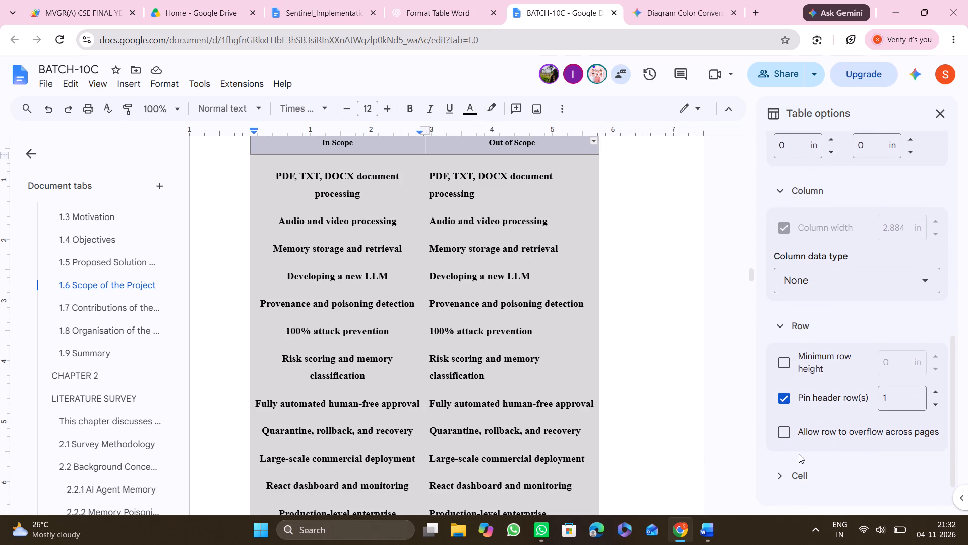
scroll(799, 454, "down", 1)
left_click(794, 457)
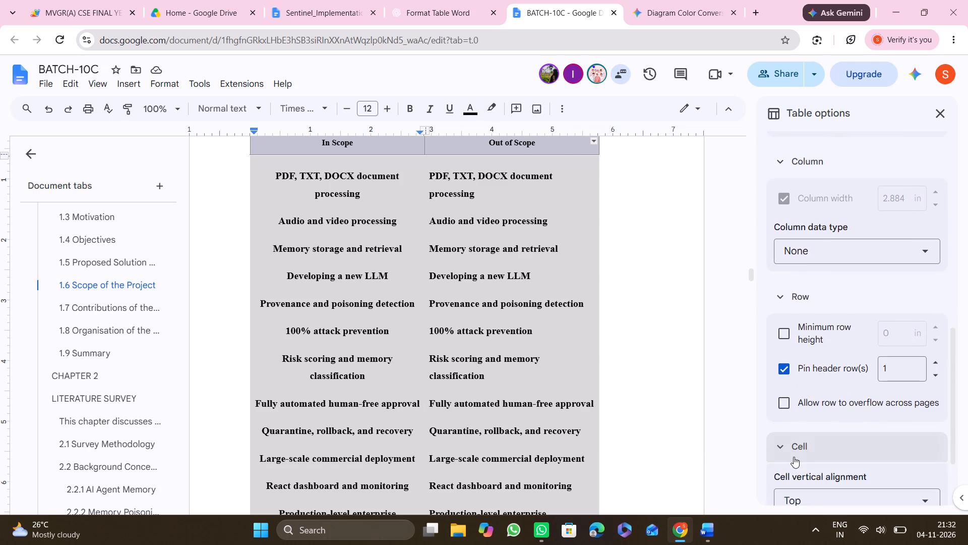
scroll(794, 457, "down", 3)
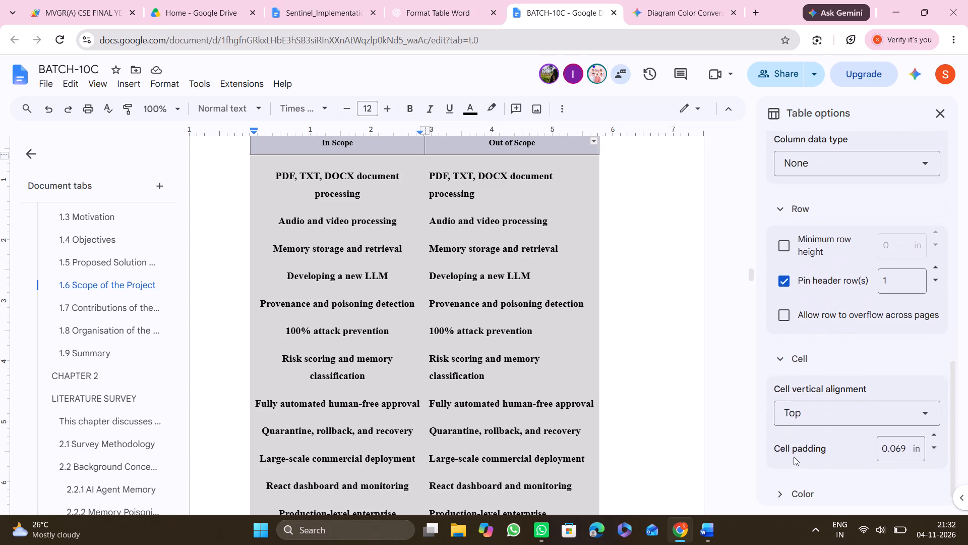
scroll(794, 457, "down", 2)
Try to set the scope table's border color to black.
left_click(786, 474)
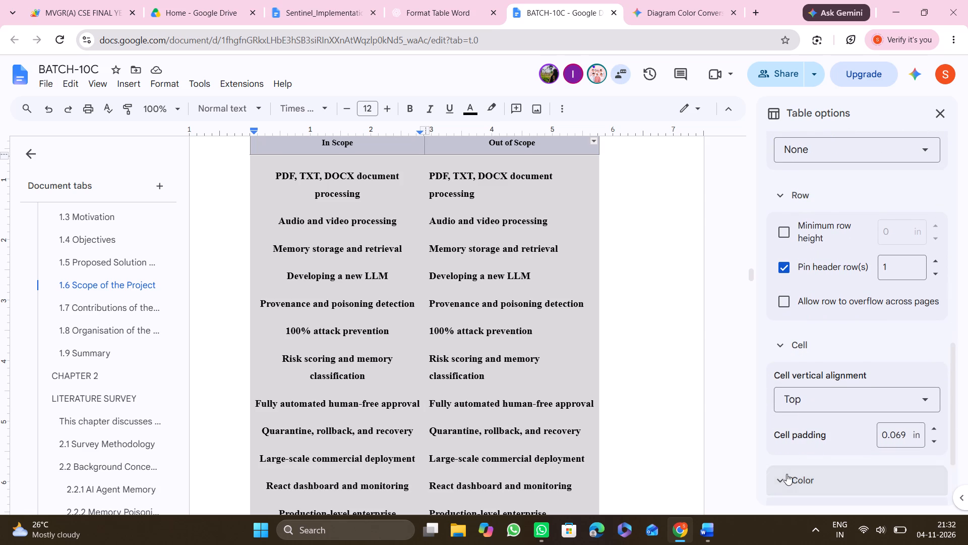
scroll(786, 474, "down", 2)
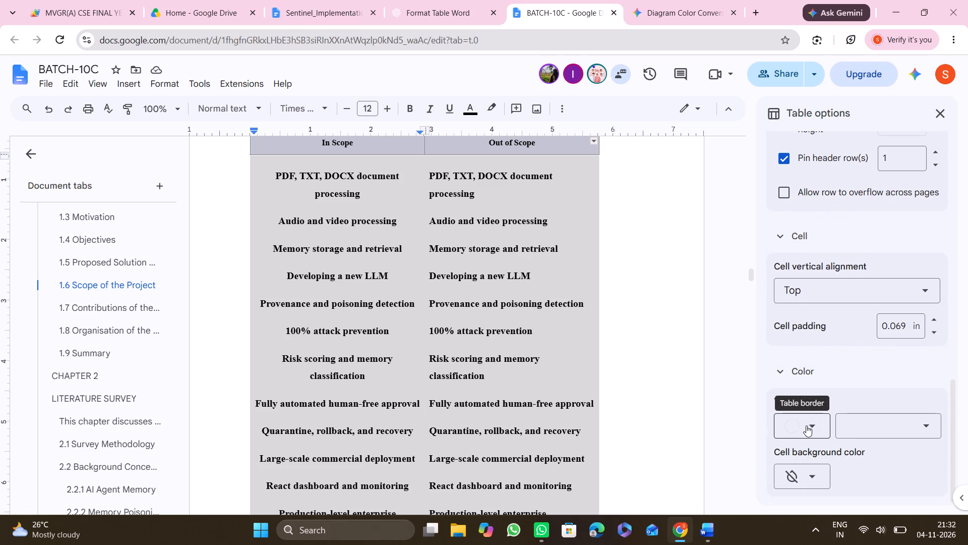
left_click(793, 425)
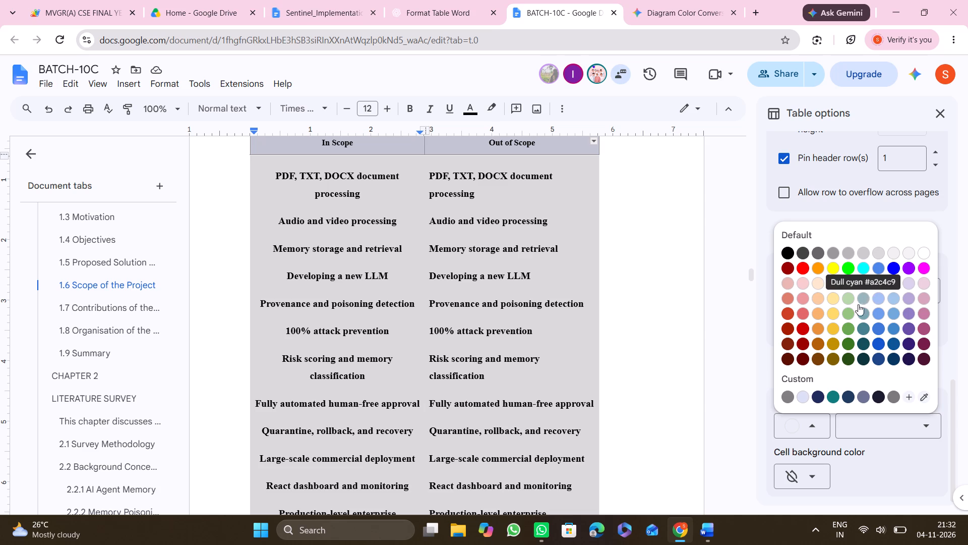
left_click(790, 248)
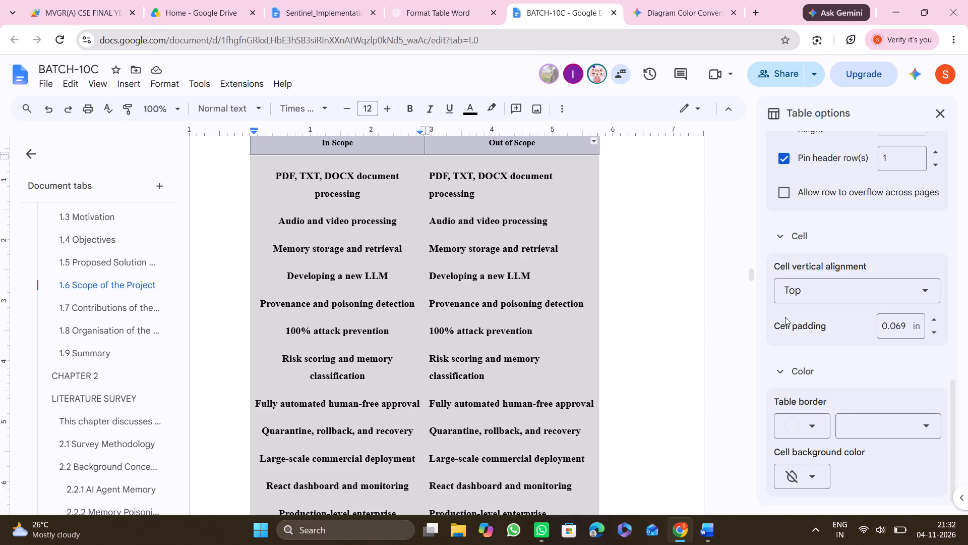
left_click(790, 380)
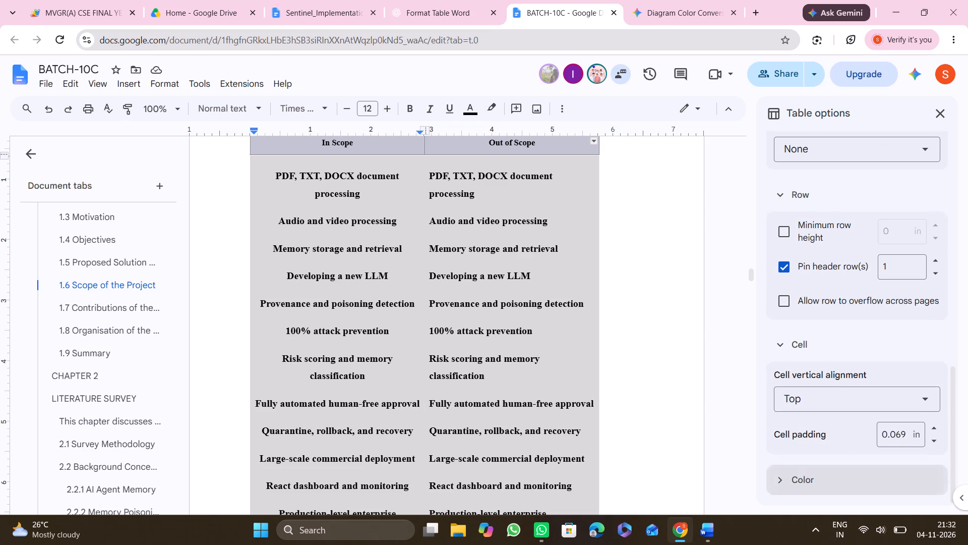
Set the scope table's border color to black.
scroll(775, 374, "down", 1)
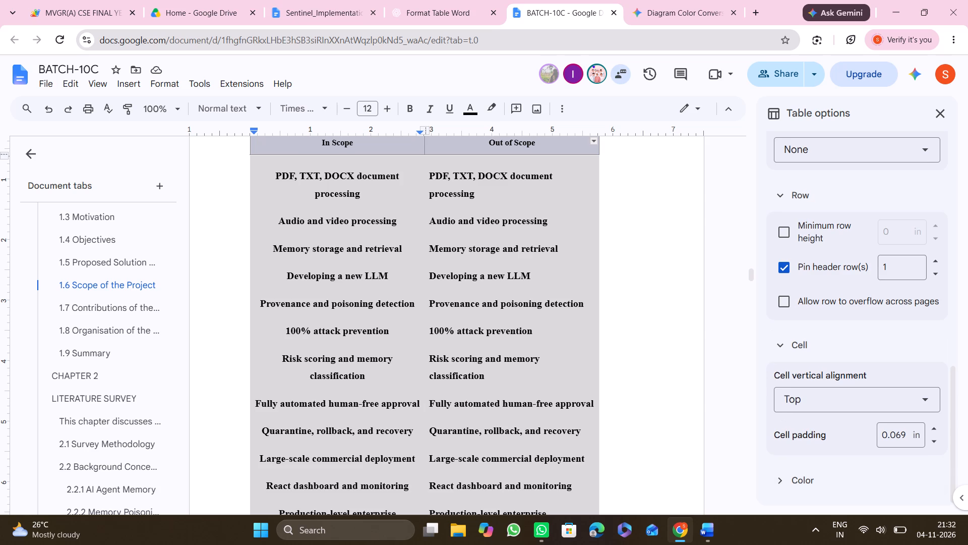
scroll(775, 374, "down", 1)
scroll(775, 374, "up", 1)
scroll(775, 374, "down", 1)
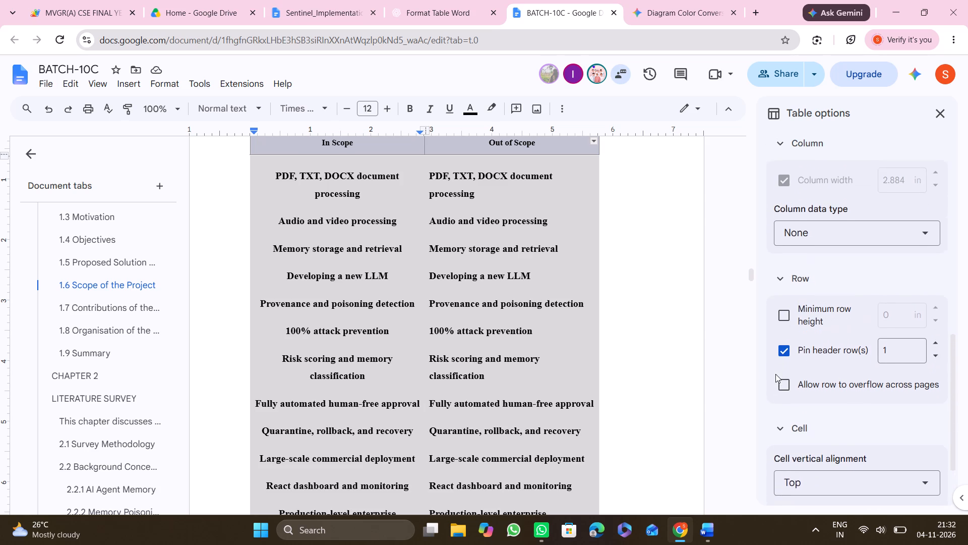
scroll(775, 374, "down", 1)
left_click(784, 478)
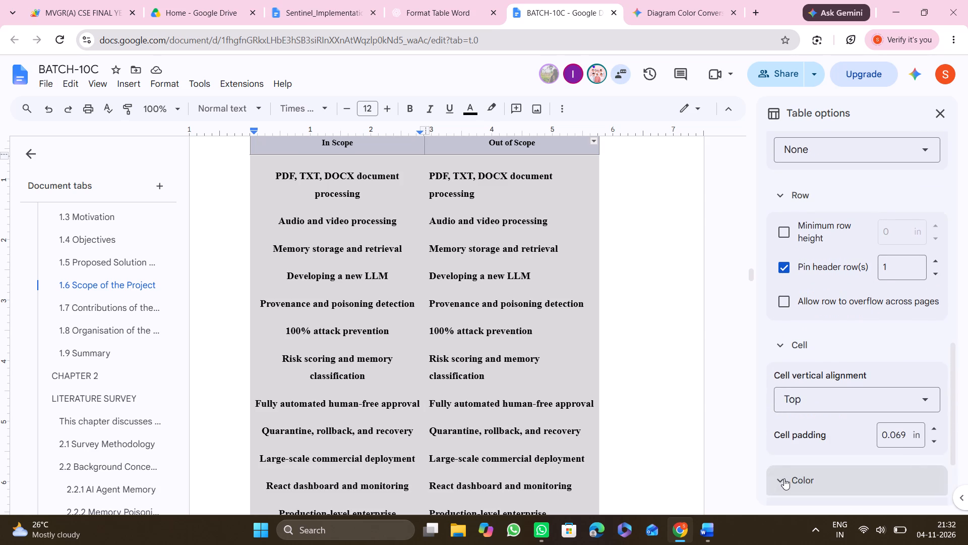
scroll(784, 478, "down", 2)
left_click(791, 428)
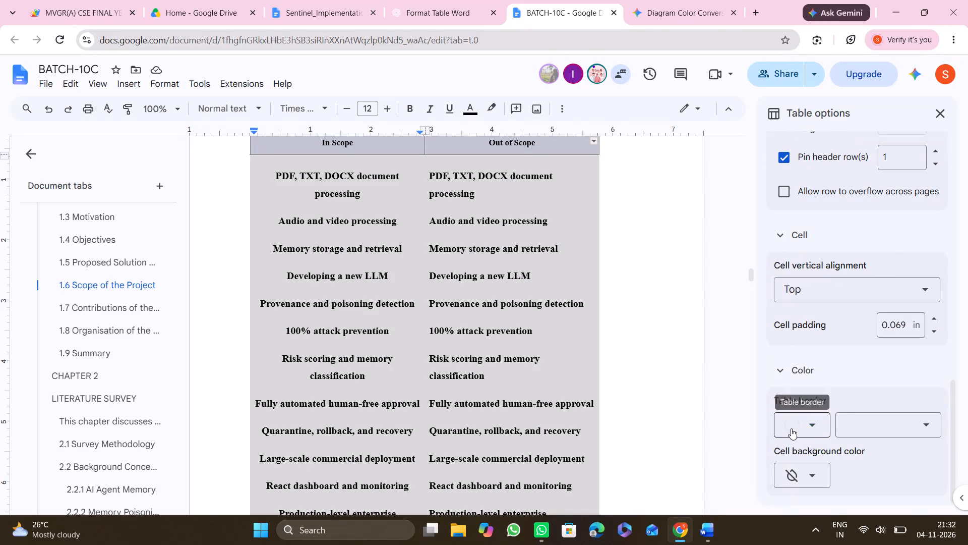
left_click(787, 252)
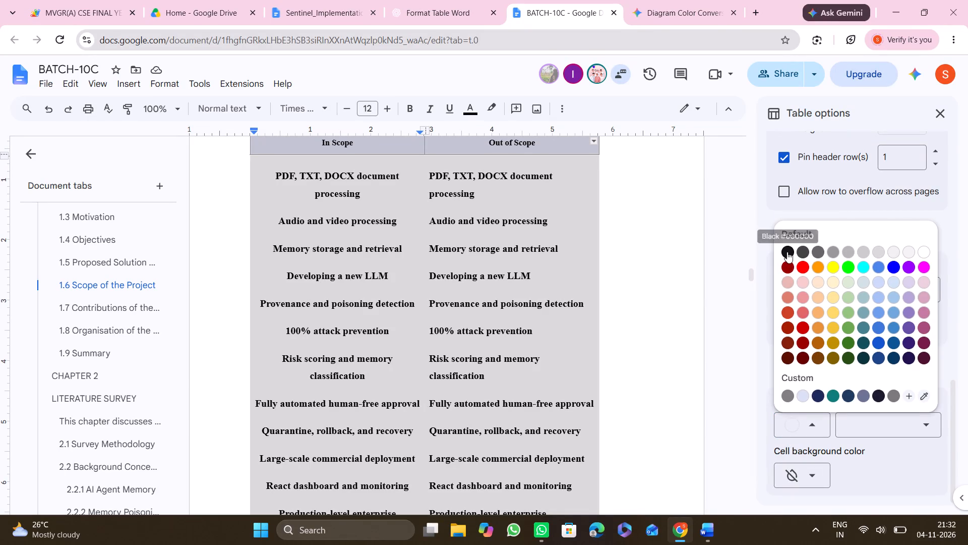
Set the scope table's border width to 1.5 pt.
scroll(775, 377, "down", 1)
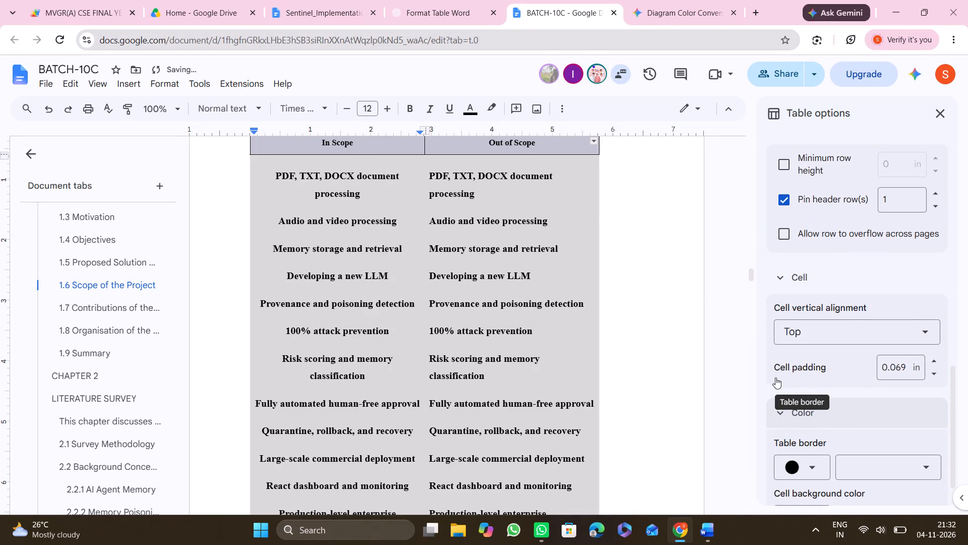
scroll(775, 377, "down", 1)
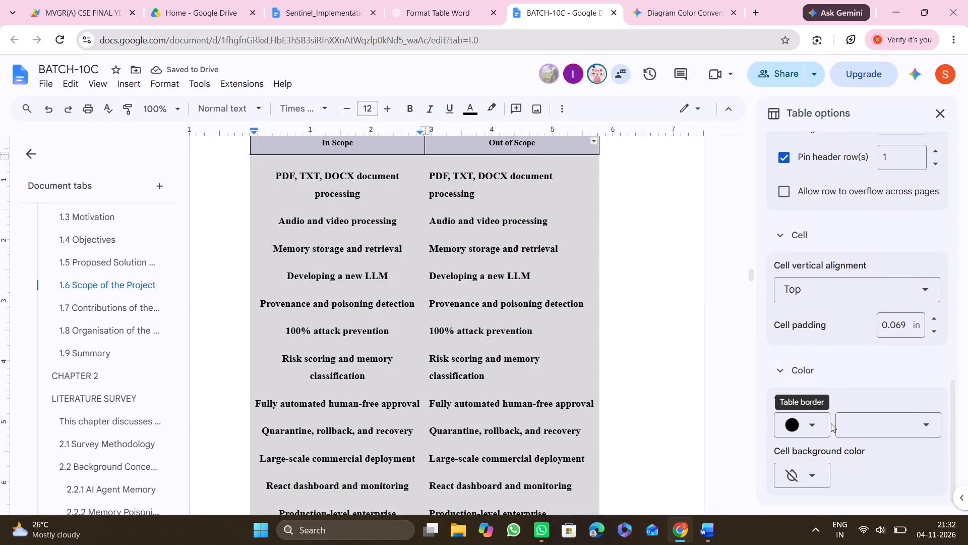
left_click(891, 427)
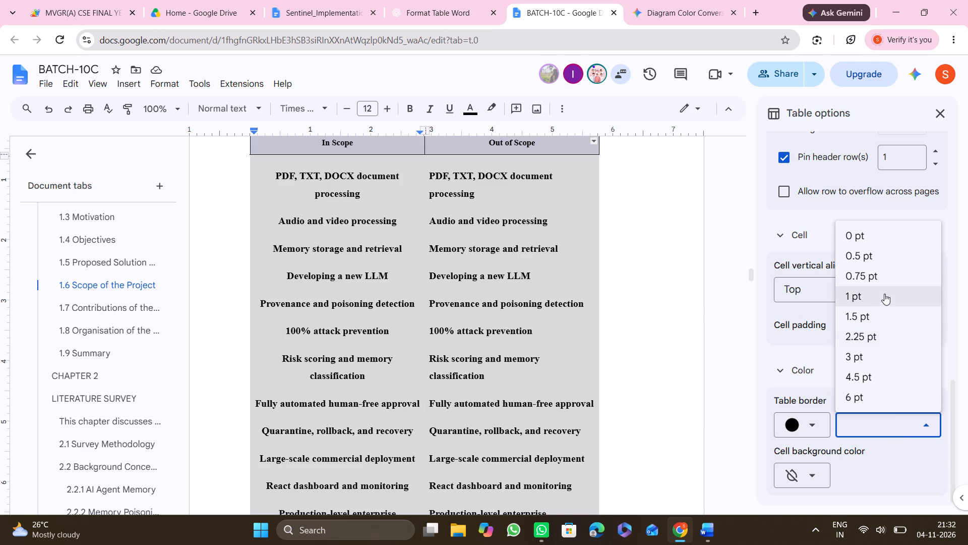
left_click(856, 317)
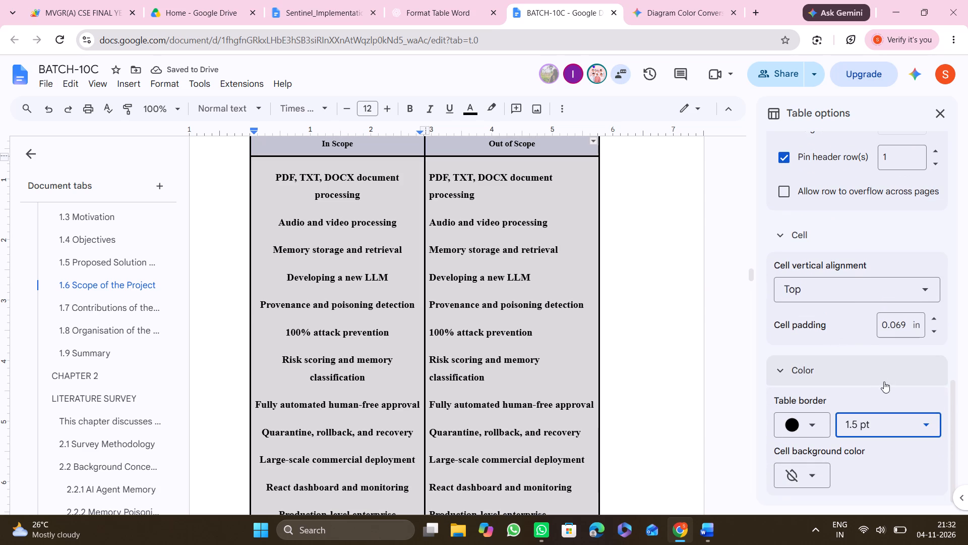
Review the bordered scope table from its header row down to the empty rows at its end.
scroll(848, 477, "up", 1)
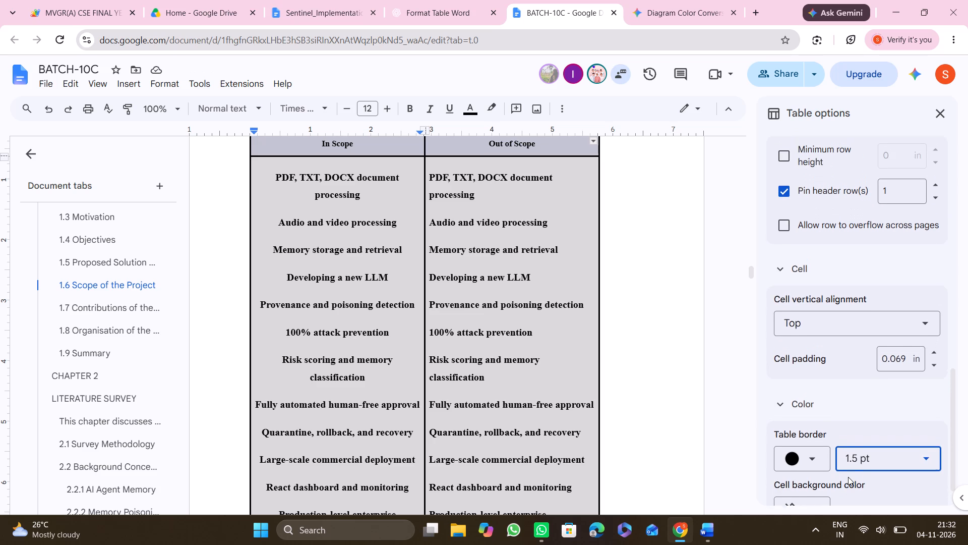
scroll(848, 477, "up", 2)
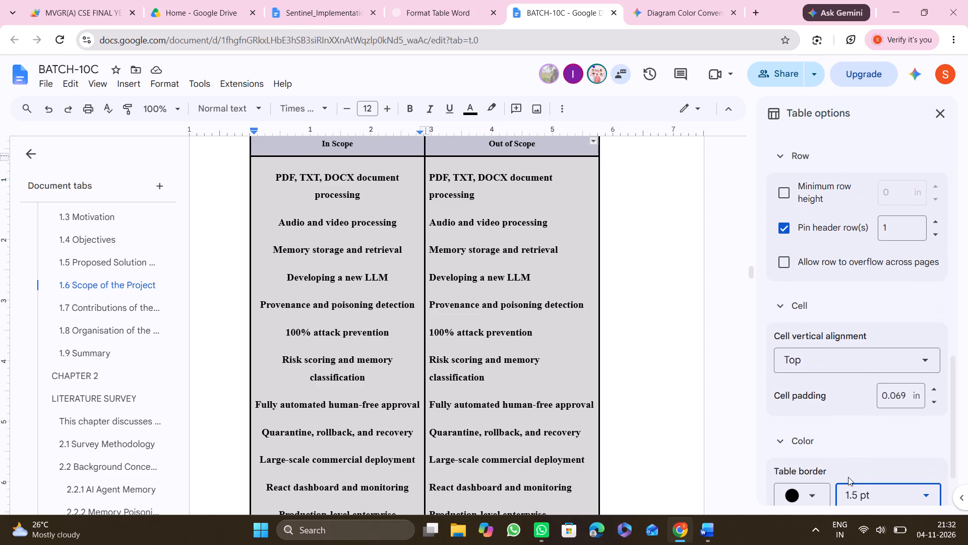
left_click(664, 415)
scroll(664, 415, "down", 3)
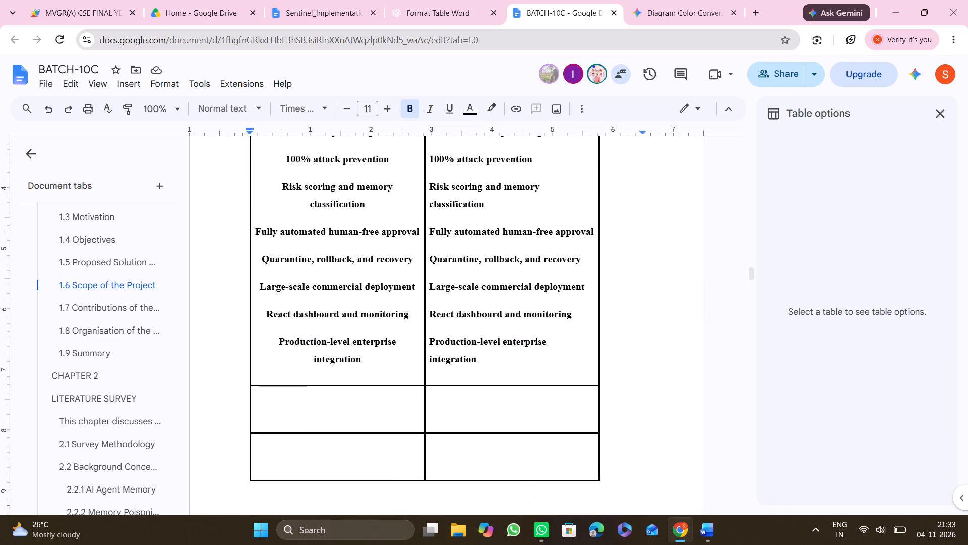
scroll(664, 415, "down", 1)
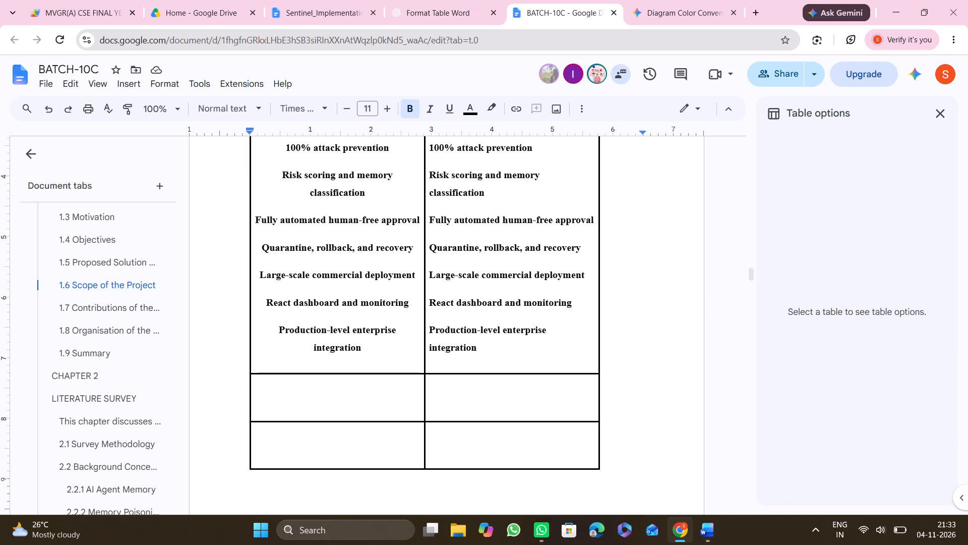
left_click(564, 424)
left_click(541, 434)
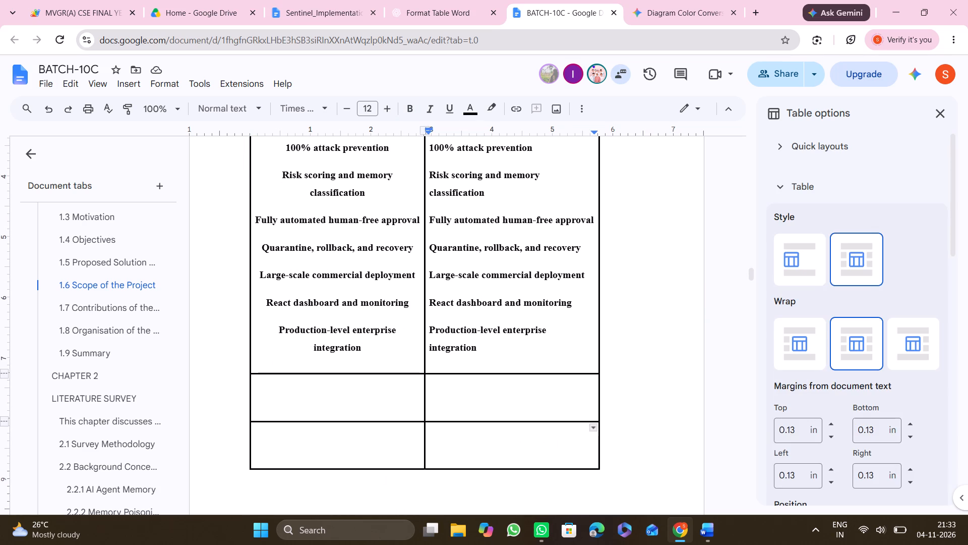
left_click(474, 325)
left_click(455, 319)
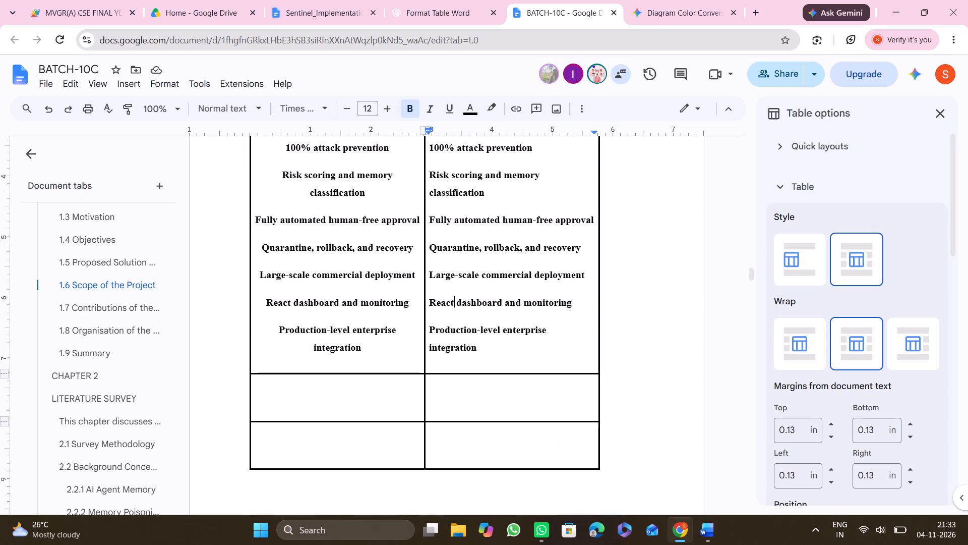
scroll(455, 319, "up", 3)
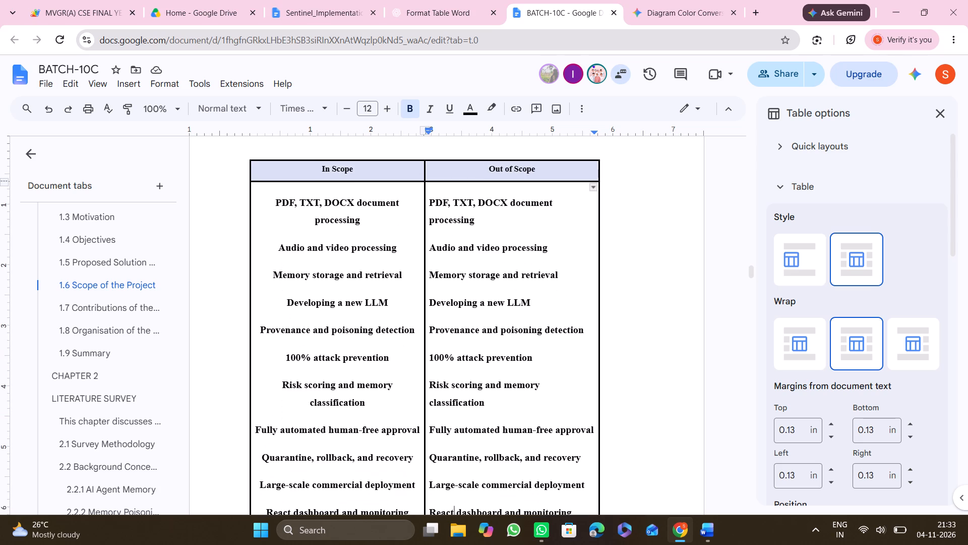
scroll(455, 319, "down", 1)
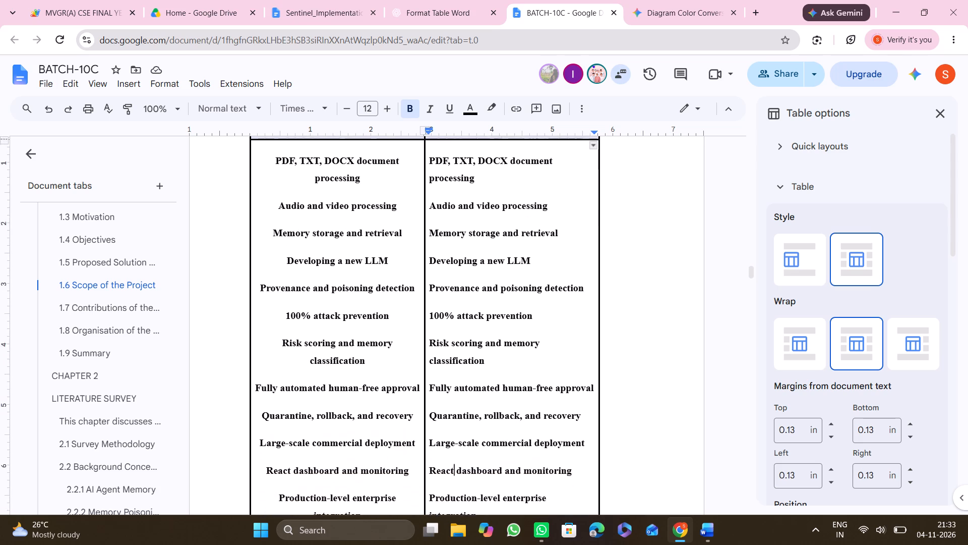
scroll(455, 319, "down", 1)
scroll(427, 430, "down", 1)
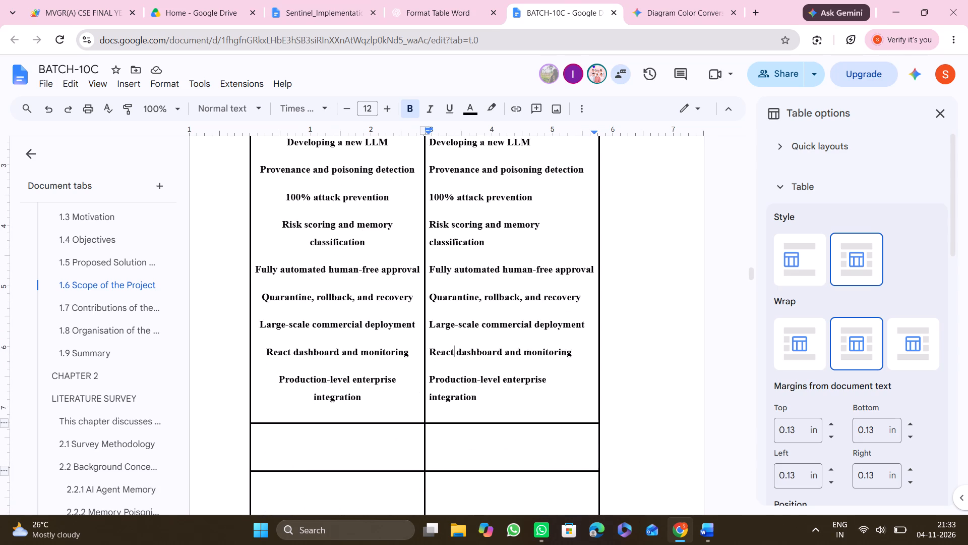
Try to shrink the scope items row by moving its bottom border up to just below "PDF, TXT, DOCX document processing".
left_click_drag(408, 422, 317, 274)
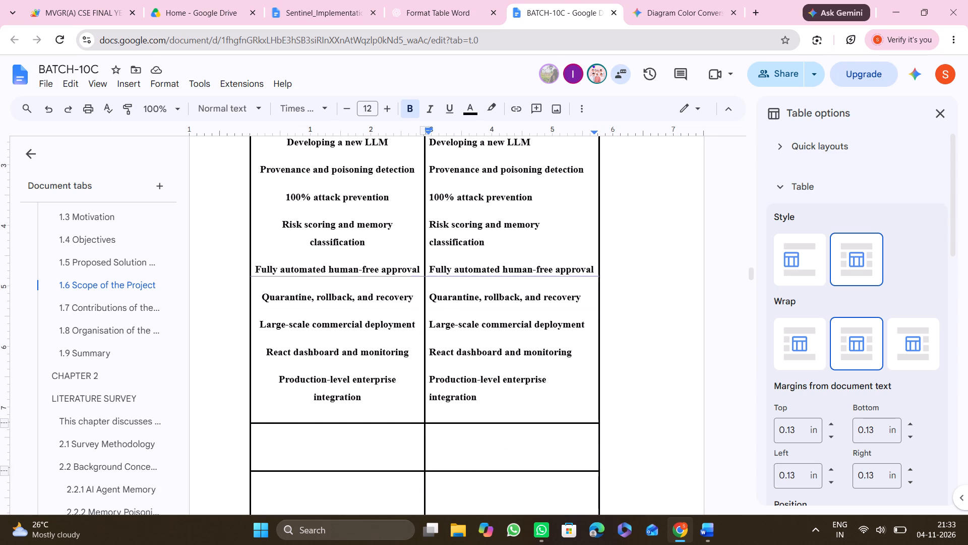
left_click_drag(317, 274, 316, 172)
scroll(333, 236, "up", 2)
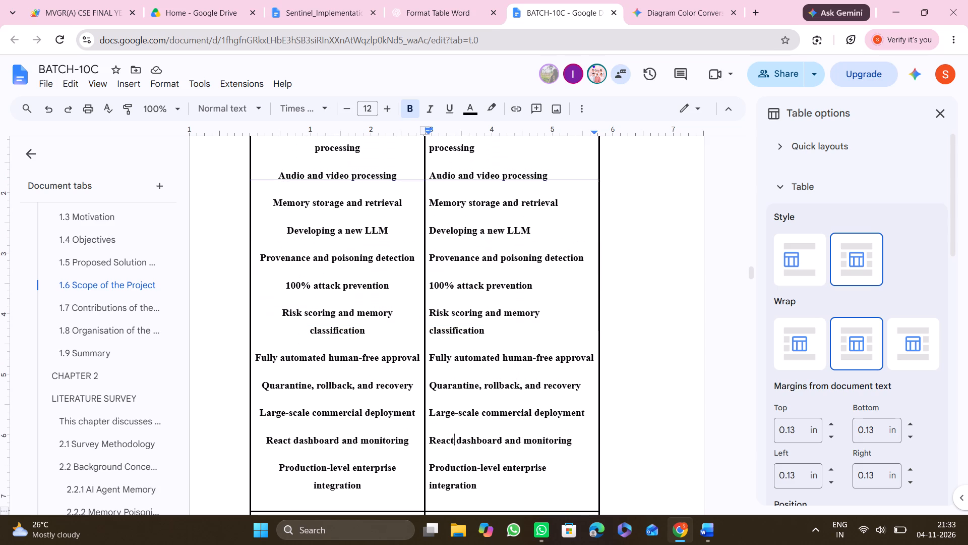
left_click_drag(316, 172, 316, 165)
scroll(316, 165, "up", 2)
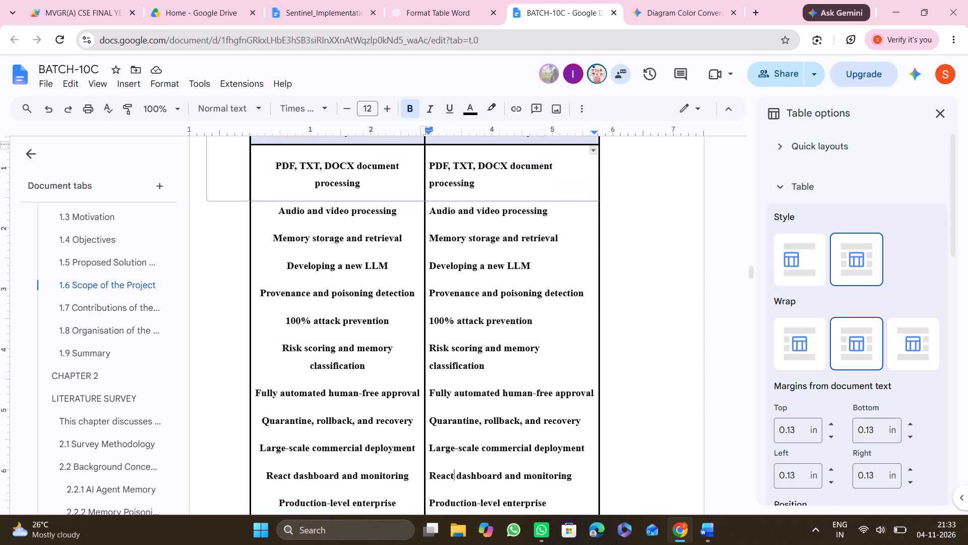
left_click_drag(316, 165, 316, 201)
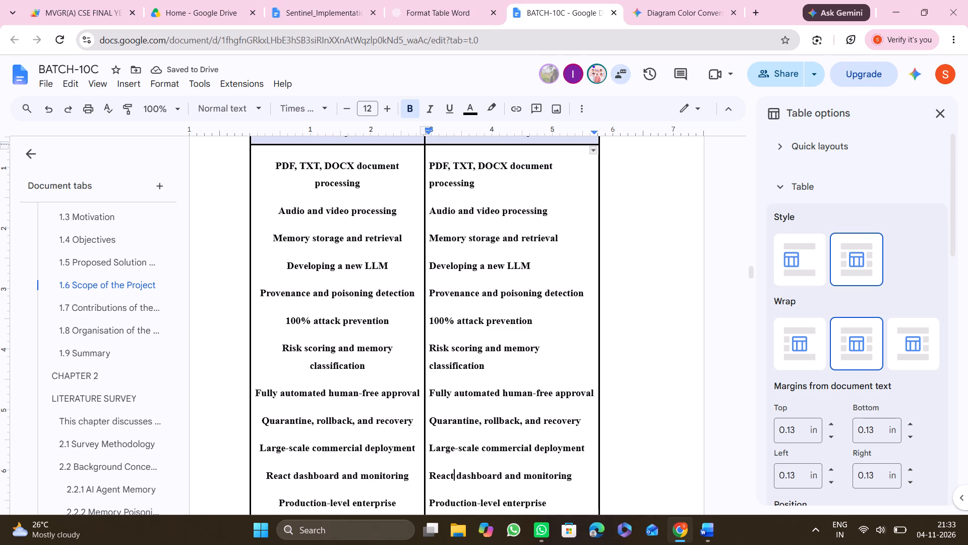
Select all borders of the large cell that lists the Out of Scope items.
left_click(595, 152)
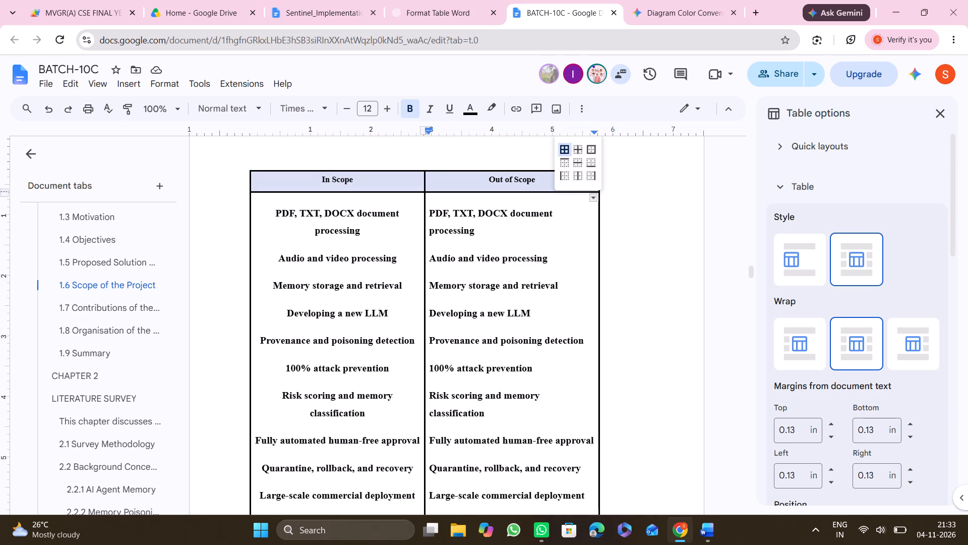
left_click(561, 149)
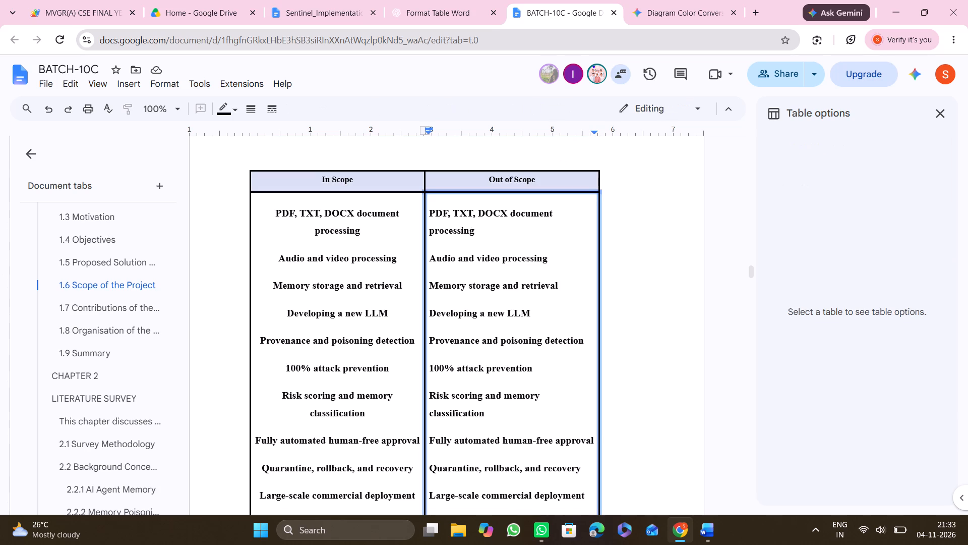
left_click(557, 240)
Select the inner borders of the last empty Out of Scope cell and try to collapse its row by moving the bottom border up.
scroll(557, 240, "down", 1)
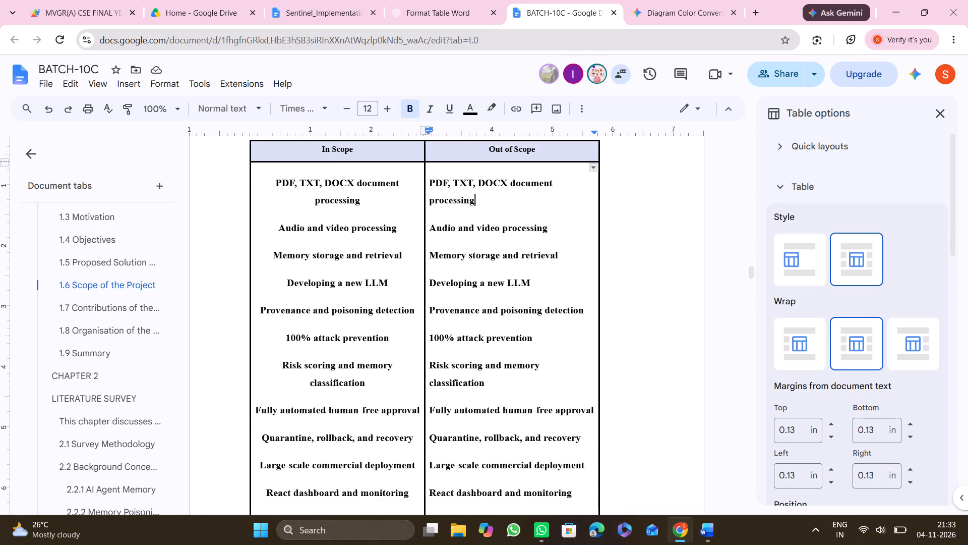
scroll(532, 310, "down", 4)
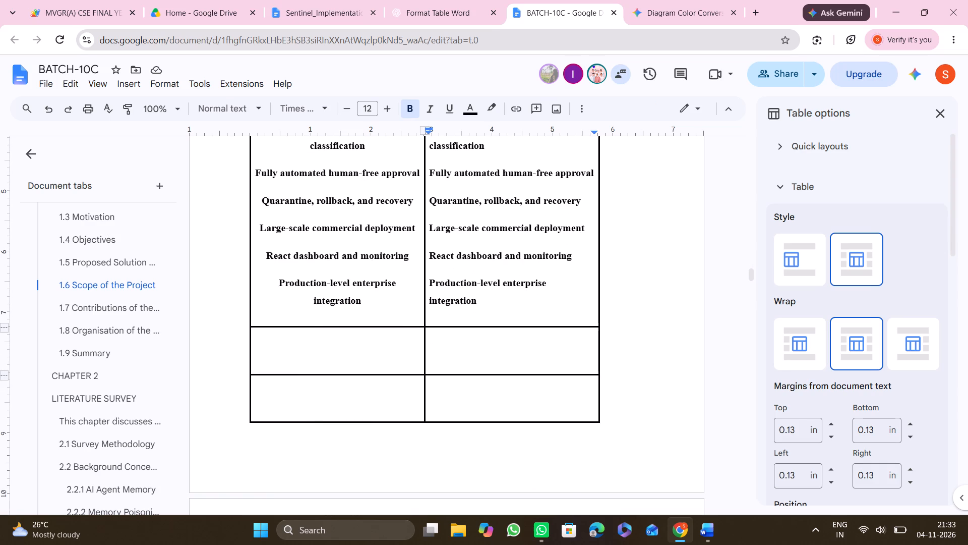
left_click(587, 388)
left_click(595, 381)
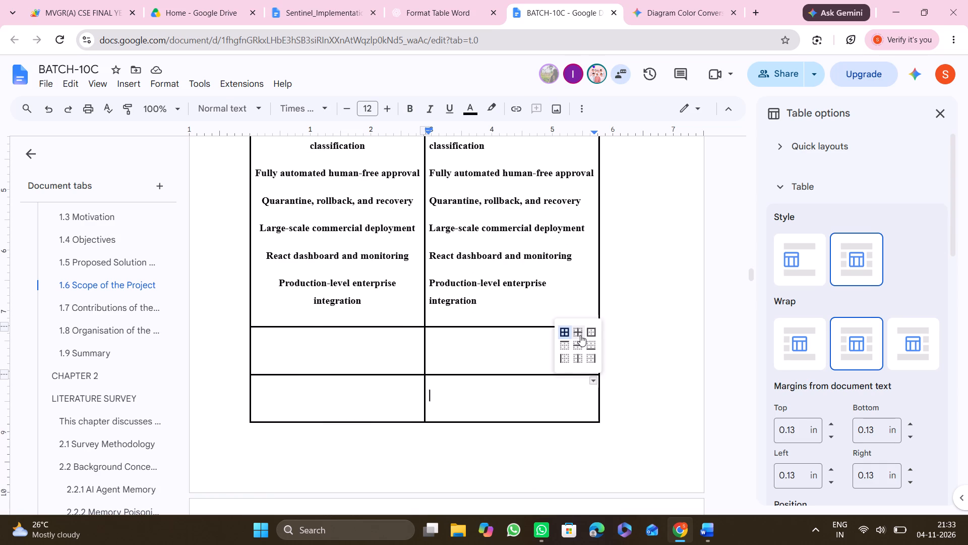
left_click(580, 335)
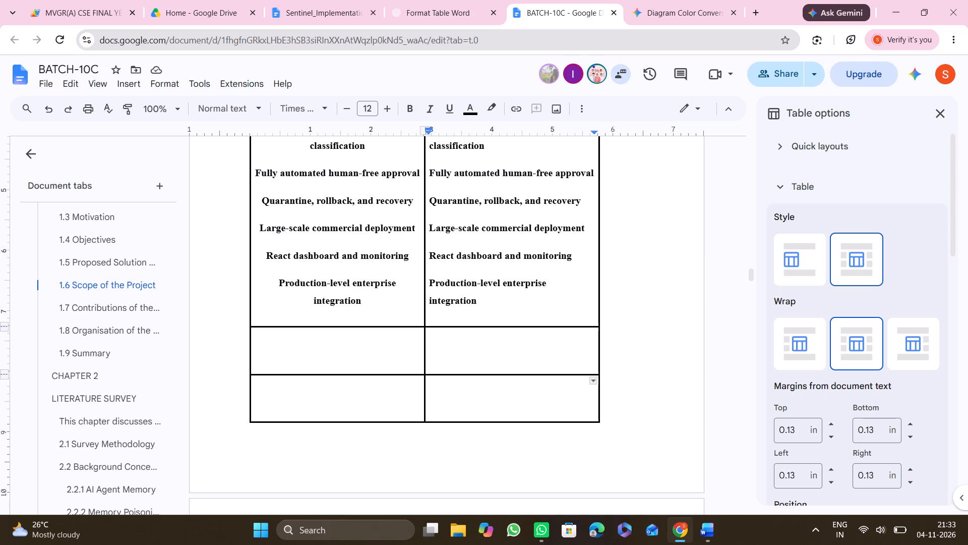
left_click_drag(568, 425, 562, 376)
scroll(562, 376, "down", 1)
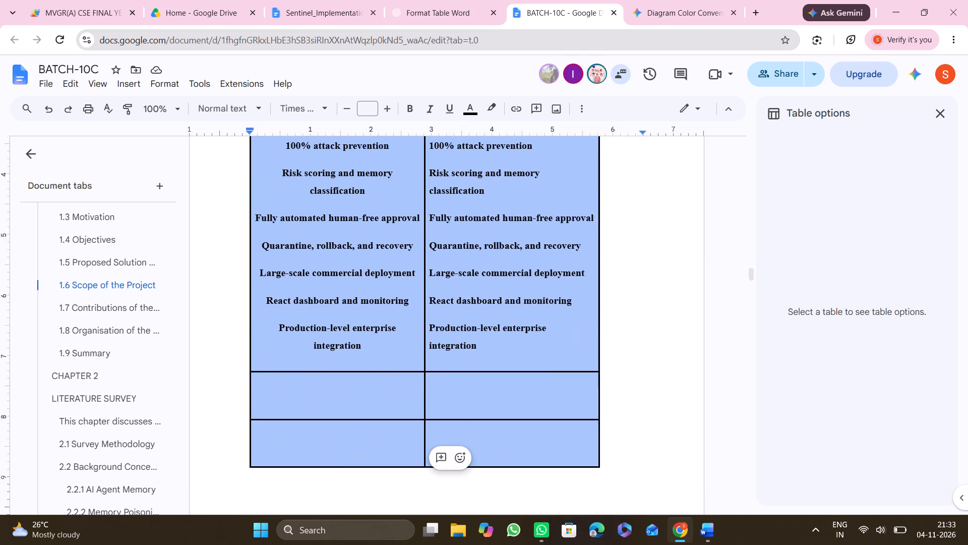
Examine the scope table's In Scope and Out of Scope items and the empty rows below them.
scroll(562, 376, "down", 1)
left_click(540, 388)
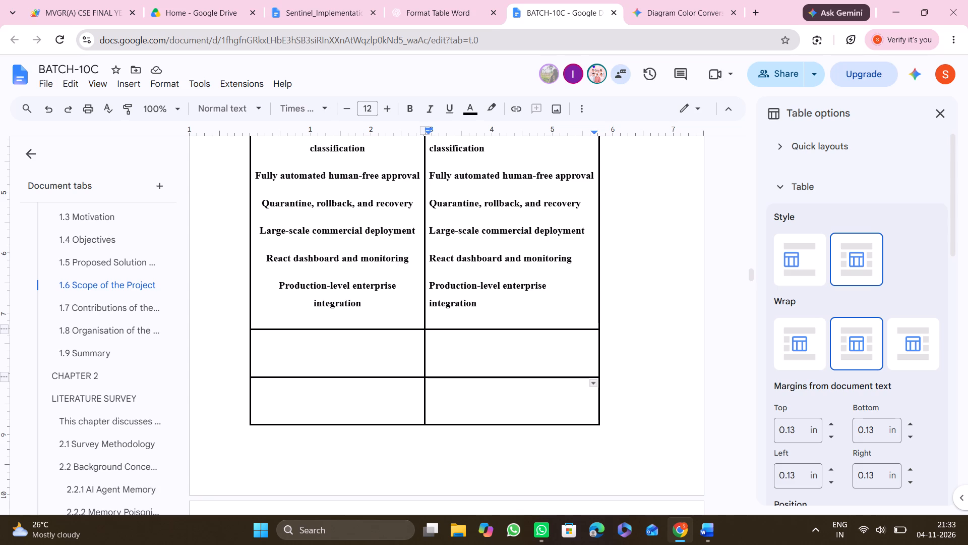
left_click(902, 526)
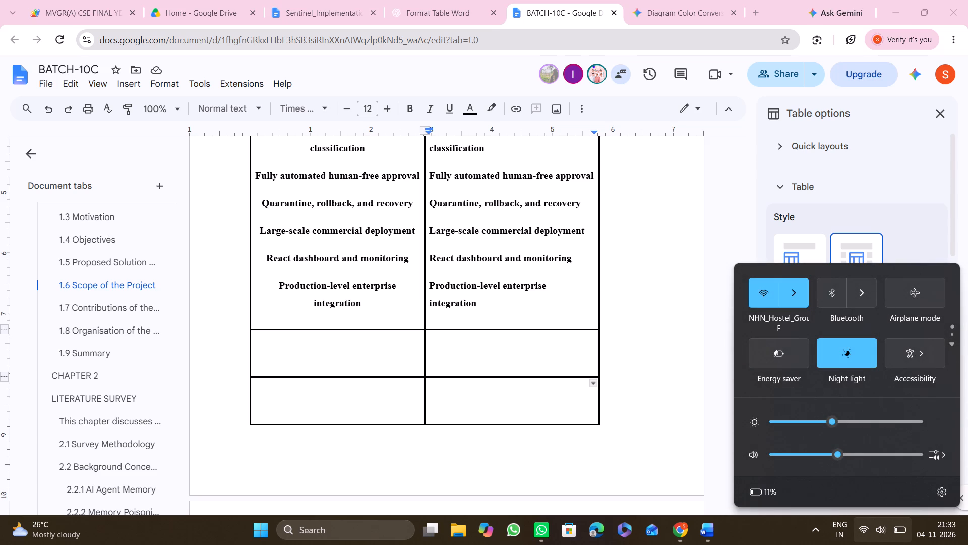
left_click(690, 344)
scroll(544, 325, "down", 1)
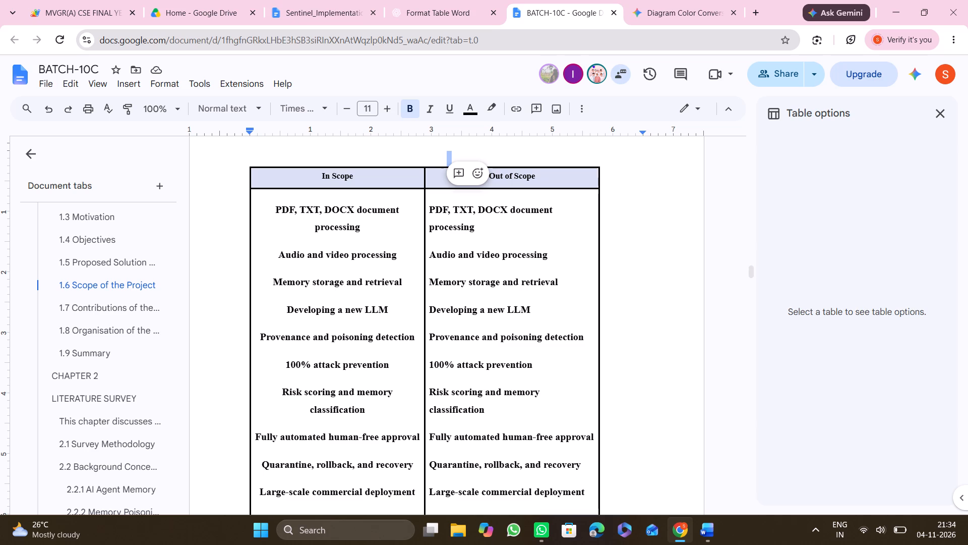
scroll(426, 270, "down", 1)
left_click(393, 209)
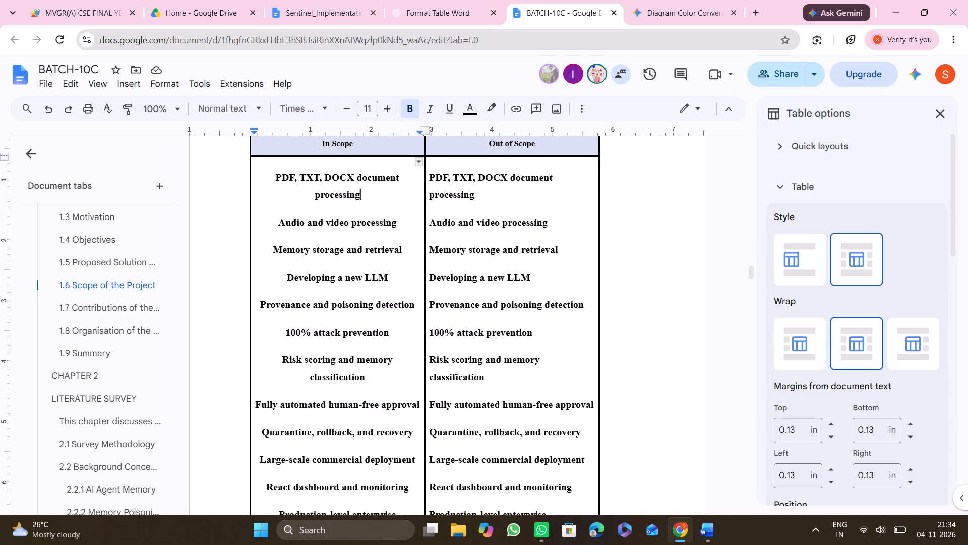
scroll(393, 209, "down", 3)
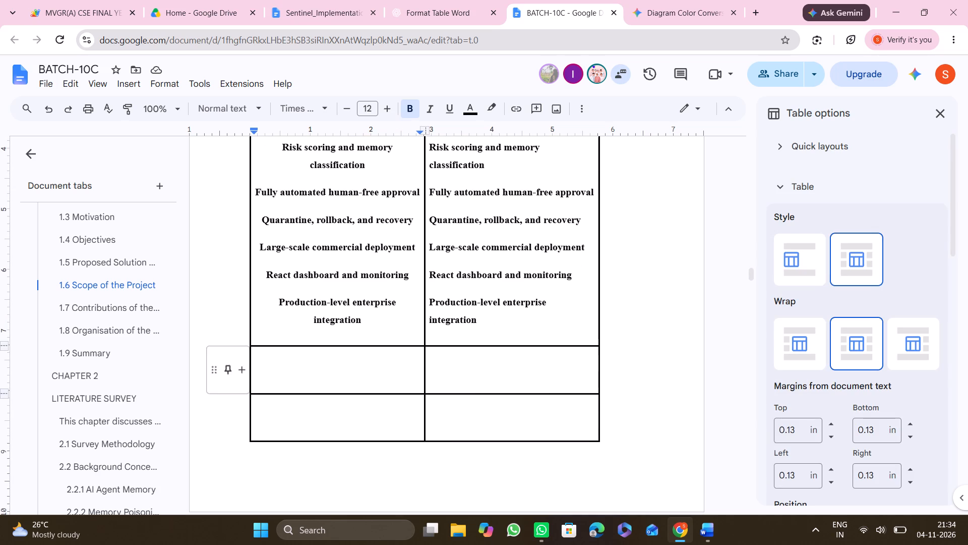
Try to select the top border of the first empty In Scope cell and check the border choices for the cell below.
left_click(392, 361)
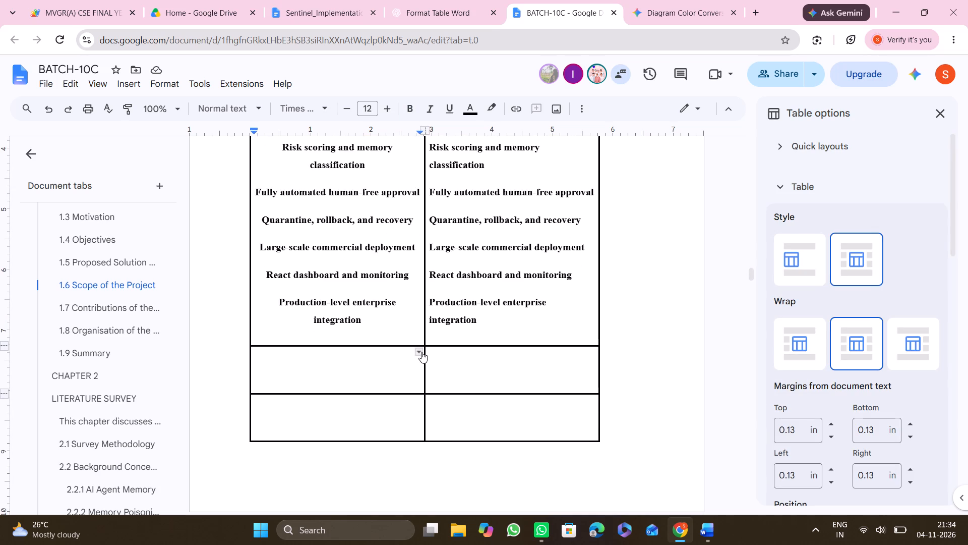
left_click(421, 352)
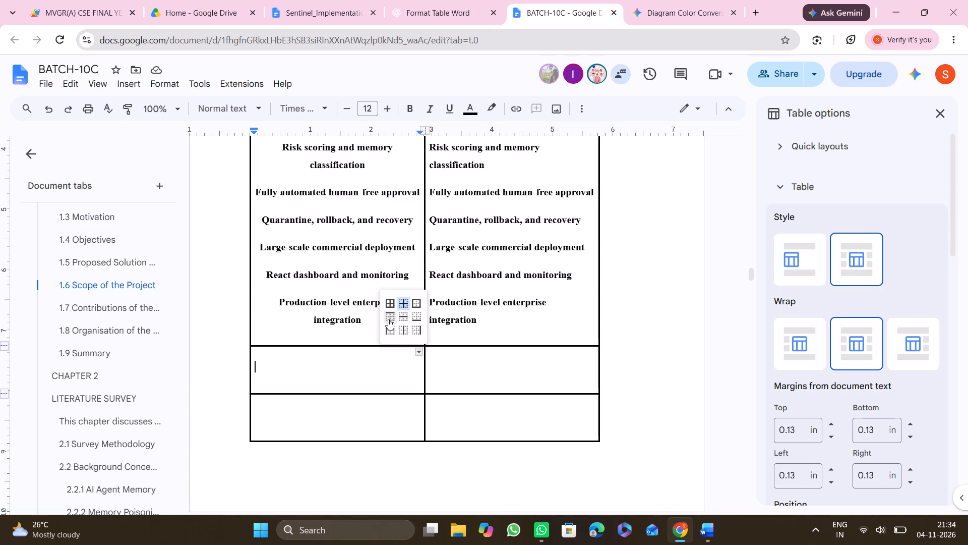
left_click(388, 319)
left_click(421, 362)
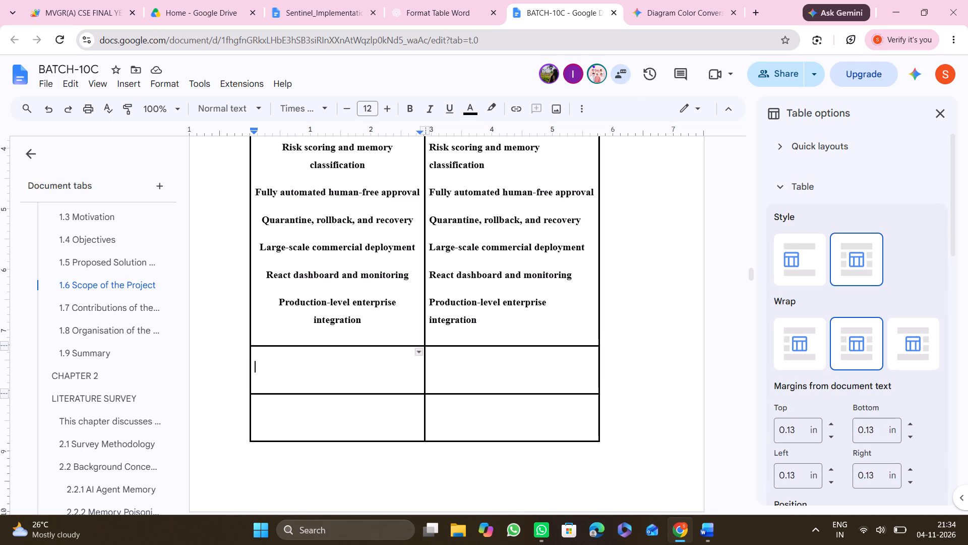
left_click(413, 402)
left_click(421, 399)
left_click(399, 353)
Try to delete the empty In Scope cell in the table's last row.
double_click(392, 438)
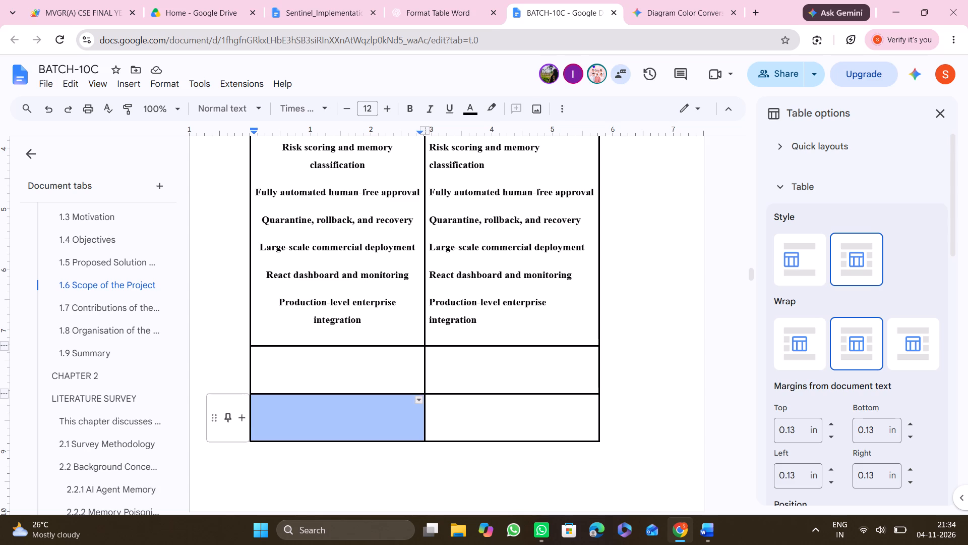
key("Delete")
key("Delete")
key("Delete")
Undo the last two border changes made to the scope table.
key("ctrl+z")
key("ctrl+z")
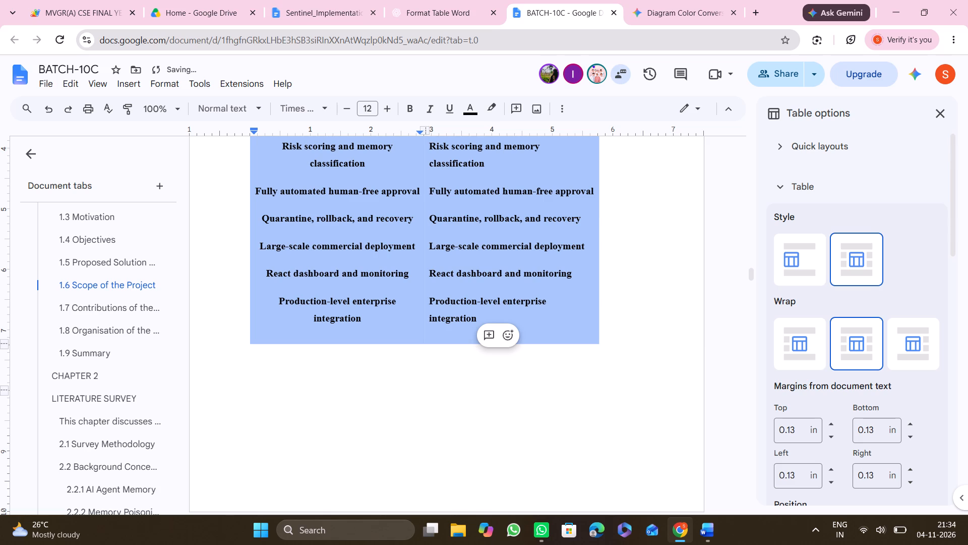
scroll(392, 437, "up", 3)
scroll(392, 437, "right", 1)
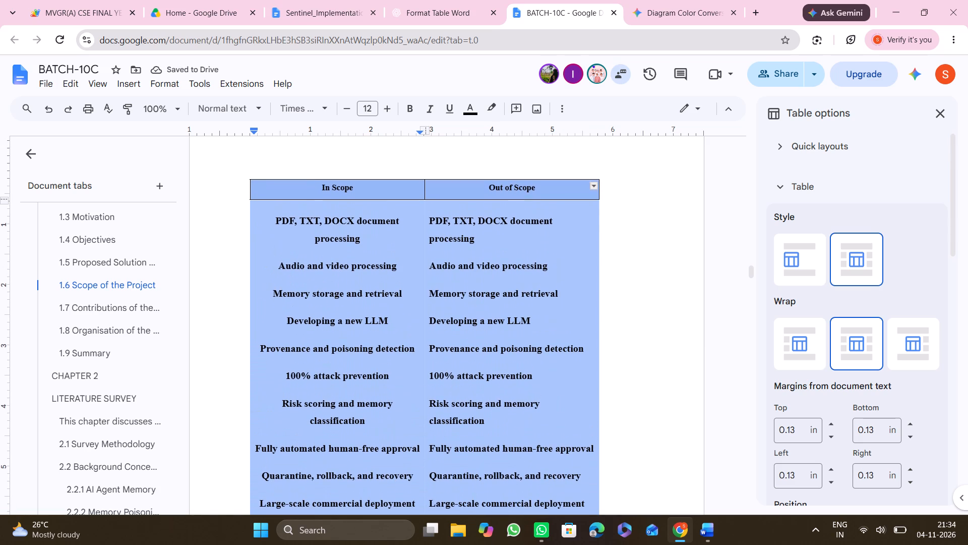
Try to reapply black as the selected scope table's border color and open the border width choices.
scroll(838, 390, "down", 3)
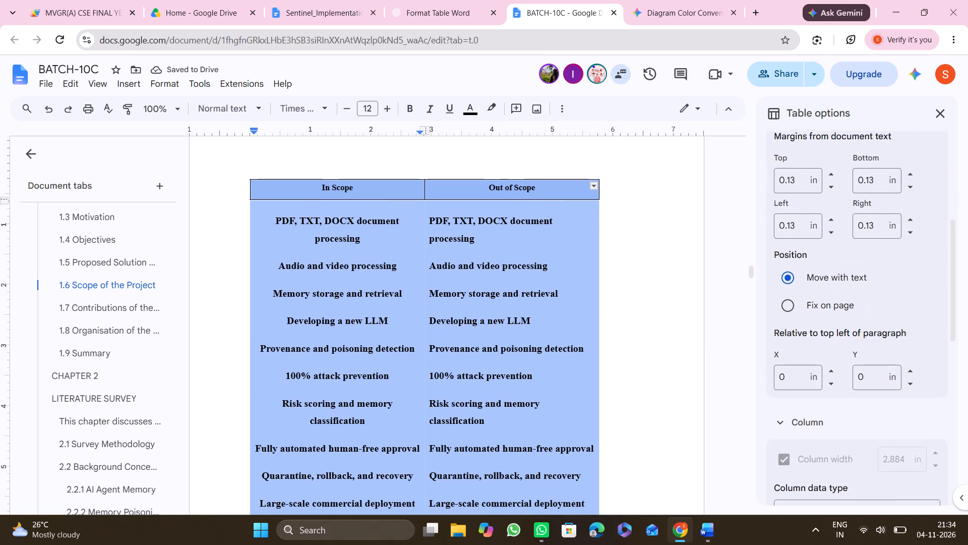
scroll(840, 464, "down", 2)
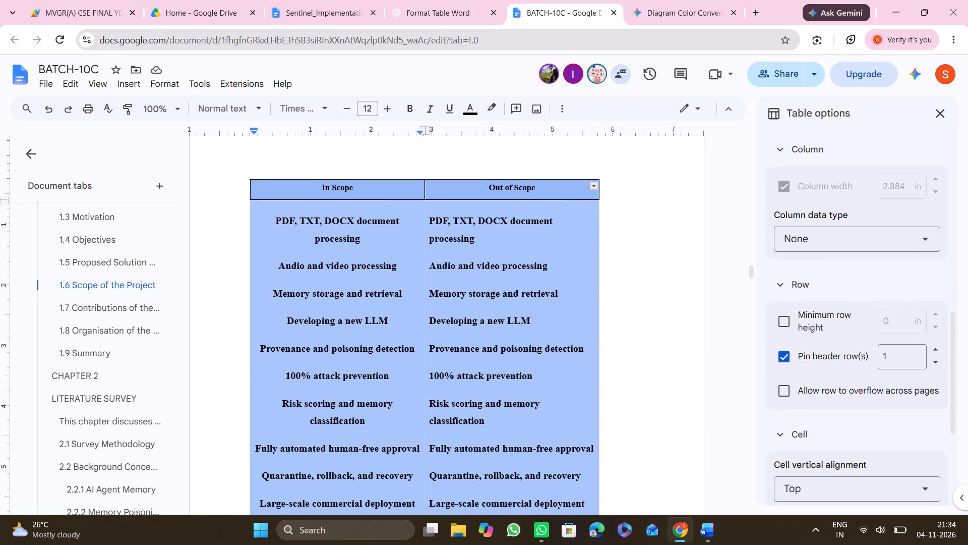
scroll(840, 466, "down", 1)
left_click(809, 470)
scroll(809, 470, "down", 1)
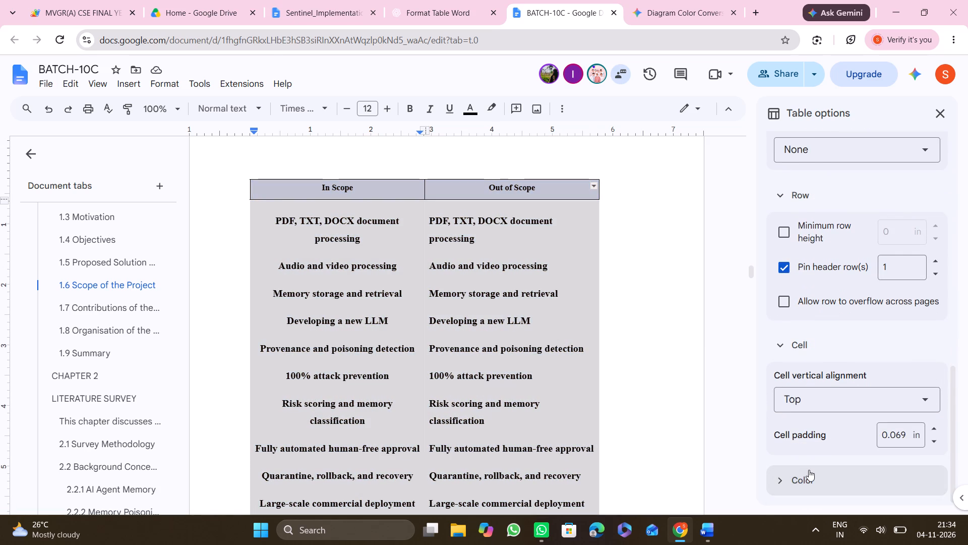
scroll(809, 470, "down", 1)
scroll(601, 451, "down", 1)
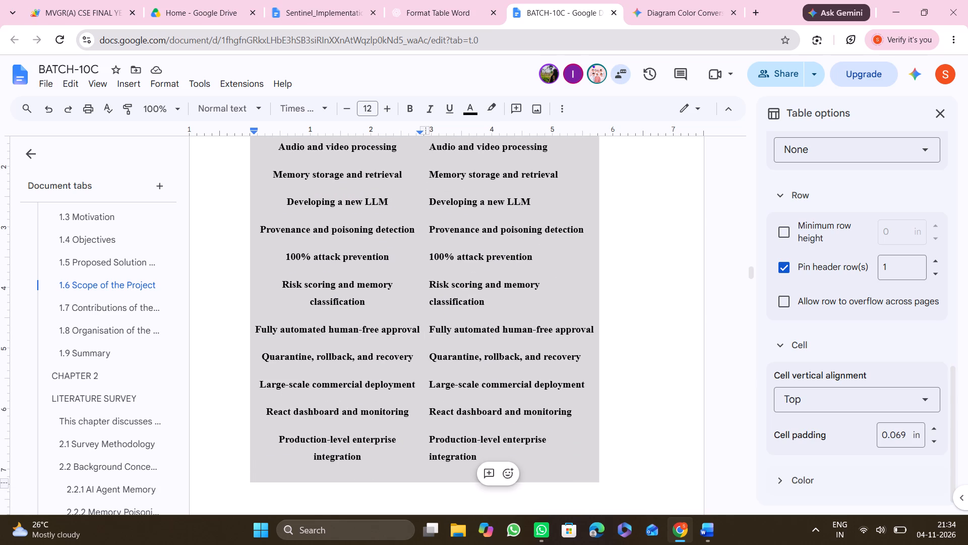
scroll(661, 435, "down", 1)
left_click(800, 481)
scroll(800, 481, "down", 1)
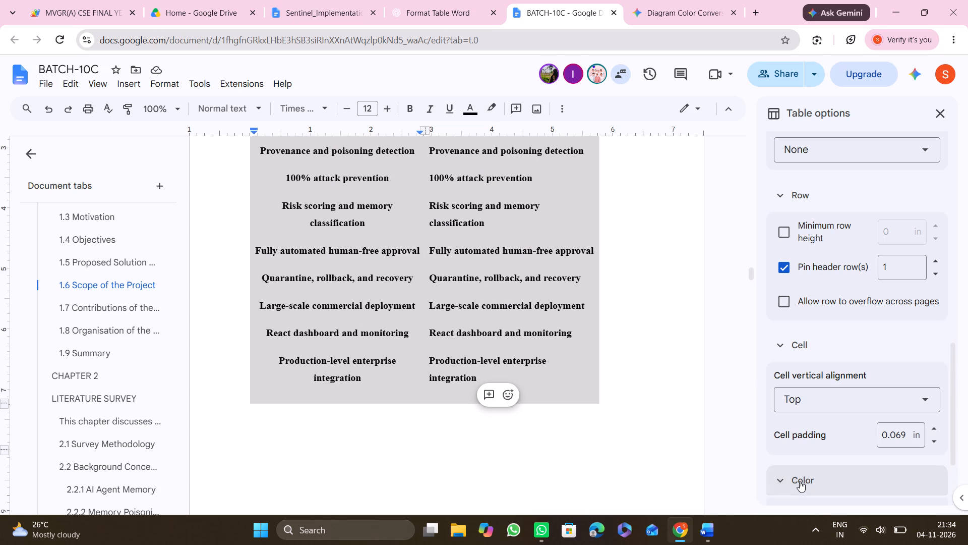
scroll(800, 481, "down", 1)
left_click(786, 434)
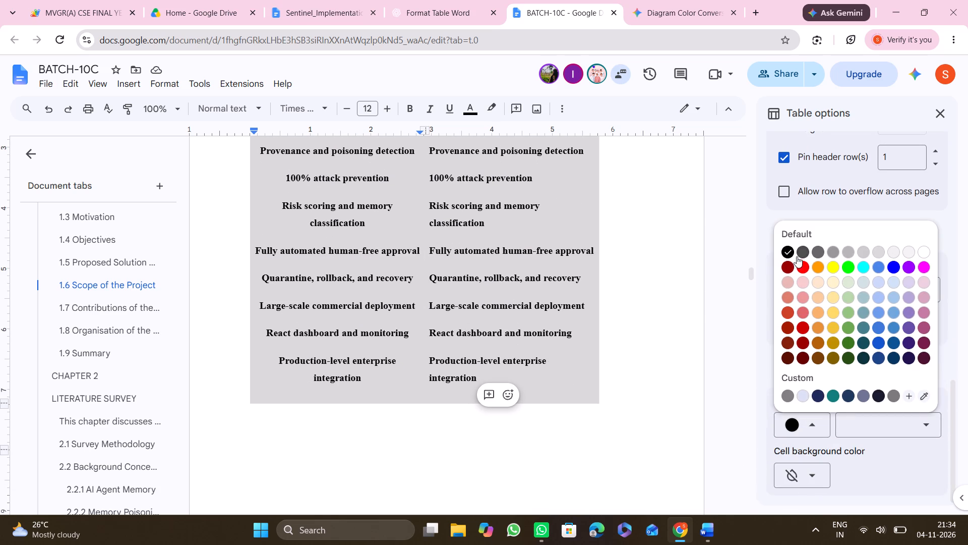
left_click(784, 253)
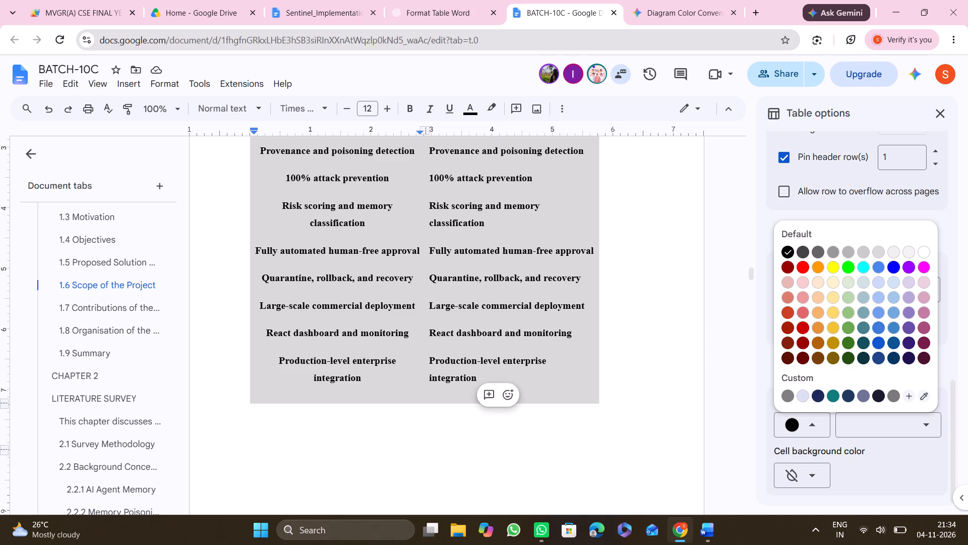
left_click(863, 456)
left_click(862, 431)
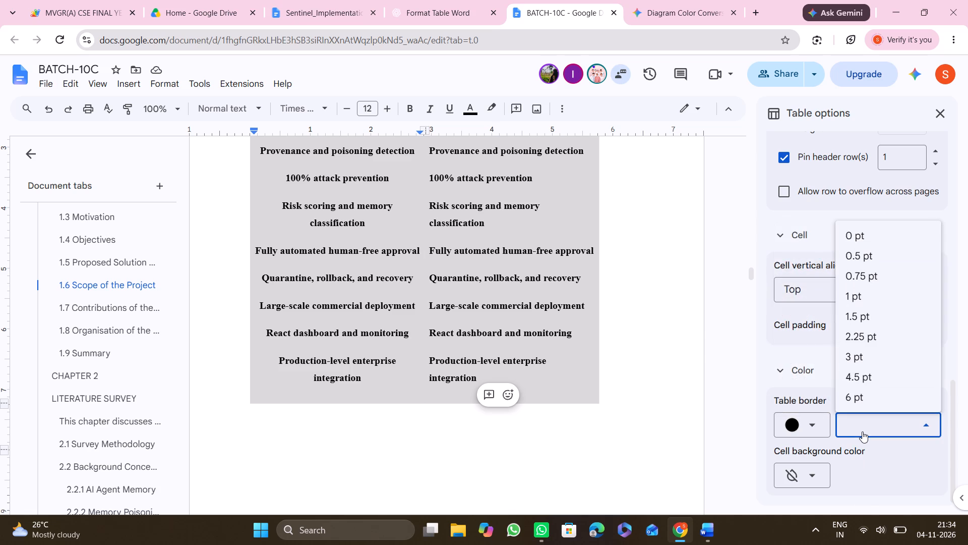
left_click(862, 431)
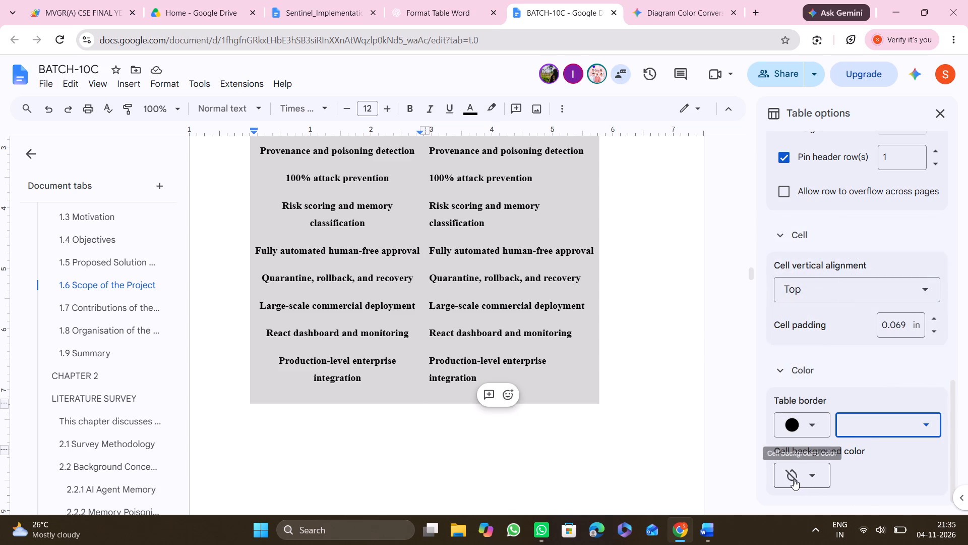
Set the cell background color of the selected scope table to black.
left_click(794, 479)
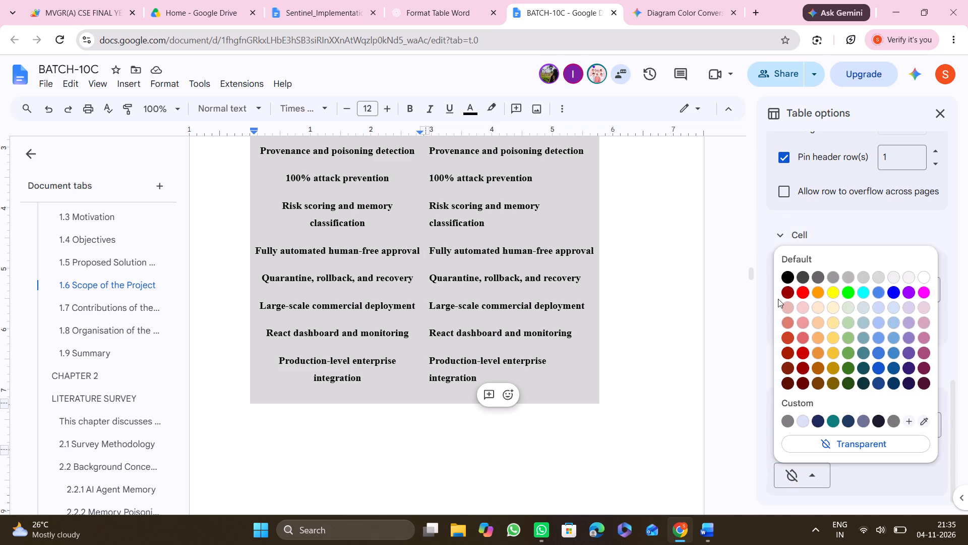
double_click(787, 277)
Set the cell background color of the whole scope table to white.
scroll(788, 325, "up", 1)
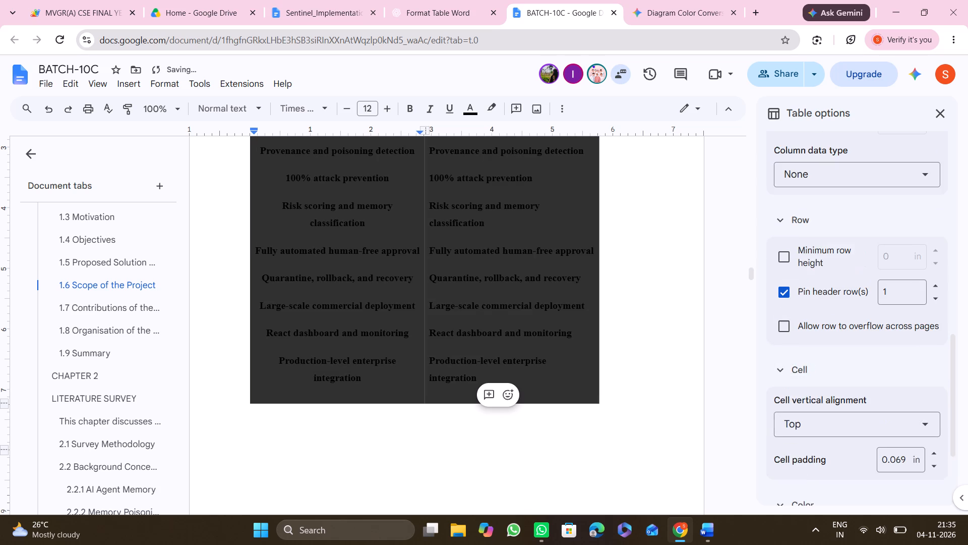
scroll(788, 325, "up", 1)
scroll(812, 404, "down", 3)
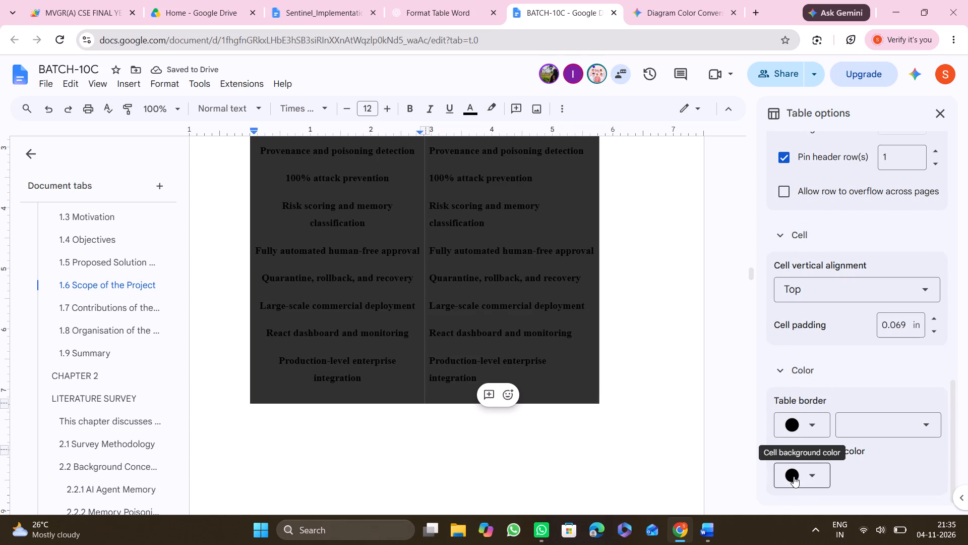
left_click(794, 476)
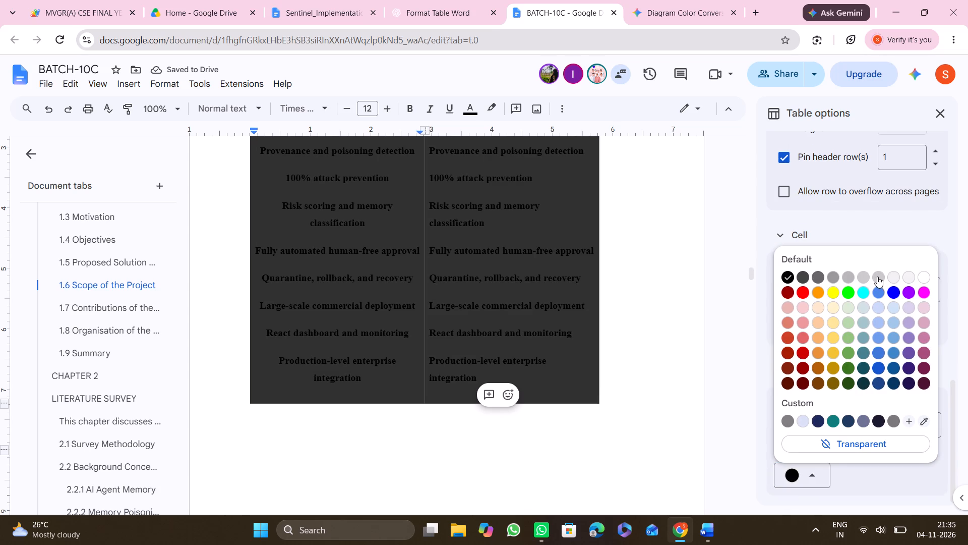
left_click(919, 271)
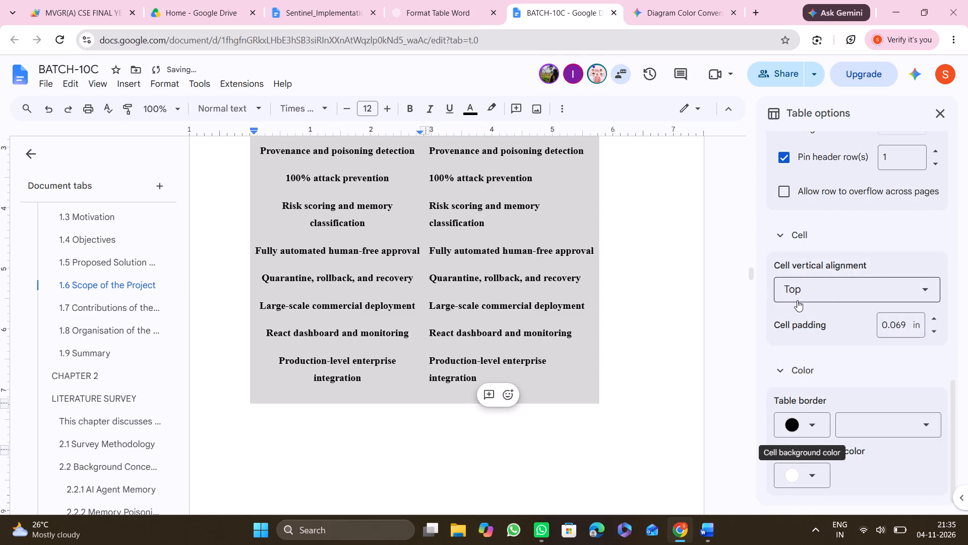
scroll(675, 310, "up", 3)
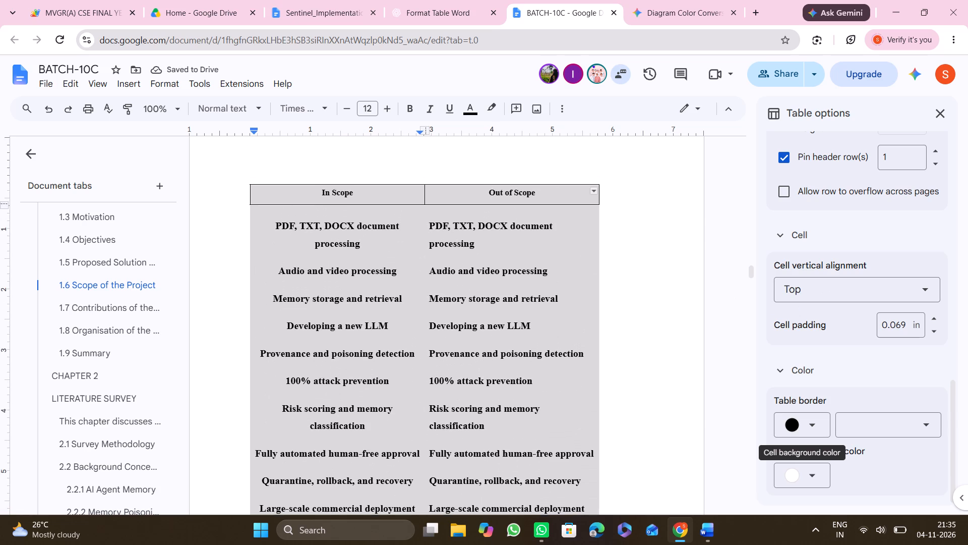
Deselect the scope table and check how its borders and rows look across the whole table.
scroll(675, 310, "down", 1)
left_click(675, 310)
scroll(675, 310, "down", 1)
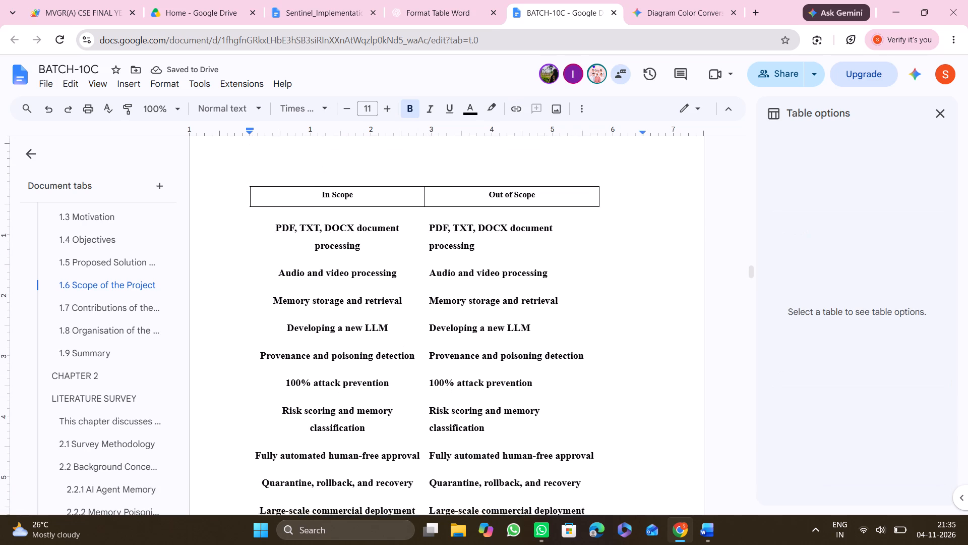
scroll(675, 310, "down", 2)
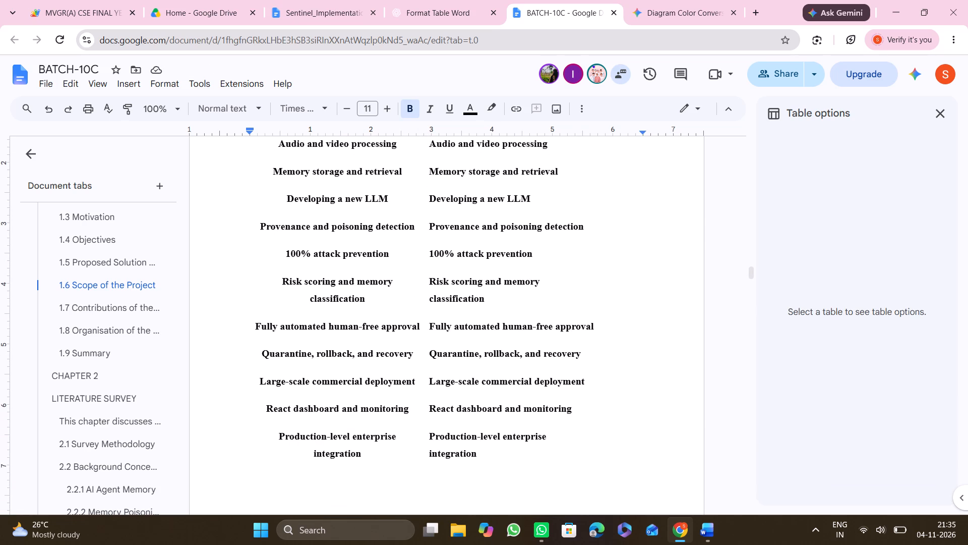
scroll(675, 310, "up", 1)
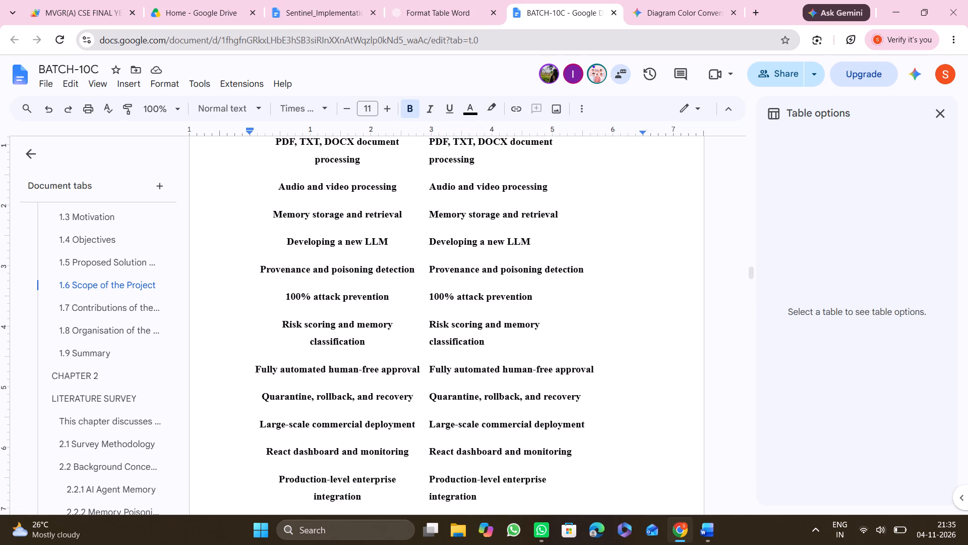
scroll(675, 310, "up", 2)
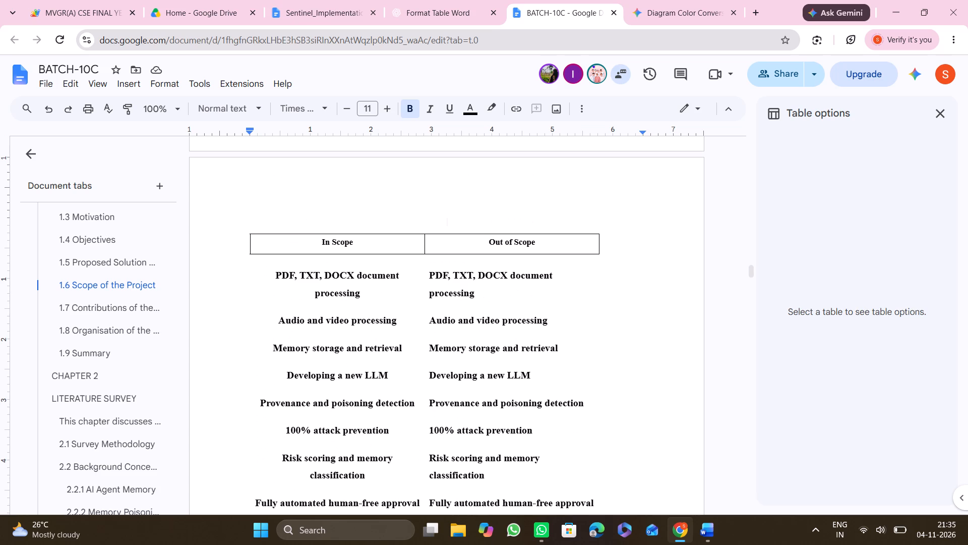
scroll(675, 310, "down", 2)
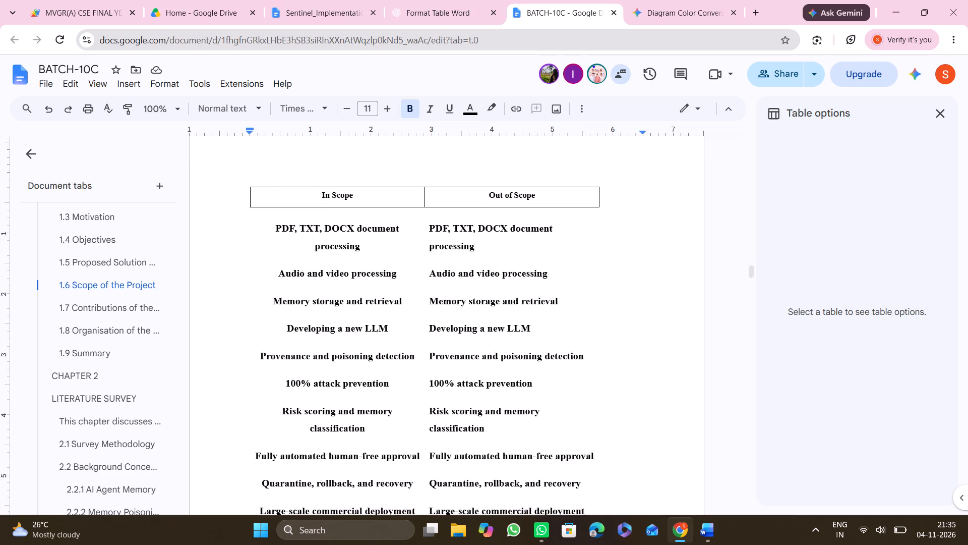
scroll(675, 310, "down", 4)
scroll(675, 310, "up", 1)
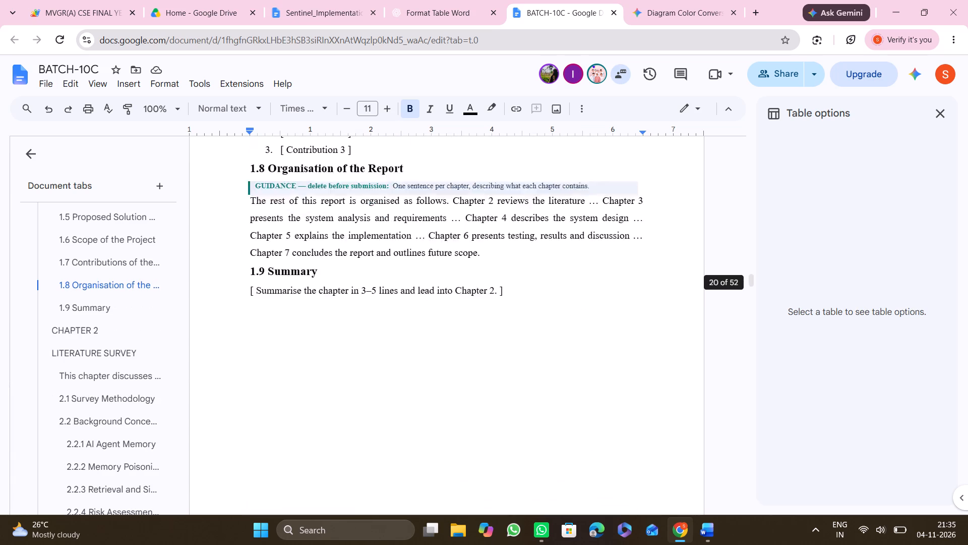
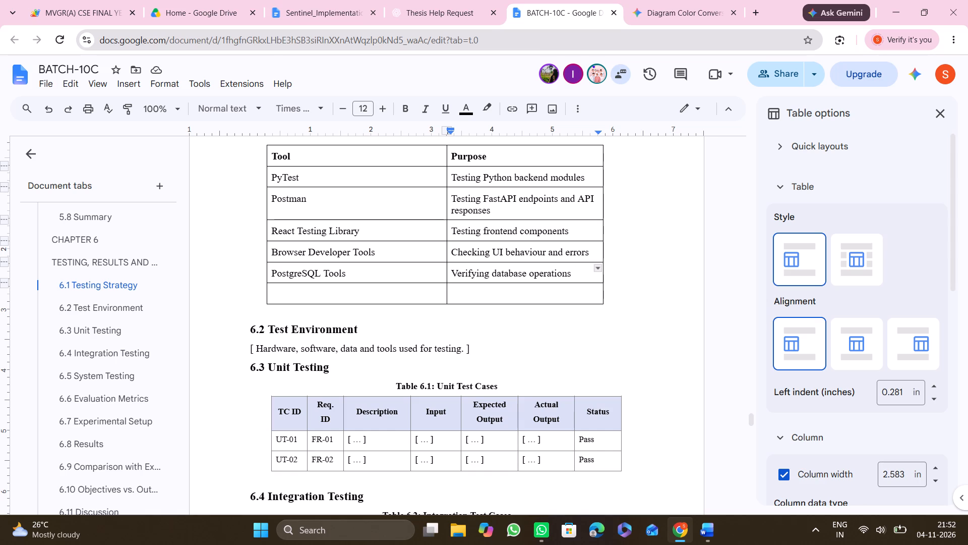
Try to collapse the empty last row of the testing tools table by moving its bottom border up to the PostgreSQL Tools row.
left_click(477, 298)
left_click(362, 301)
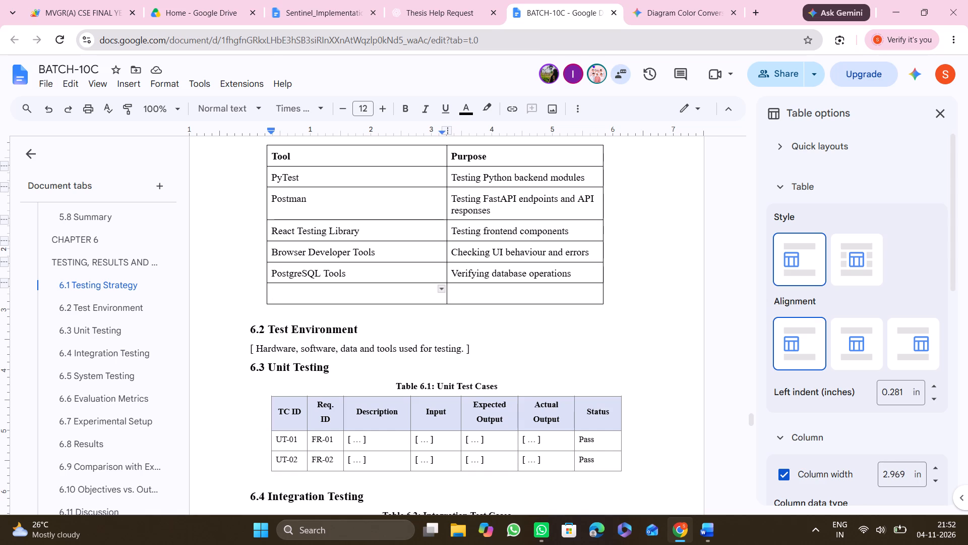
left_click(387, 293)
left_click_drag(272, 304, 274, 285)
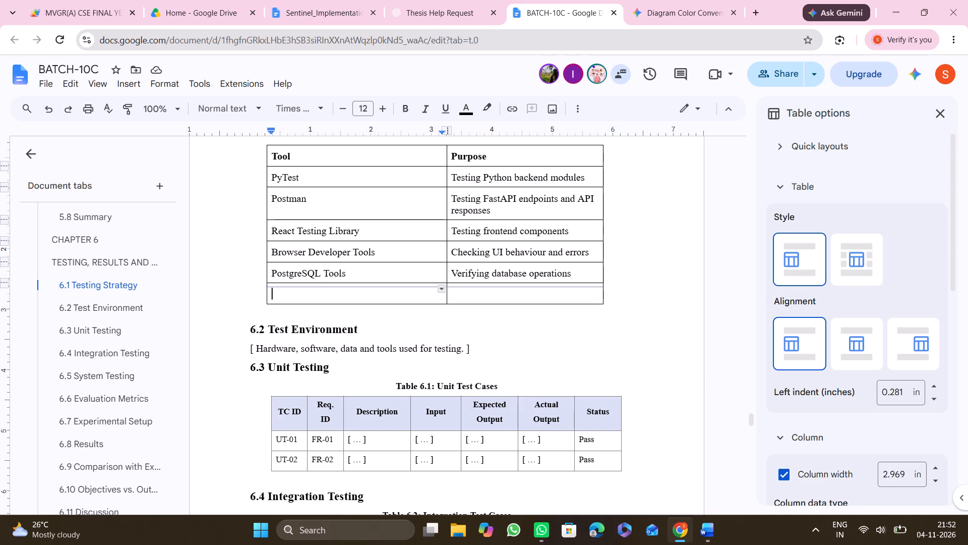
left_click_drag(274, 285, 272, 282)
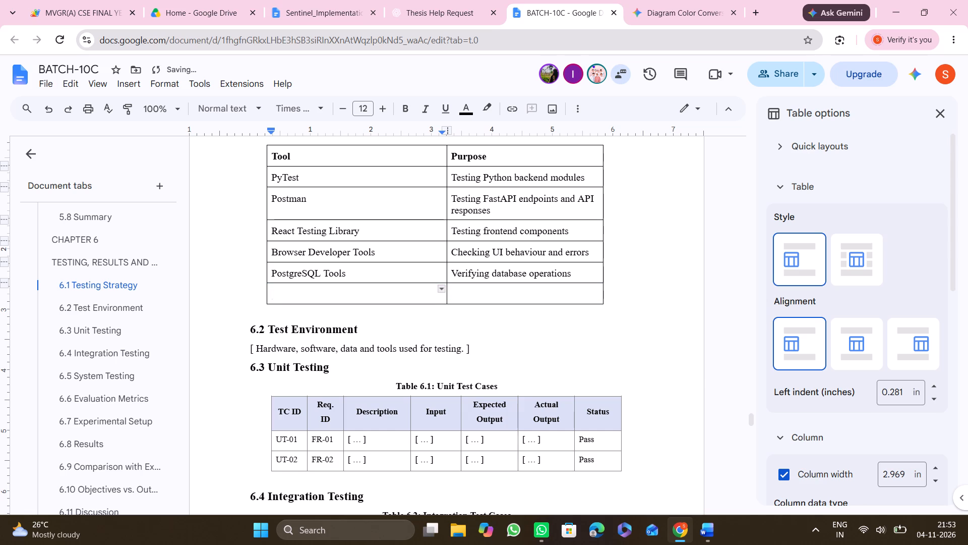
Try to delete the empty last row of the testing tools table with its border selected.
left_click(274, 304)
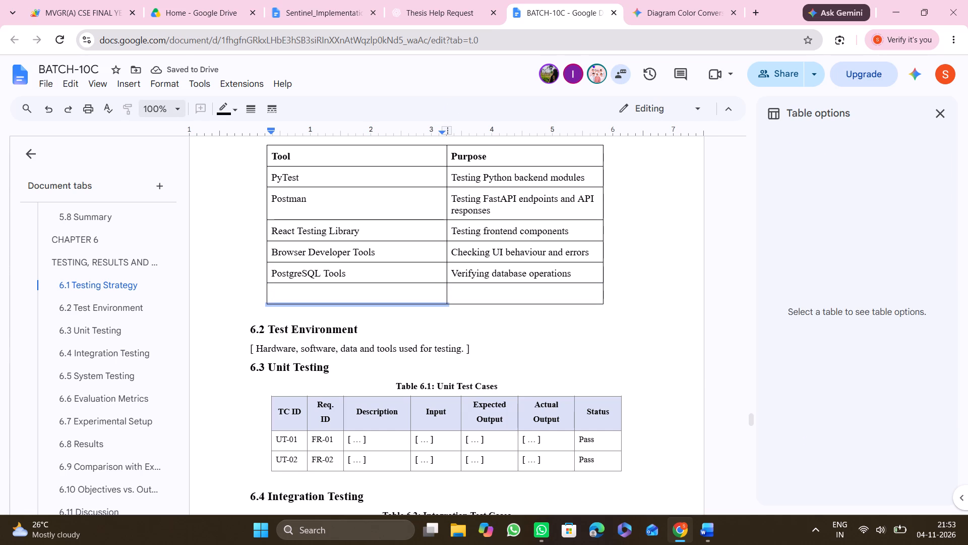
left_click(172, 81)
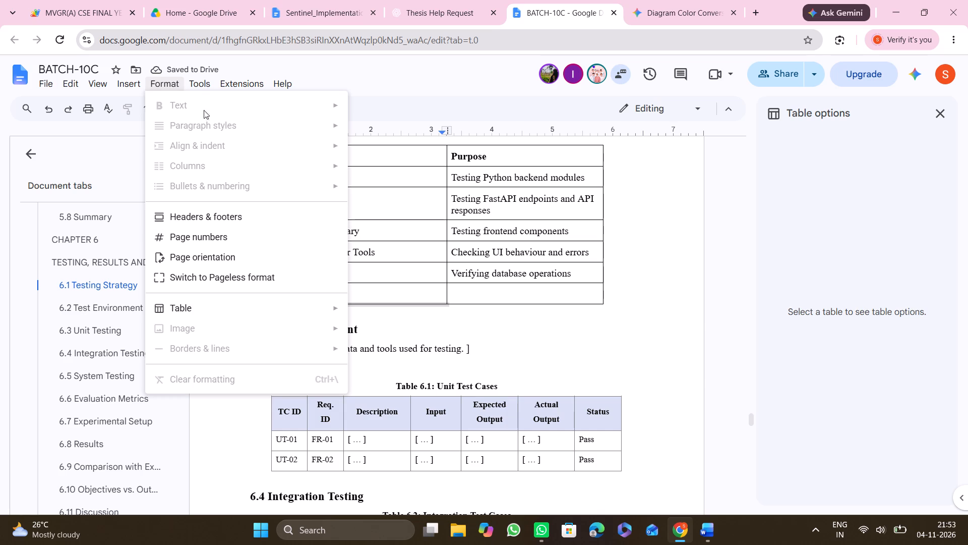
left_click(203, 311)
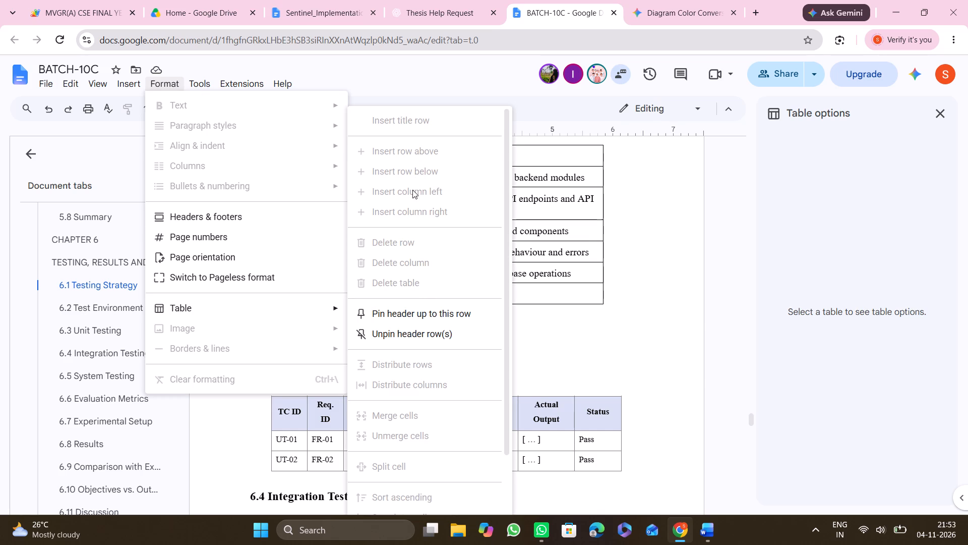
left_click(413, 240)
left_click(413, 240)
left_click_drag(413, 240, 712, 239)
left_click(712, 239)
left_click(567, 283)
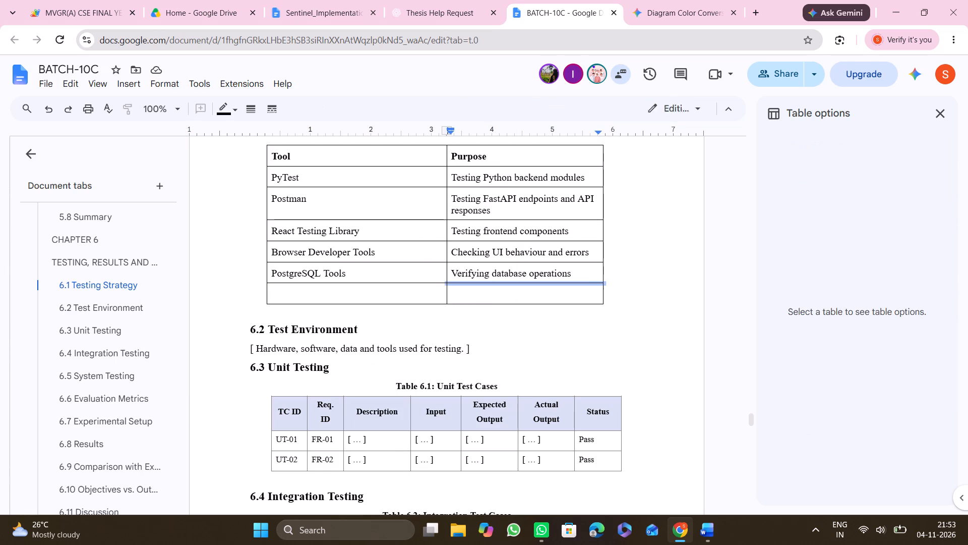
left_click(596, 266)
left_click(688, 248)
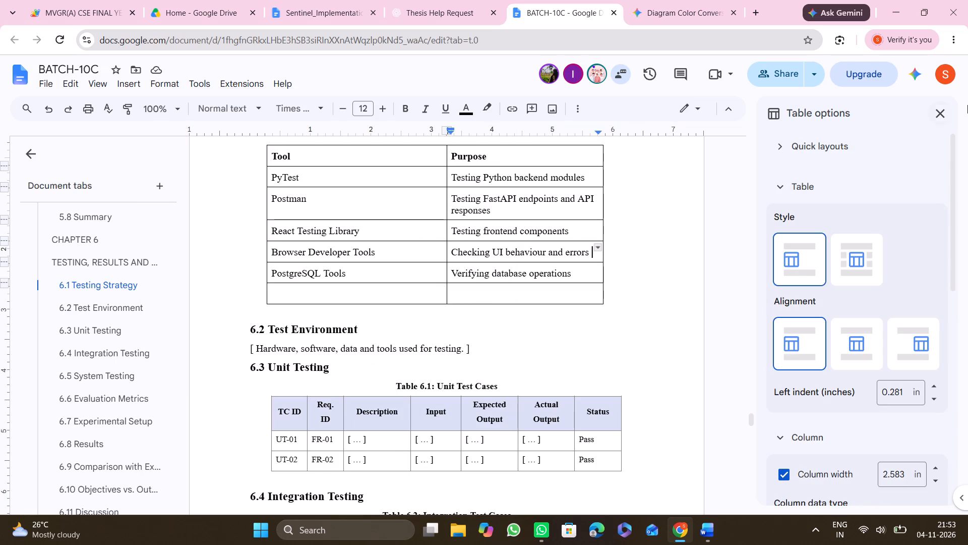
Close the table options.
left_click(944, 104)
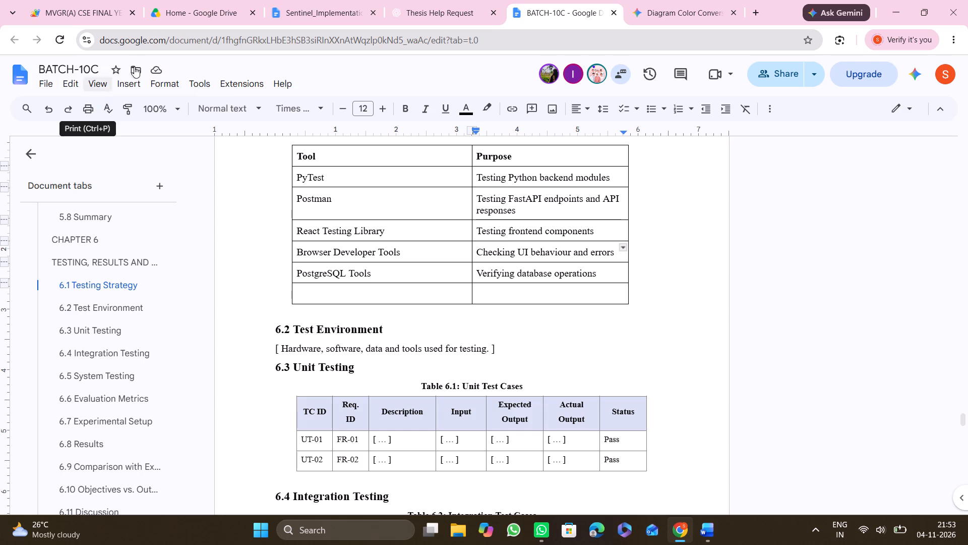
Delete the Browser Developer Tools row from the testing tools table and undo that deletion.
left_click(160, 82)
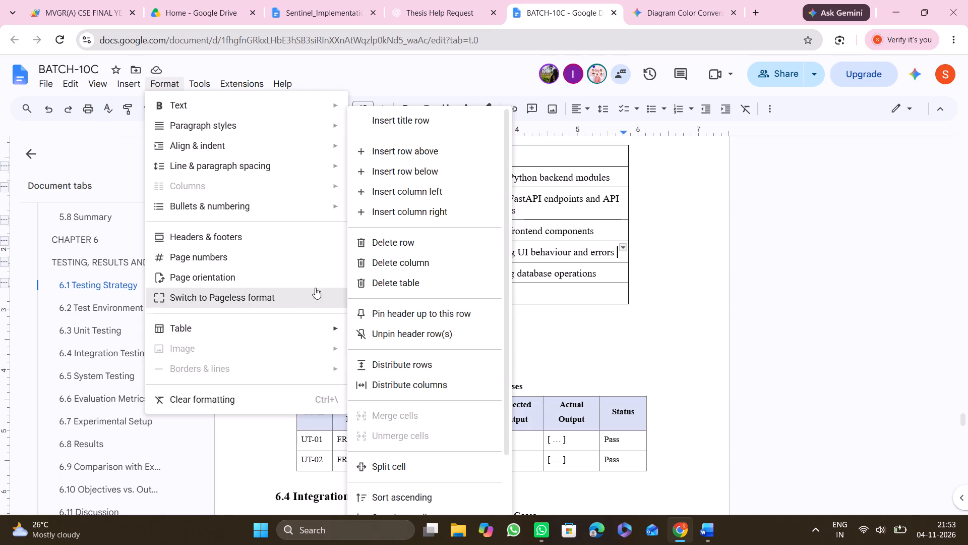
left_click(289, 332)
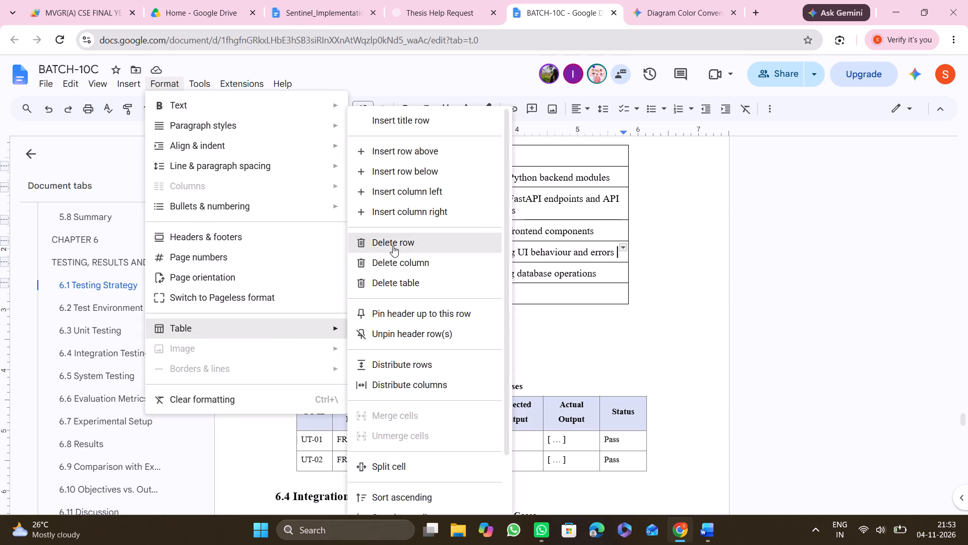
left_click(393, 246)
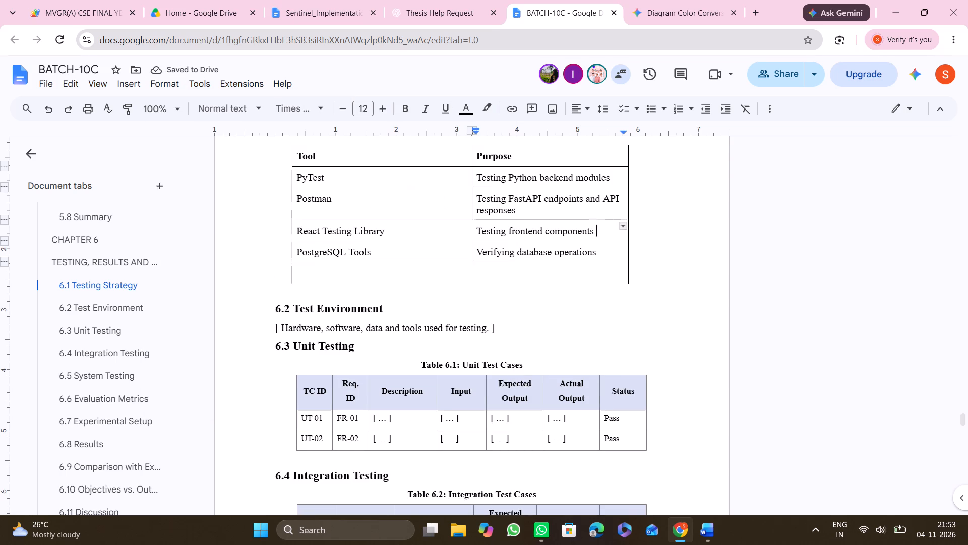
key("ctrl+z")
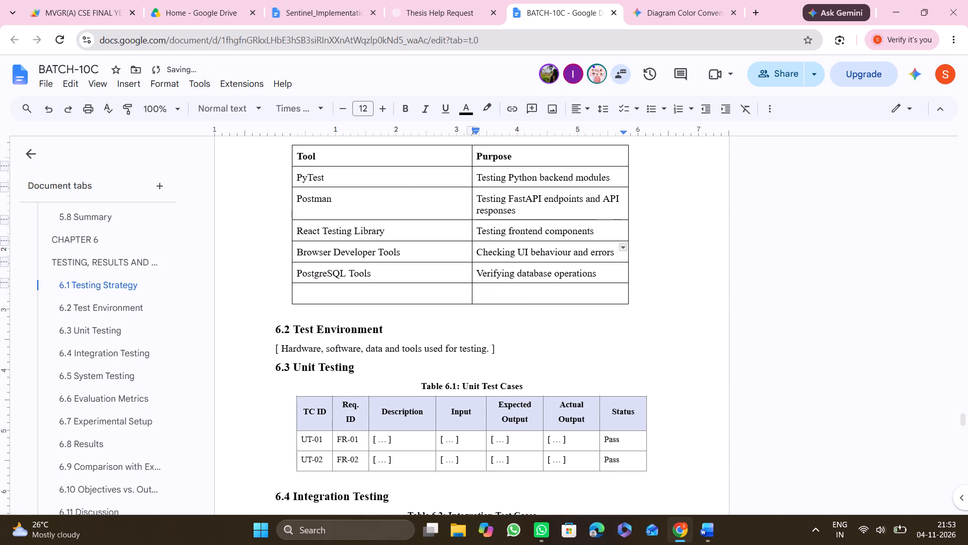
Delete the empty last row of the 6.1 testing tools table.
left_click(341, 294)
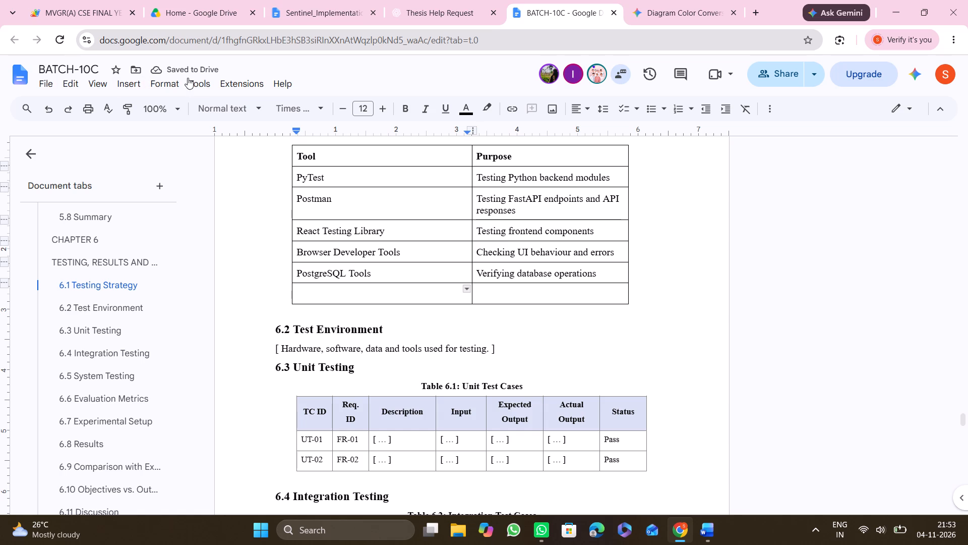
left_click(174, 82)
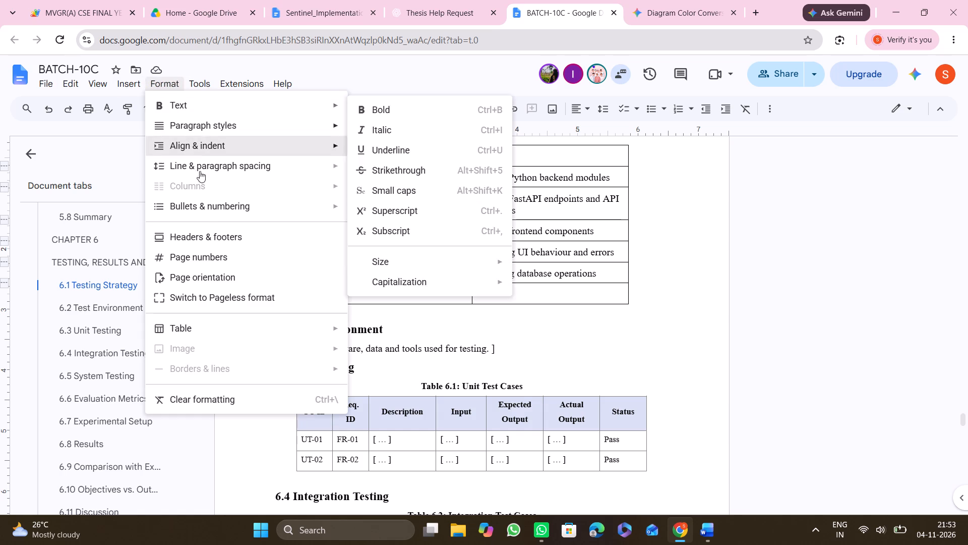
left_click(198, 329)
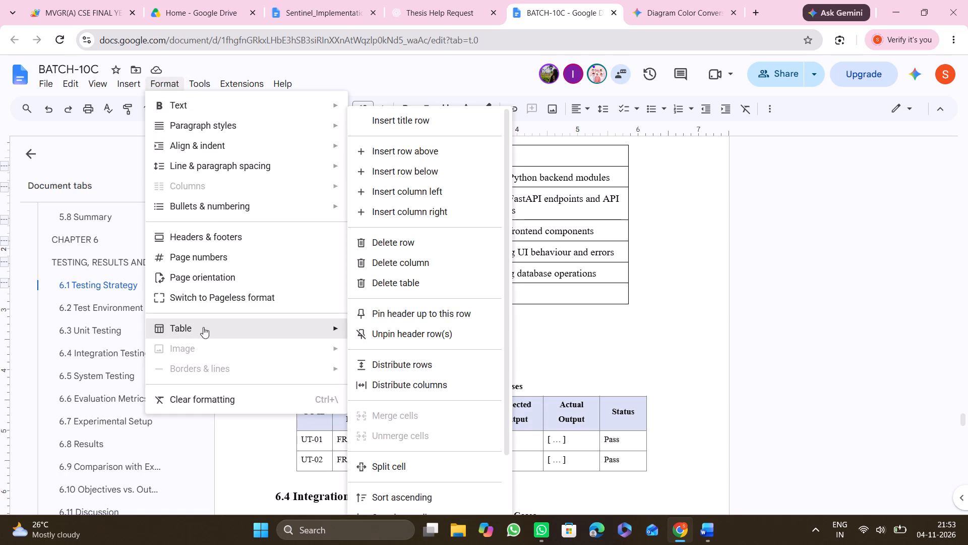
left_click(405, 241)
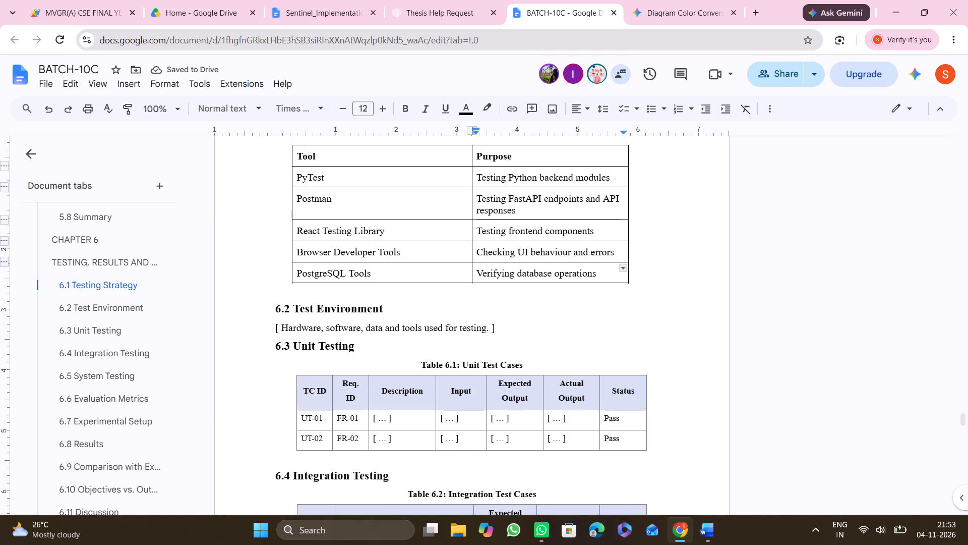
scroll(505, 303, "up", 8)
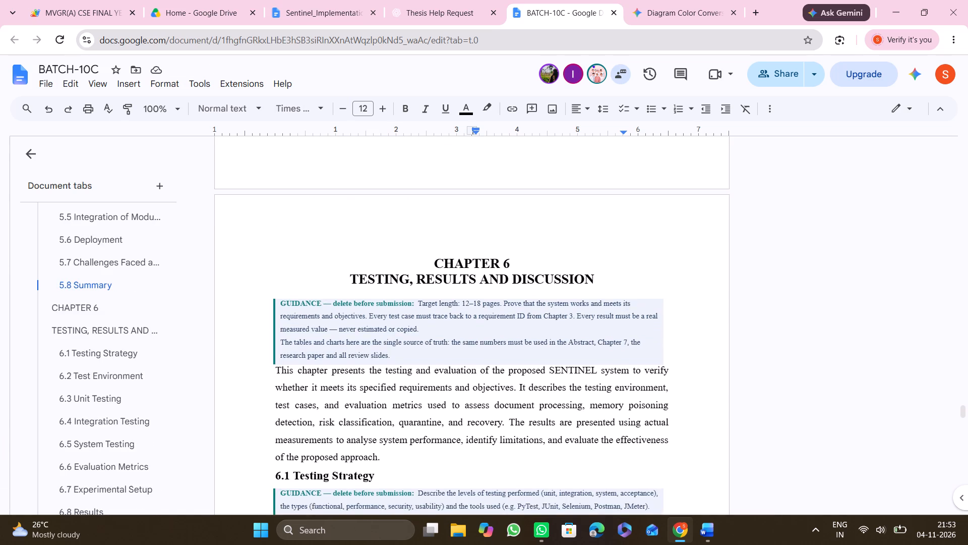
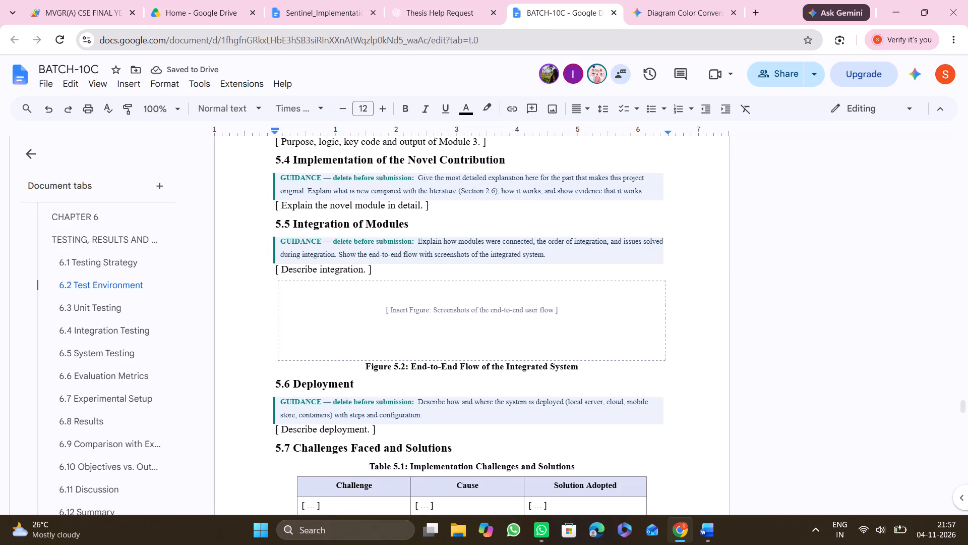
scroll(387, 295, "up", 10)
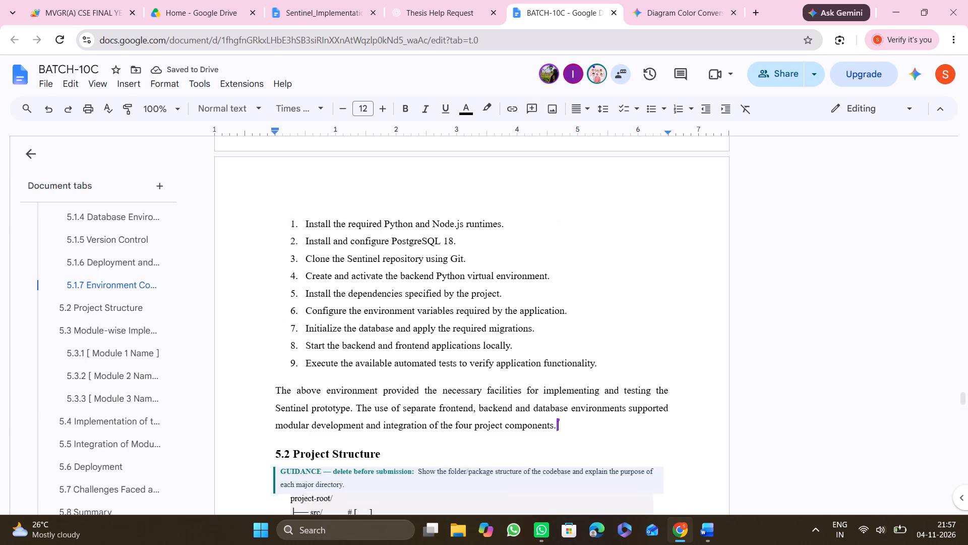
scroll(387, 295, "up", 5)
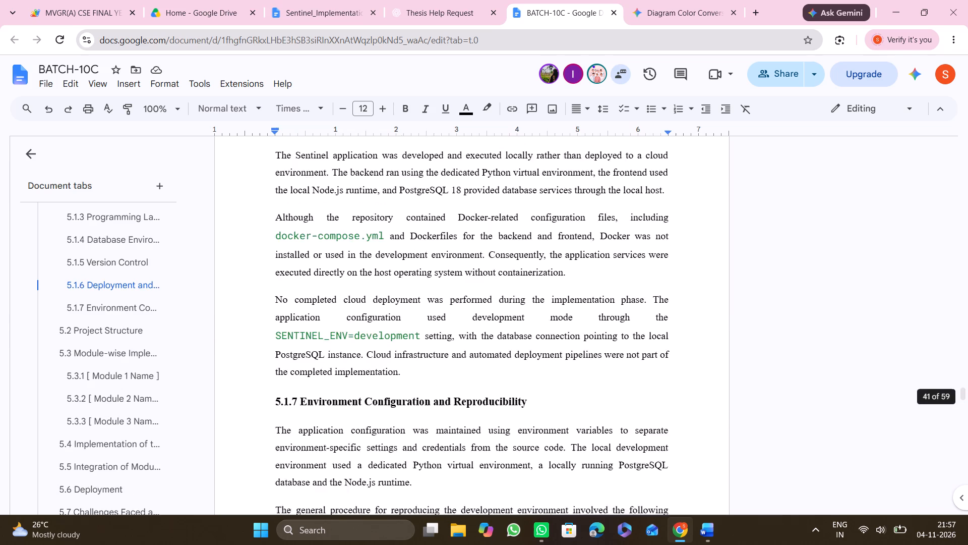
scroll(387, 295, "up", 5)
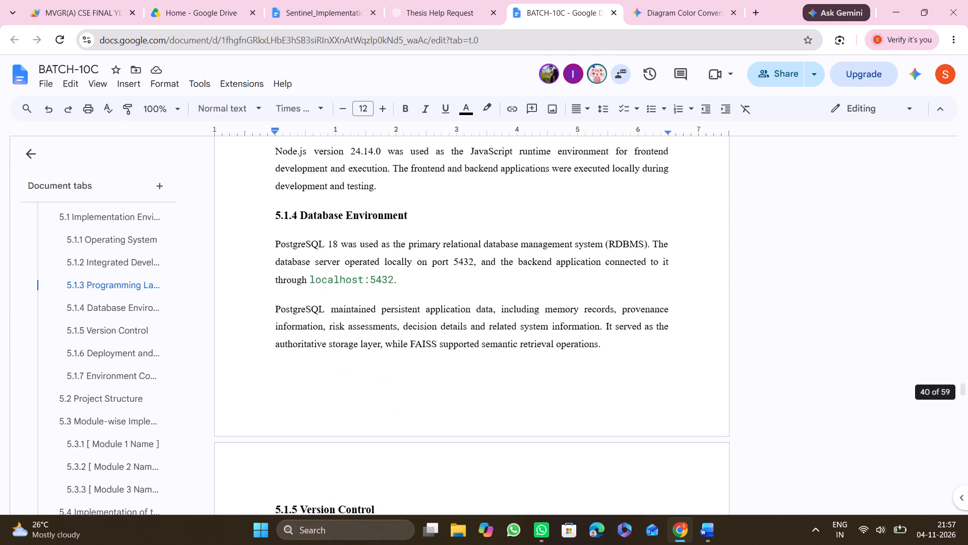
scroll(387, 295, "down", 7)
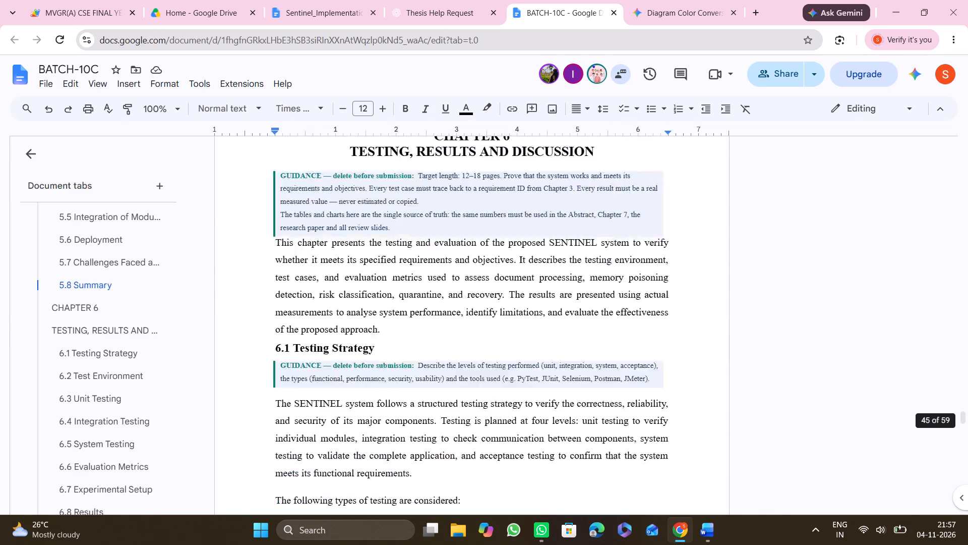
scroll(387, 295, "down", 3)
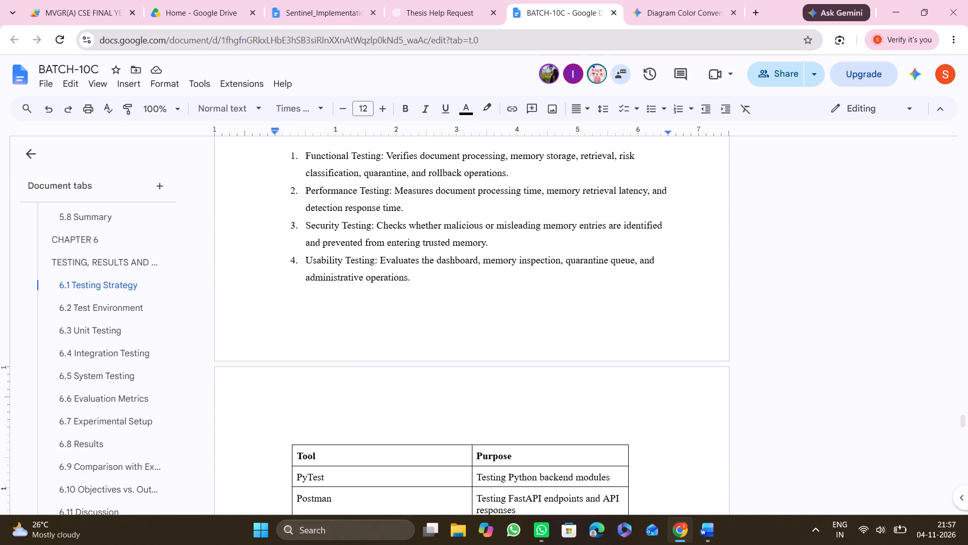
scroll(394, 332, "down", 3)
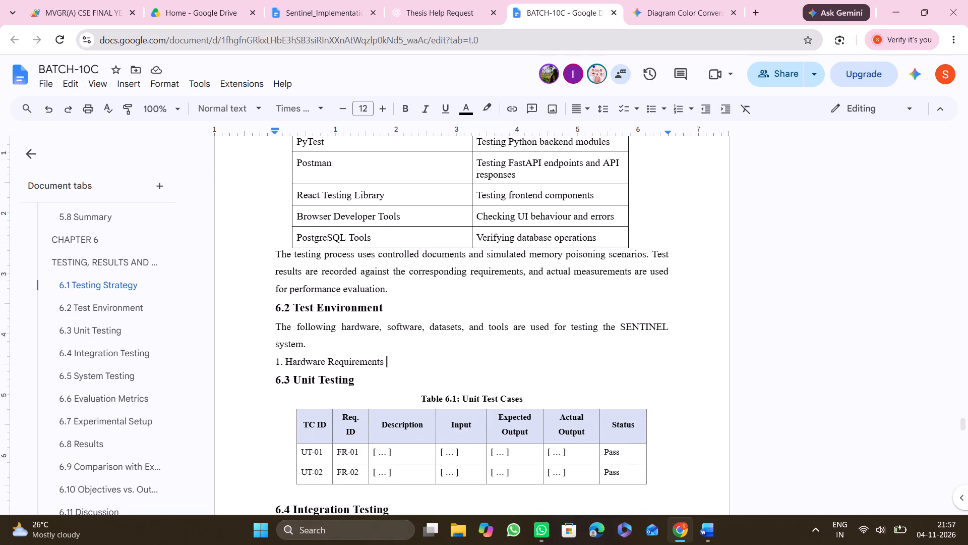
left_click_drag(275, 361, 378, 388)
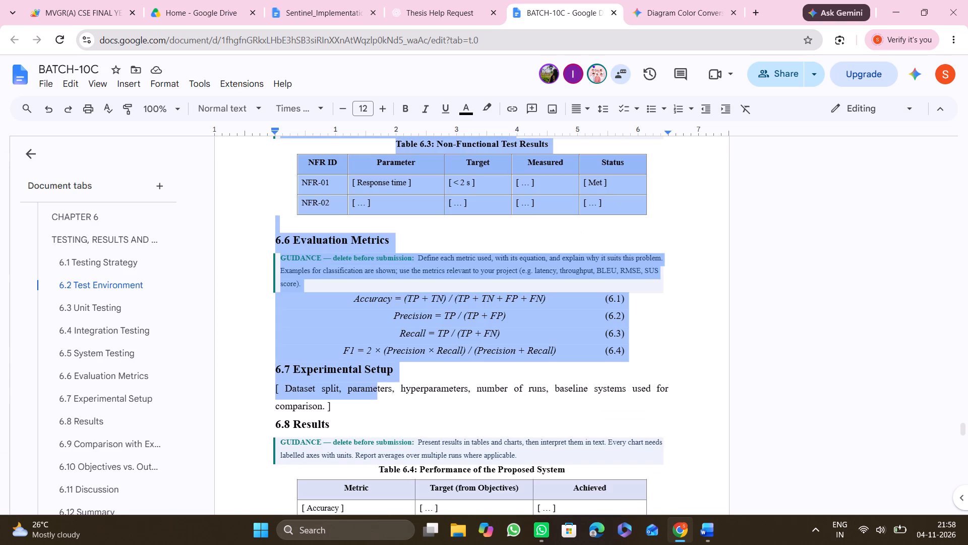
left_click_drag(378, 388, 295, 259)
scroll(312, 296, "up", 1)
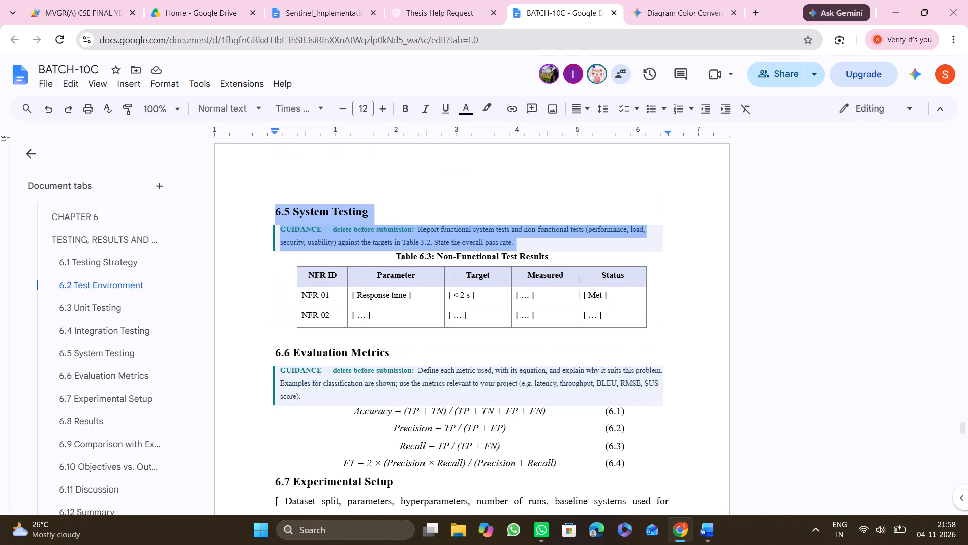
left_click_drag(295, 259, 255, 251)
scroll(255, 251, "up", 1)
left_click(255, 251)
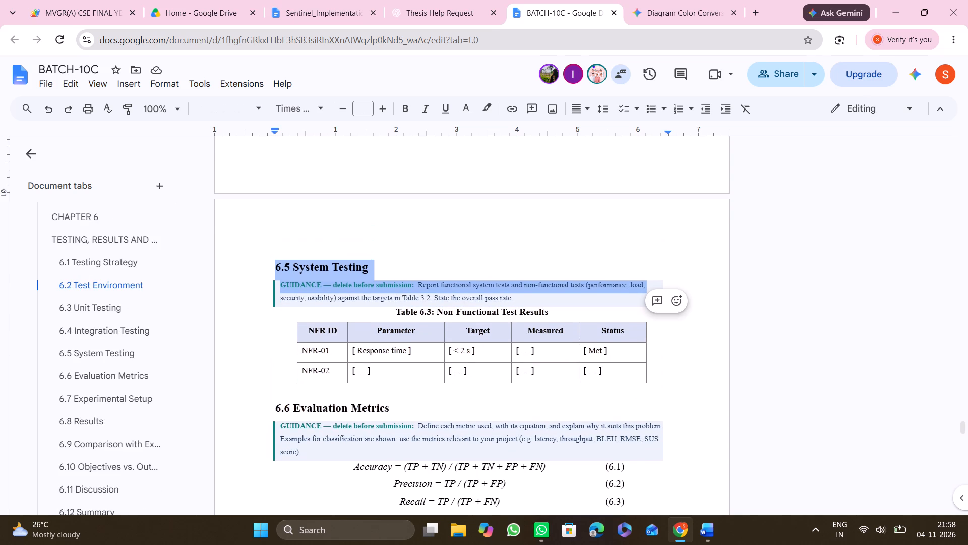
Make the "1. Hardware Requirements" heading in section 6.2 bold.
scroll(255, 251, "up", 2)
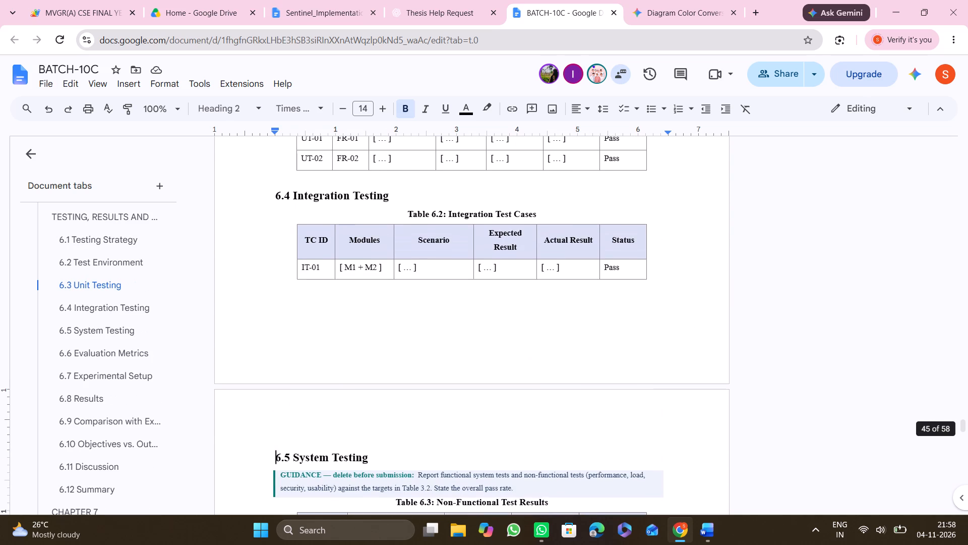
scroll(255, 251, "up", 3)
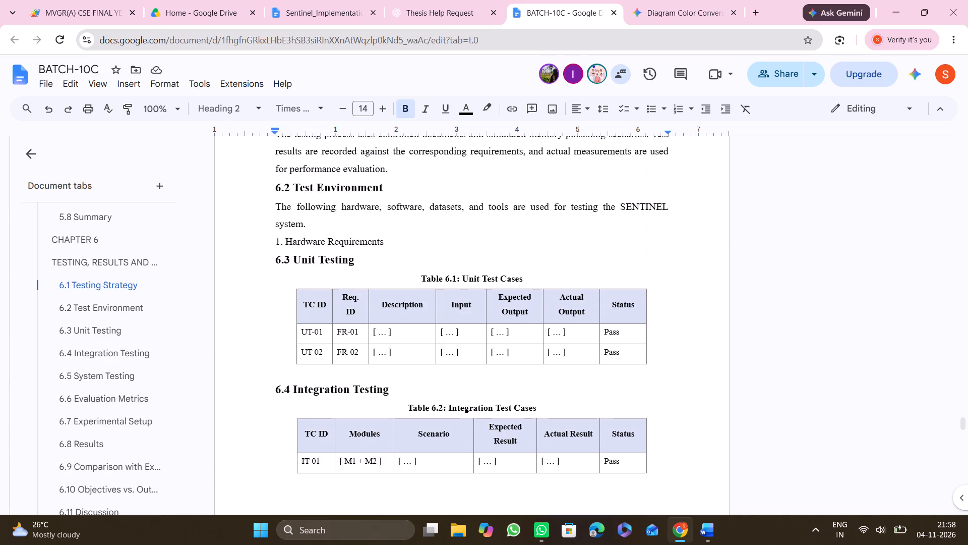
left_click_drag(274, 242, 396, 234)
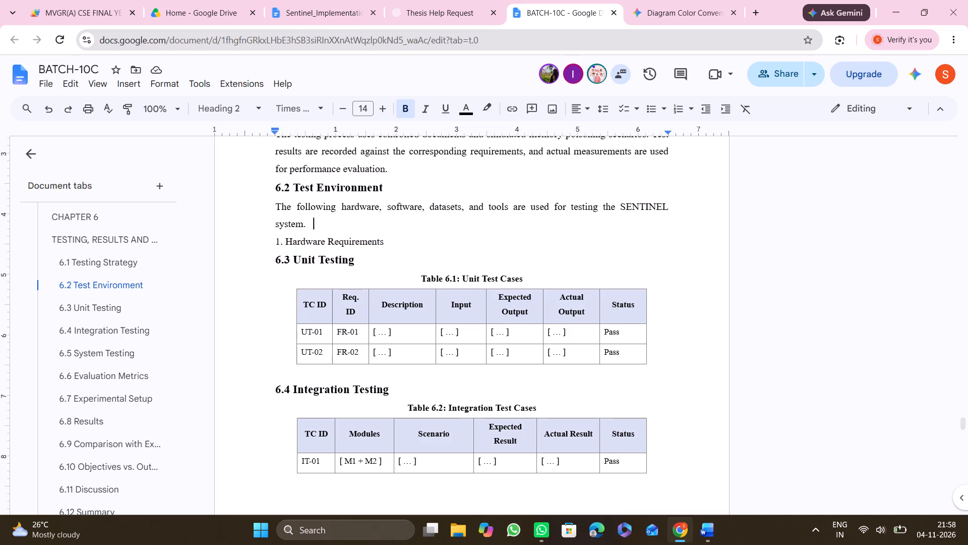
left_click_drag(396, 234, 391, 239)
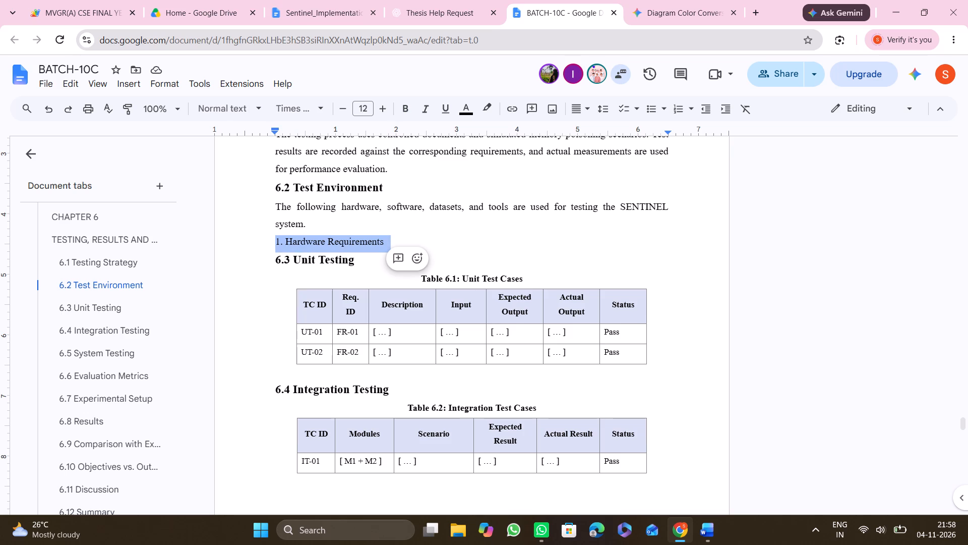
left_click(404, 113)
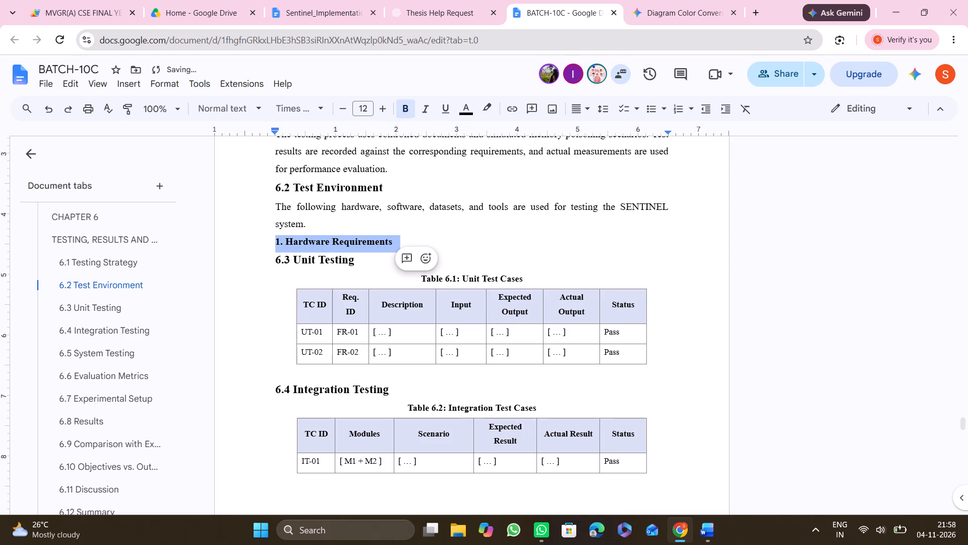
left_click(410, 242)
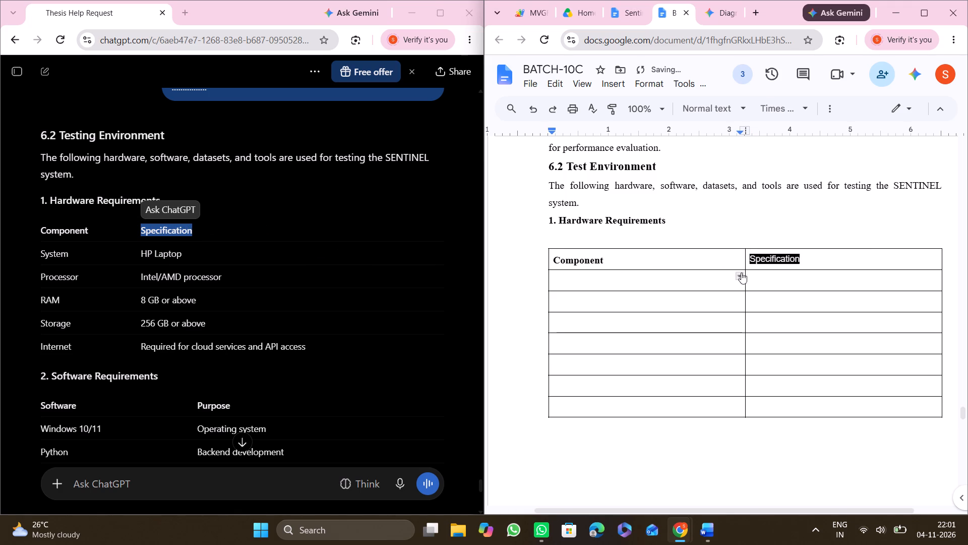
left_click(777, 261)
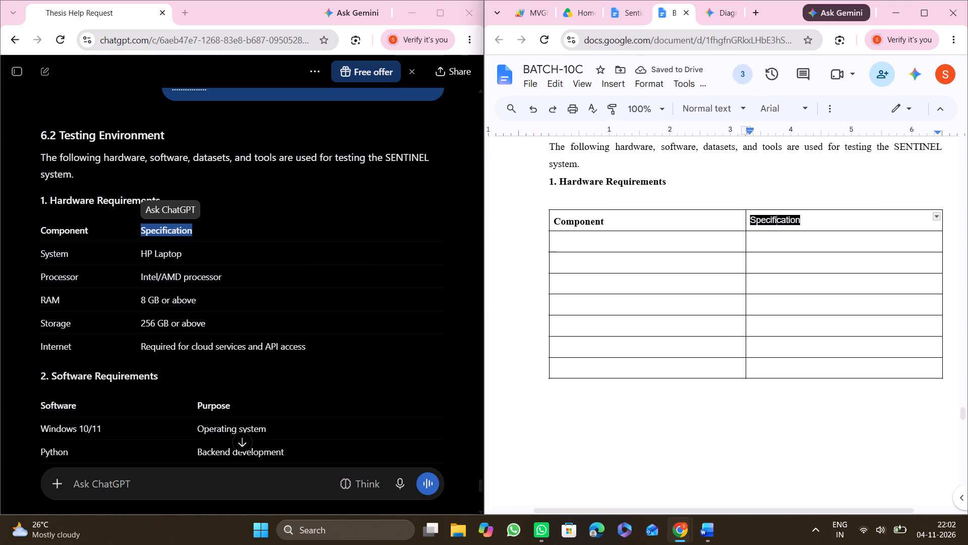
left_click(828, 260)
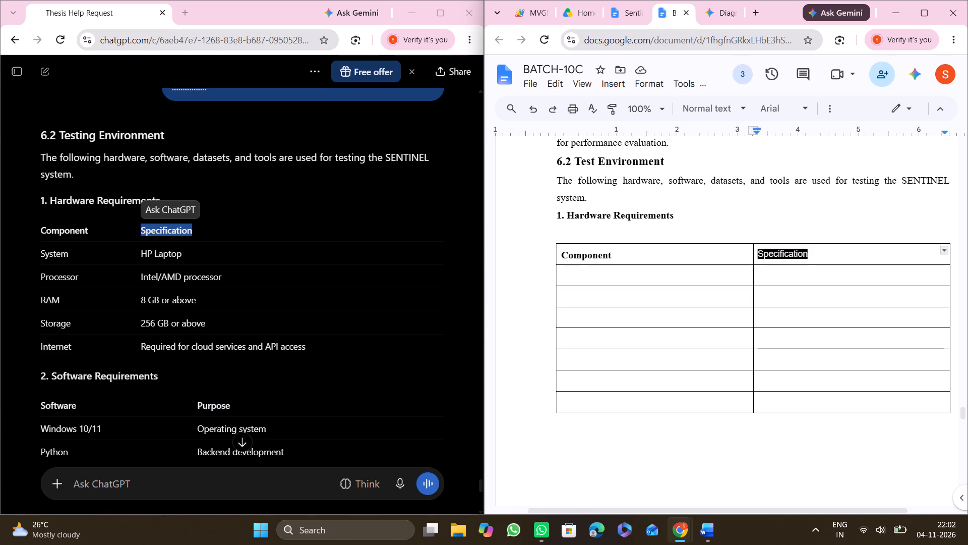
Maximize the BATCH-10C document window so the full set of text formatting options is available.
double_click(791, 252)
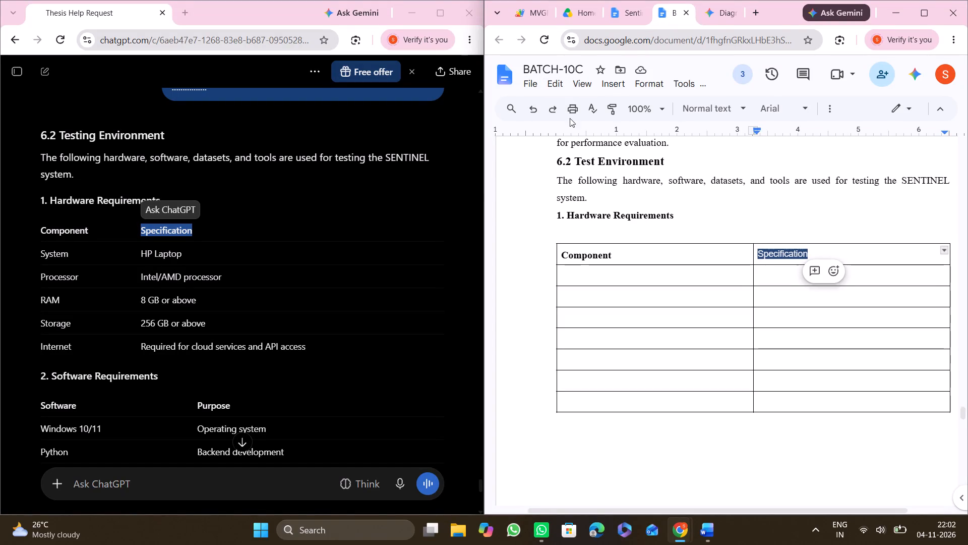
left_click(574, 85)
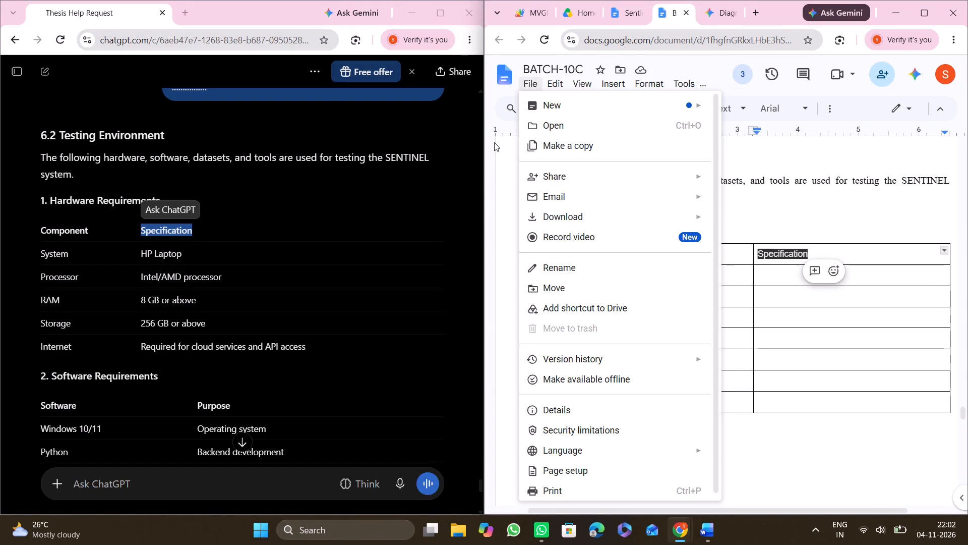
left_click(737, 164)
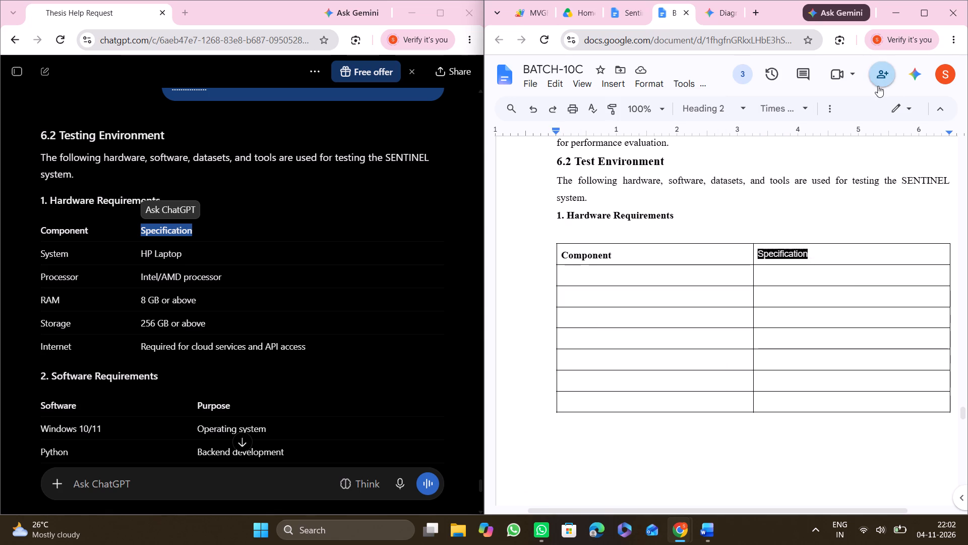
left_click(920, 13)
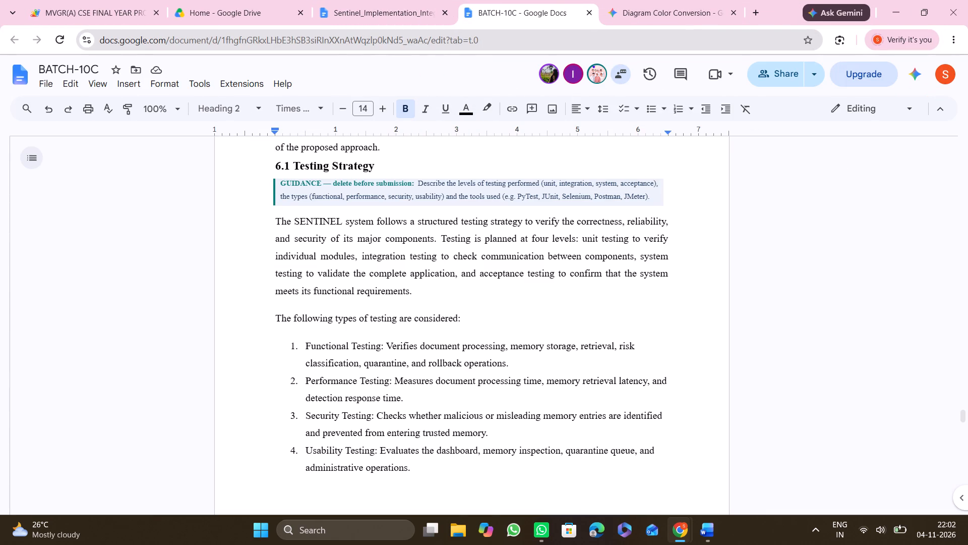
Remove the black highlight from the "Specification" header text in the Hardware Requirements table by setting its highlight color to None.
scroll(451, 230, "down", 4)
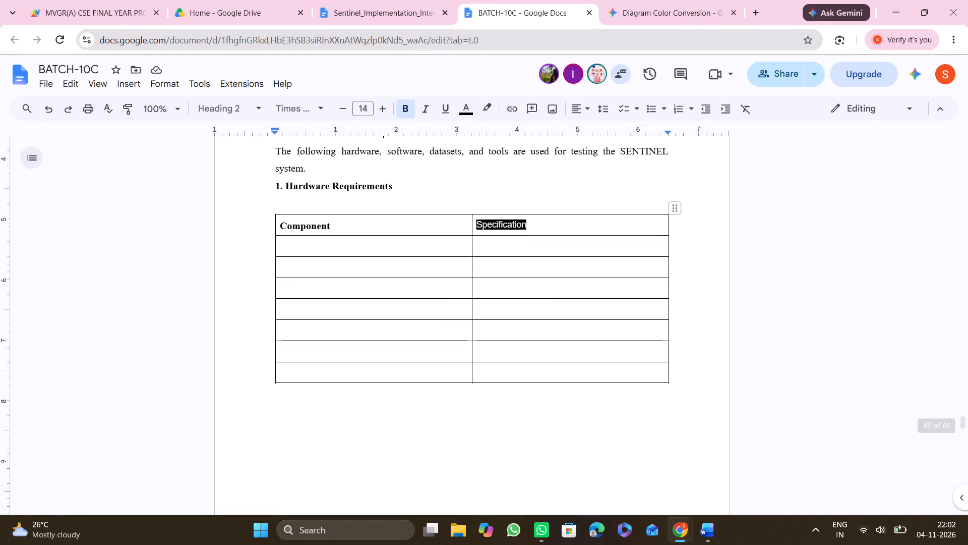
left_click(487, 227)
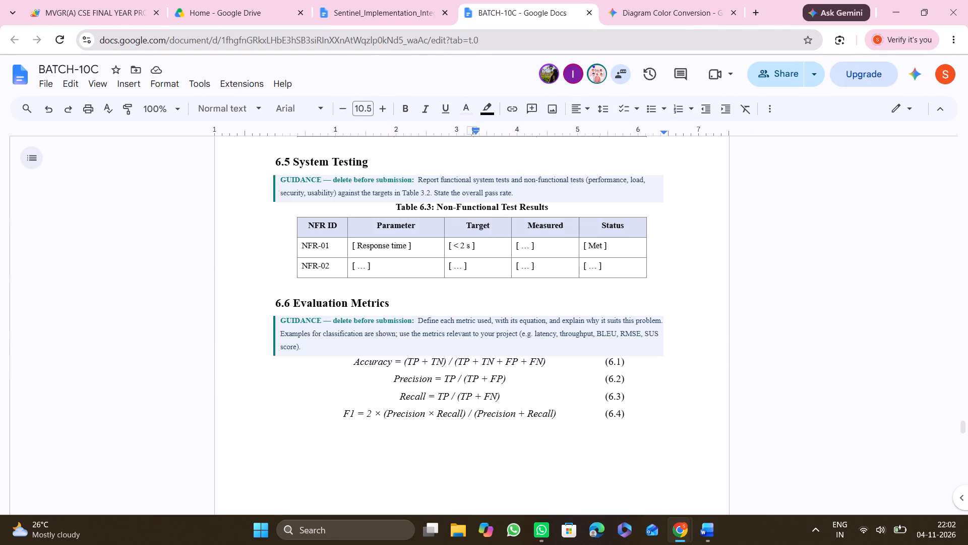
scroll(525, 245, "down", 1)
scroll(525, 245, "up", 3)
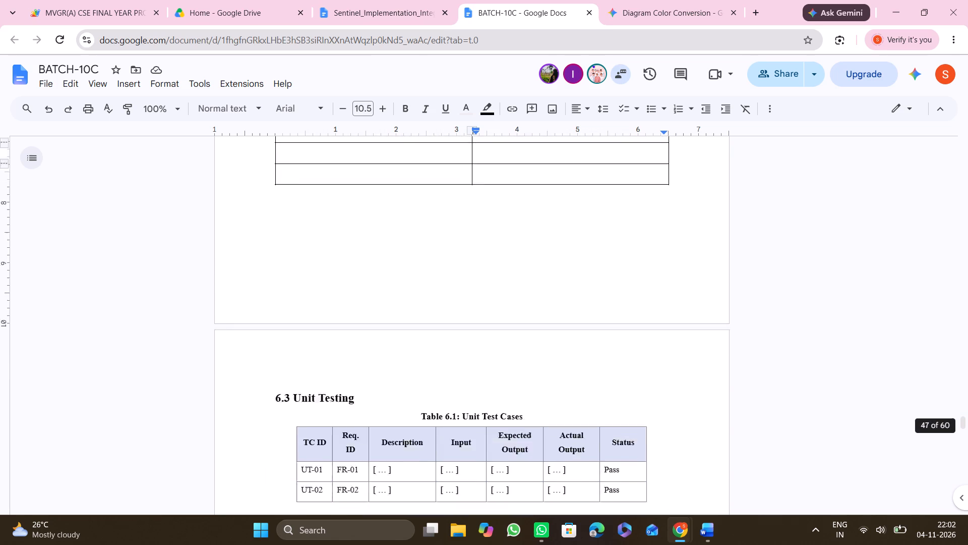
scroll(525, 245, "down", 1)
left_click(538, 226)
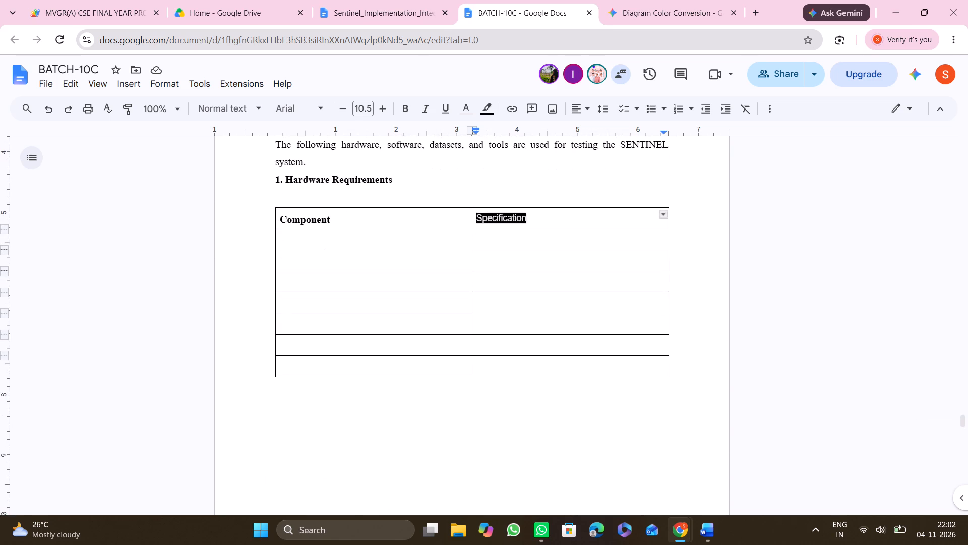
left_click(527, 215)
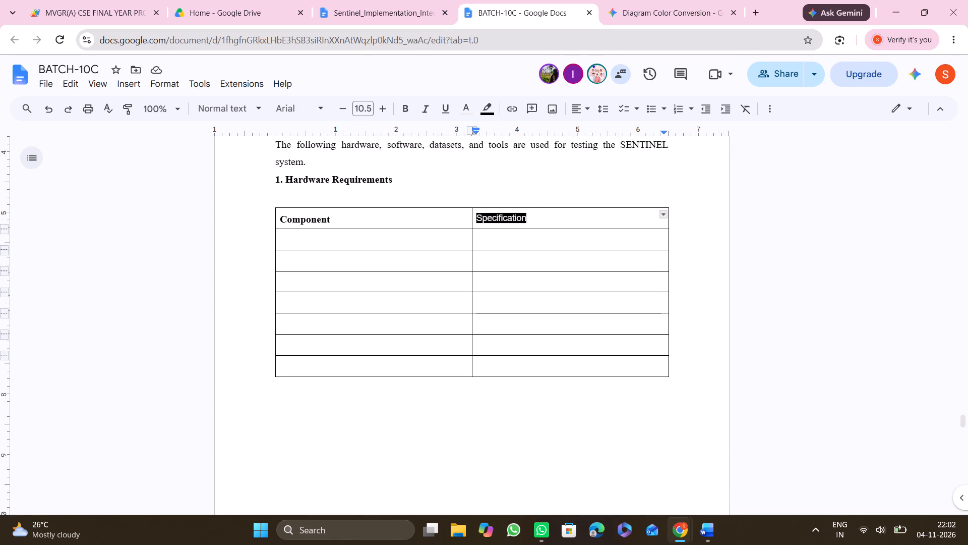
double_click(514, 215)
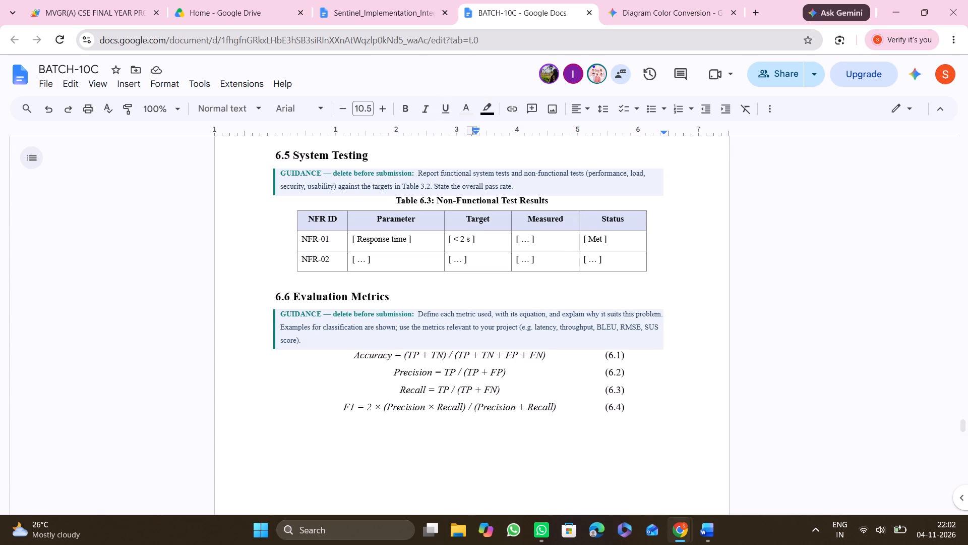
left_click(484, 115)
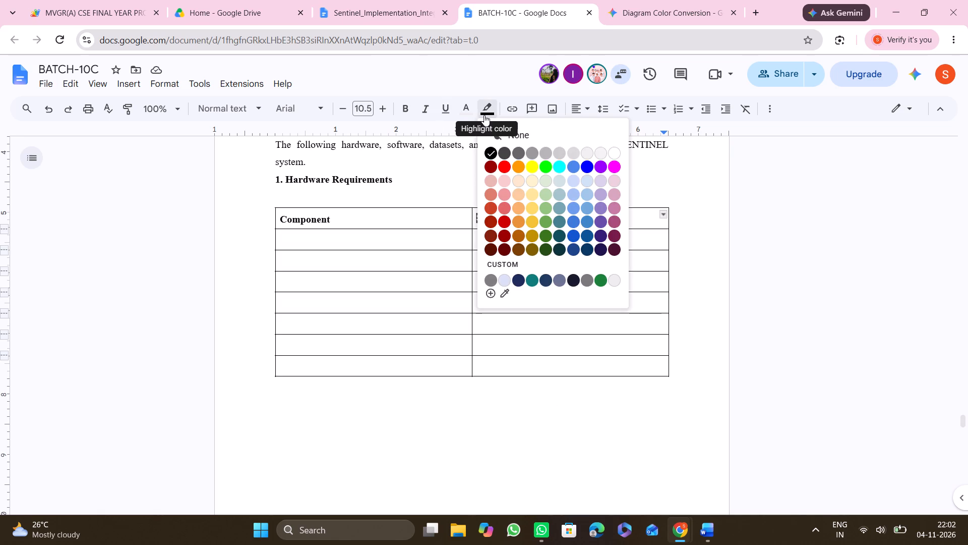
left_click(522, 135)
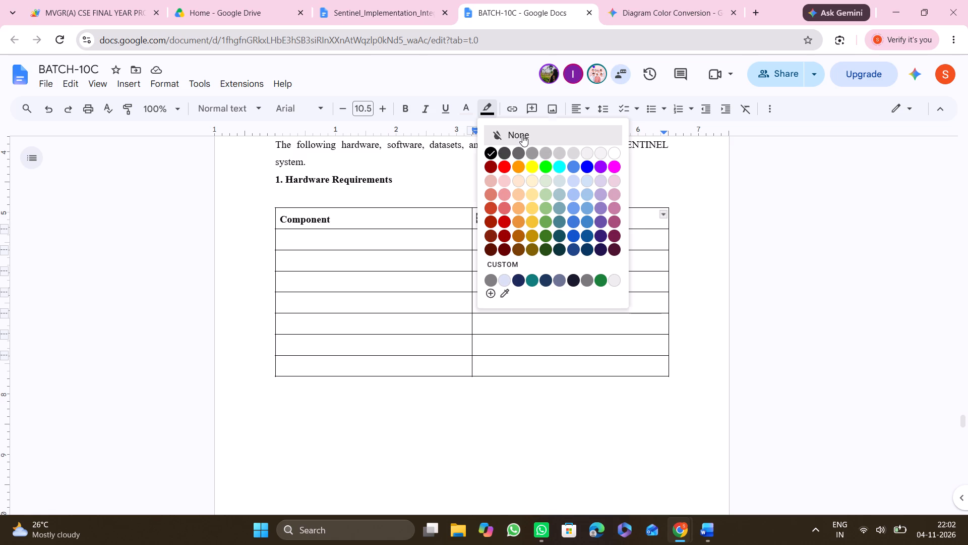
left_click(697, 236)
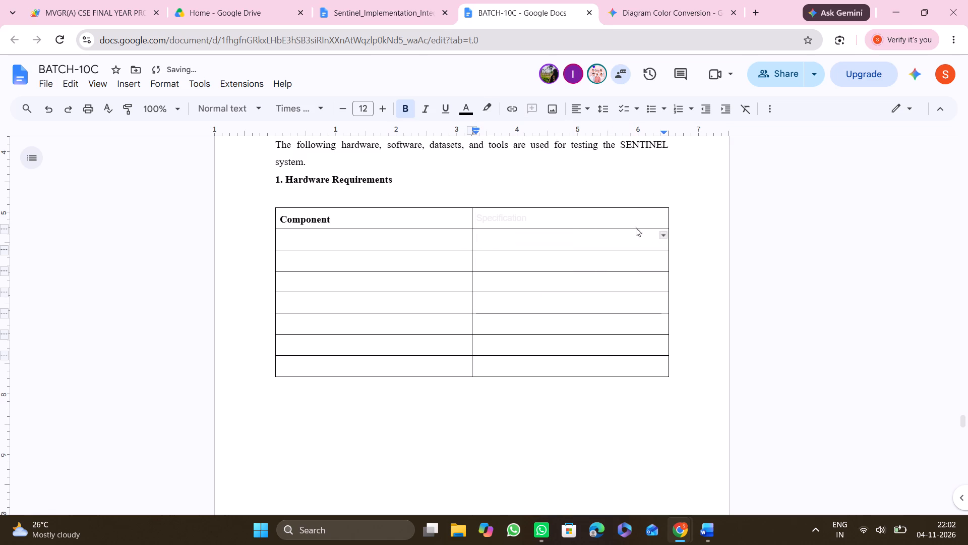
Set the text color of the "Specification" header in the Hardware Requirements table to black.
left_click(508, 219)
double_click(508, 219)
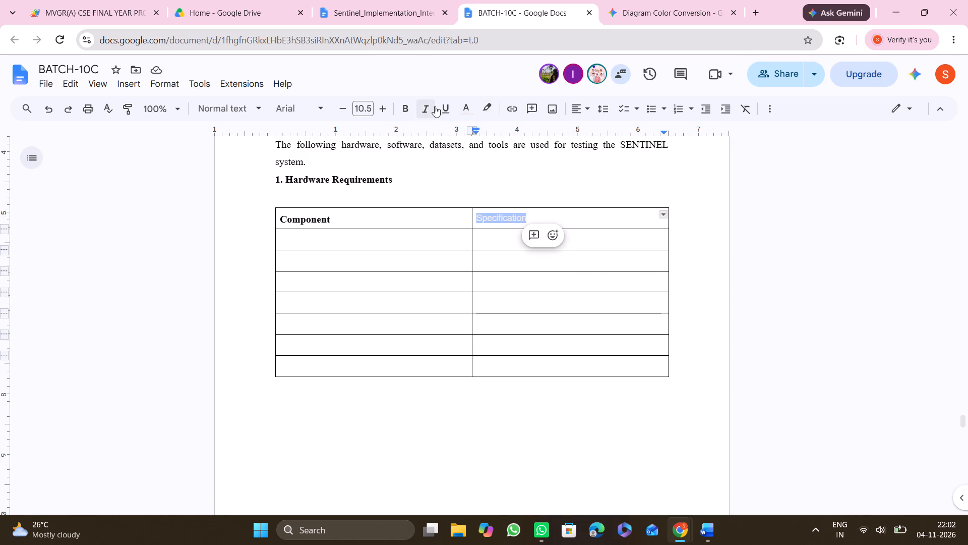
left_click(469, 108)
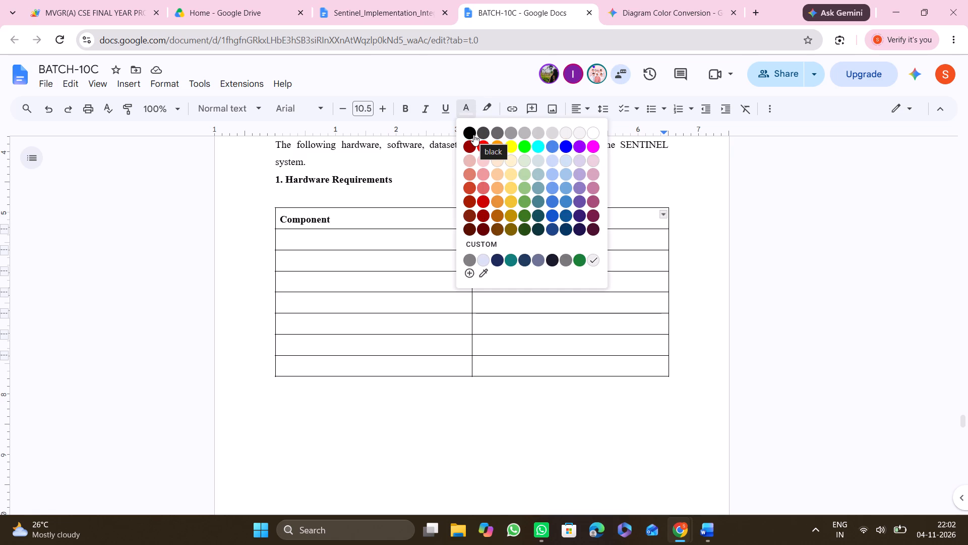
left_click(473, 135)
left_click(599, 190)
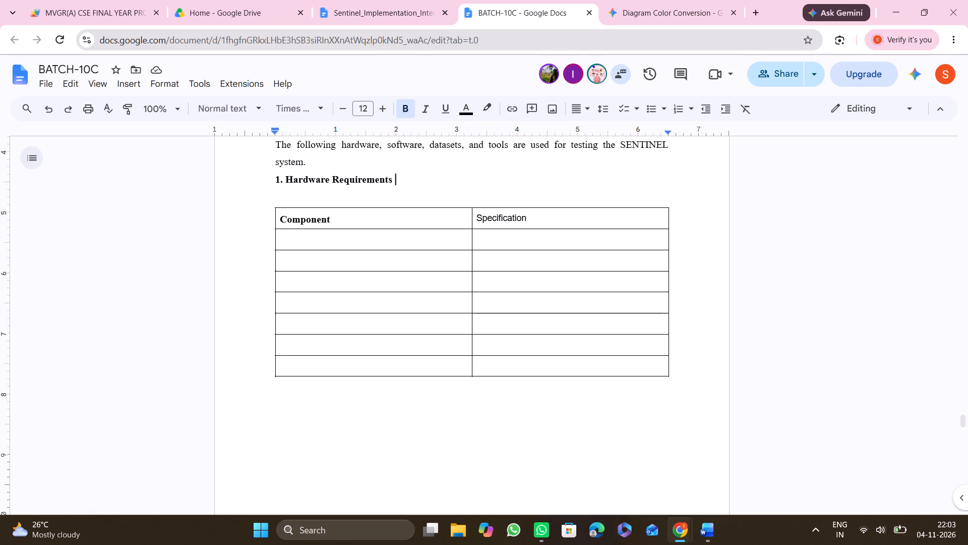
Make the whole "Specification" header text in the Hardware Requirements table bold.
left_click_drag(526, 218, 477, 218)
left_click(477, 218)
left_click(404, 113)
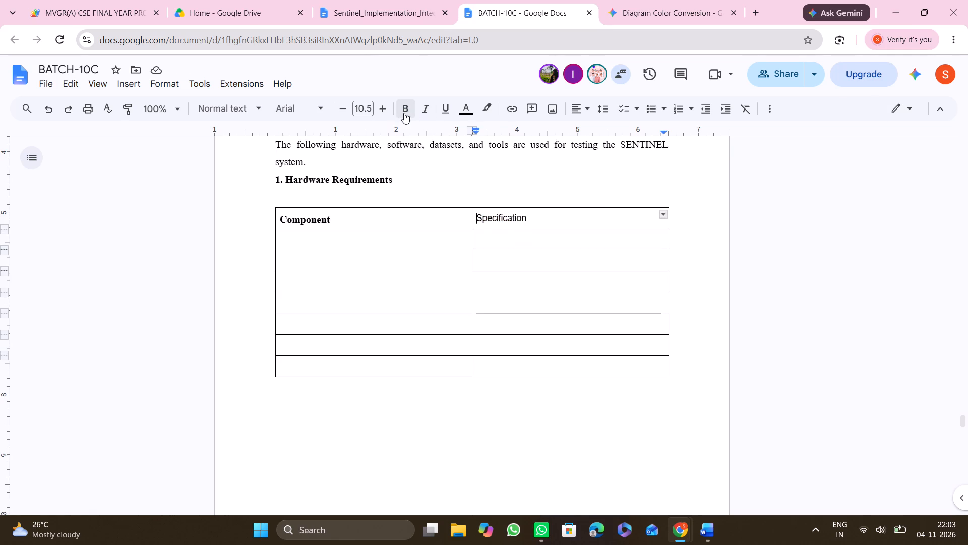
left_click_drag(526, 220, 495, 216)
left_click_drag(495, 216, 477, 217)
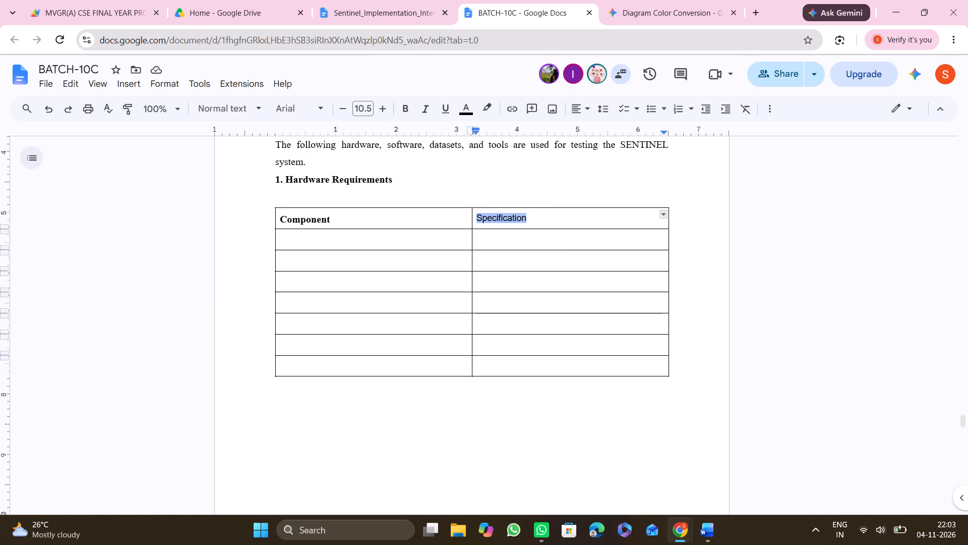
left_click(405, 112)
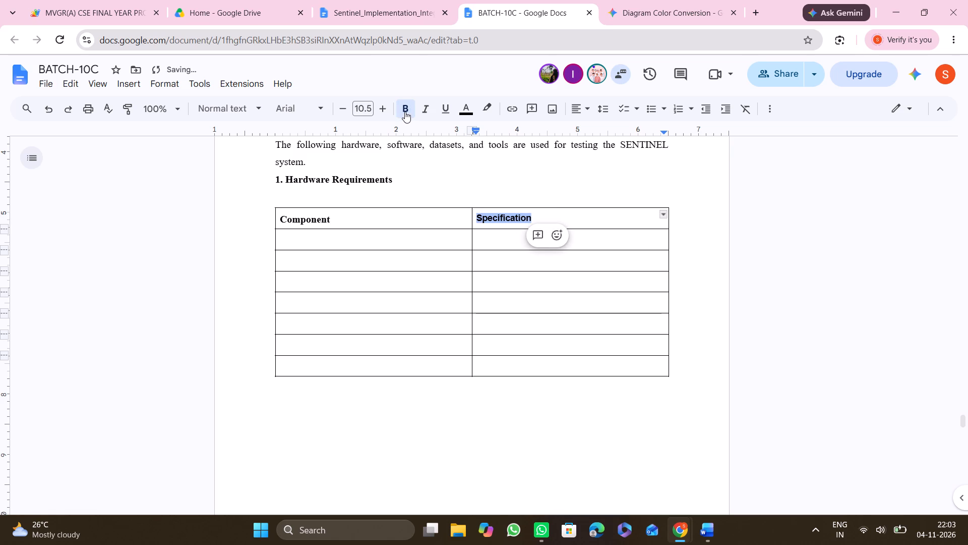
left_click(574, 221)
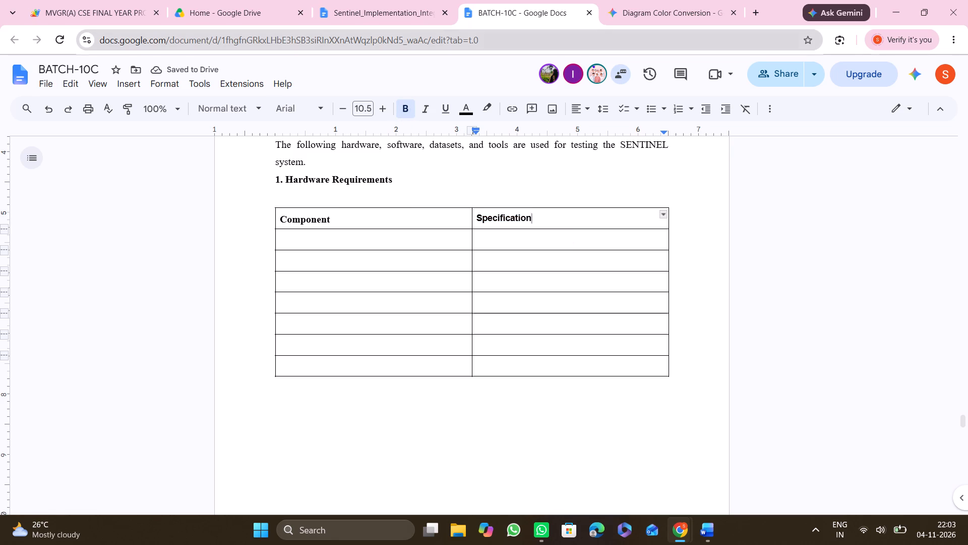
left_click(338, 11)
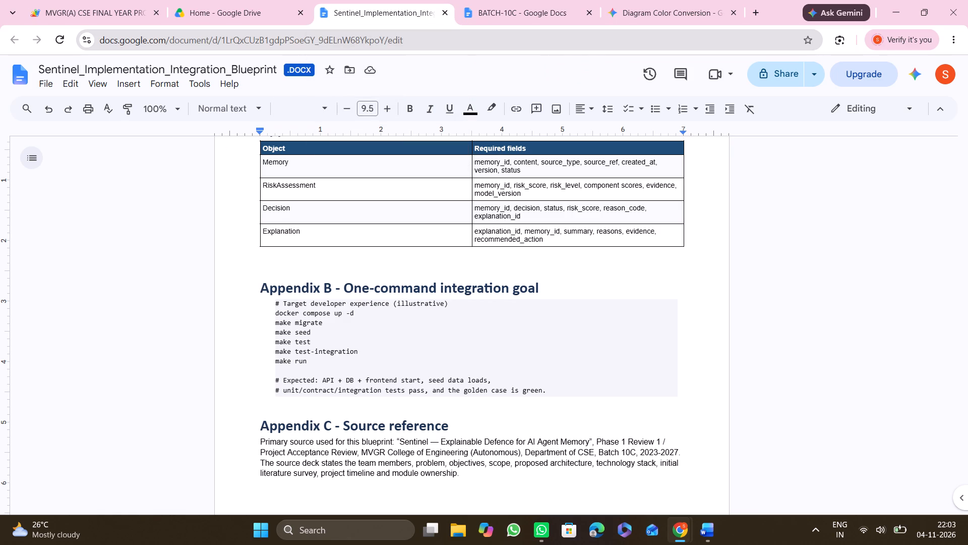
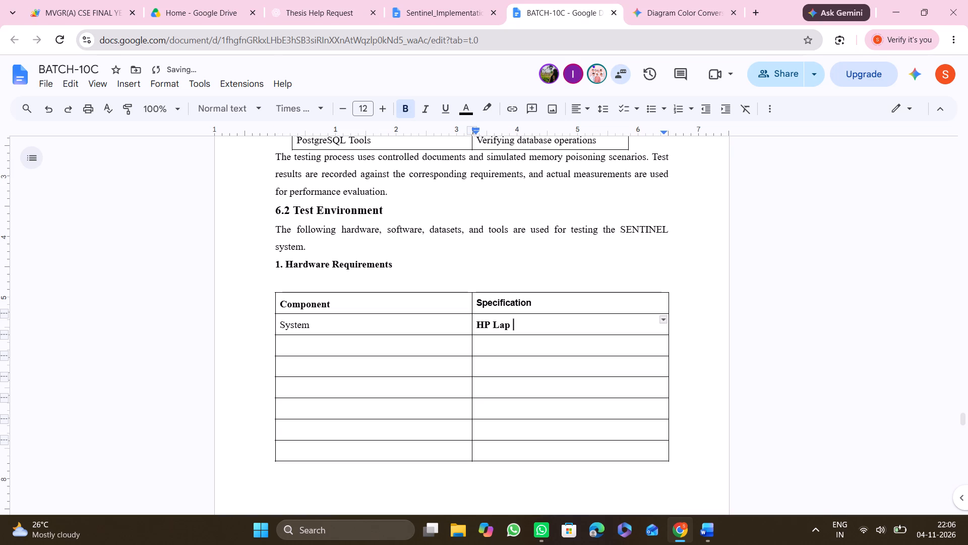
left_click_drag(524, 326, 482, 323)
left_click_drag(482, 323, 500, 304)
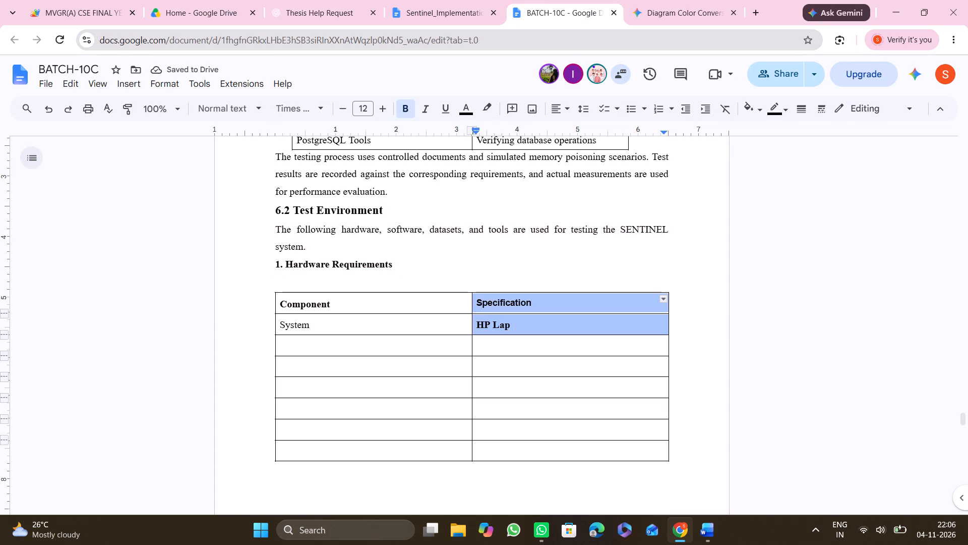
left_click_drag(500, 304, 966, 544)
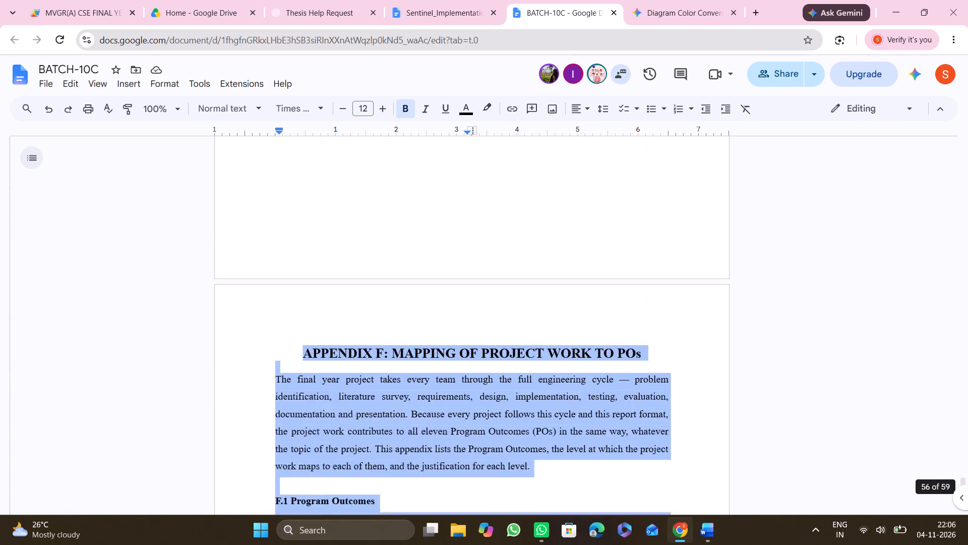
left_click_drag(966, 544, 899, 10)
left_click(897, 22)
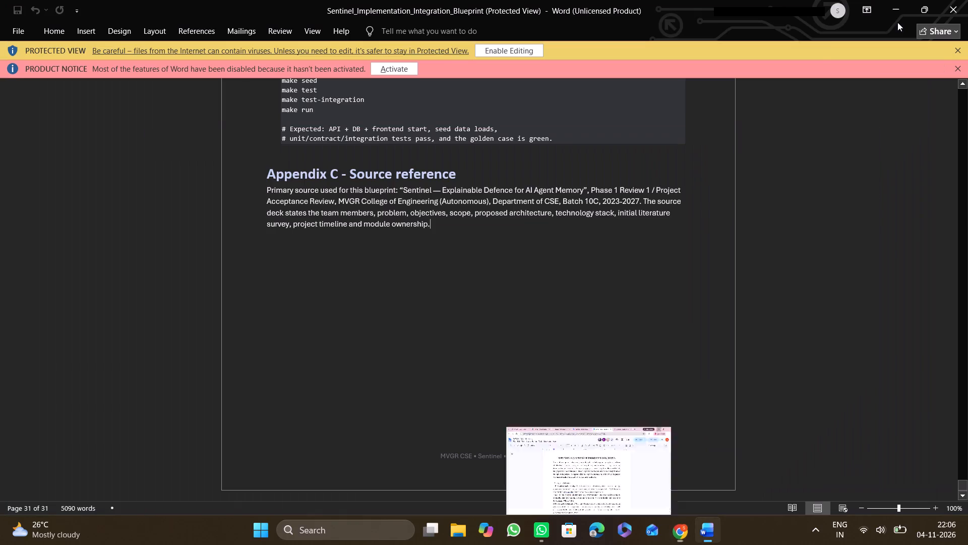
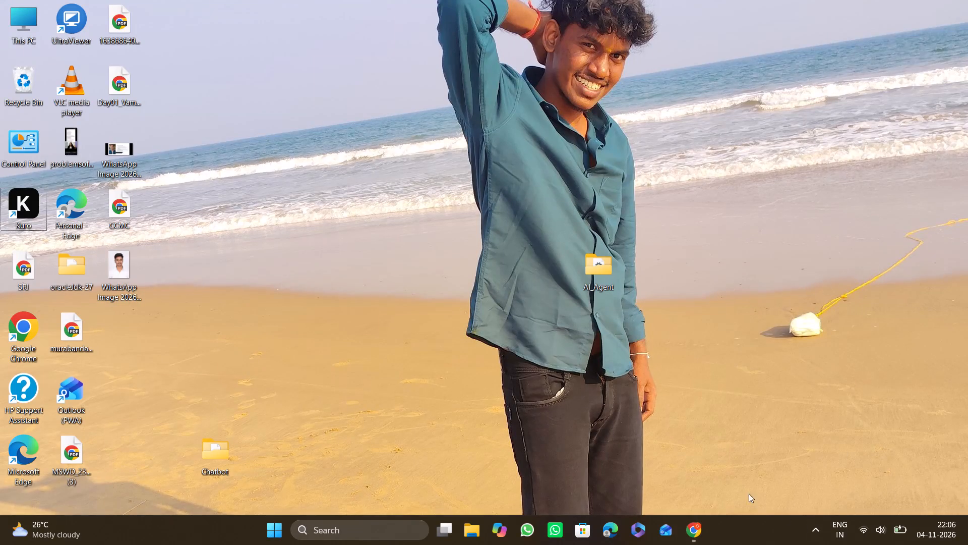
Return to the BATCH-10C document and locate the hardware requirements table in section 6.2 Test Environment.
left_click(675, 485)
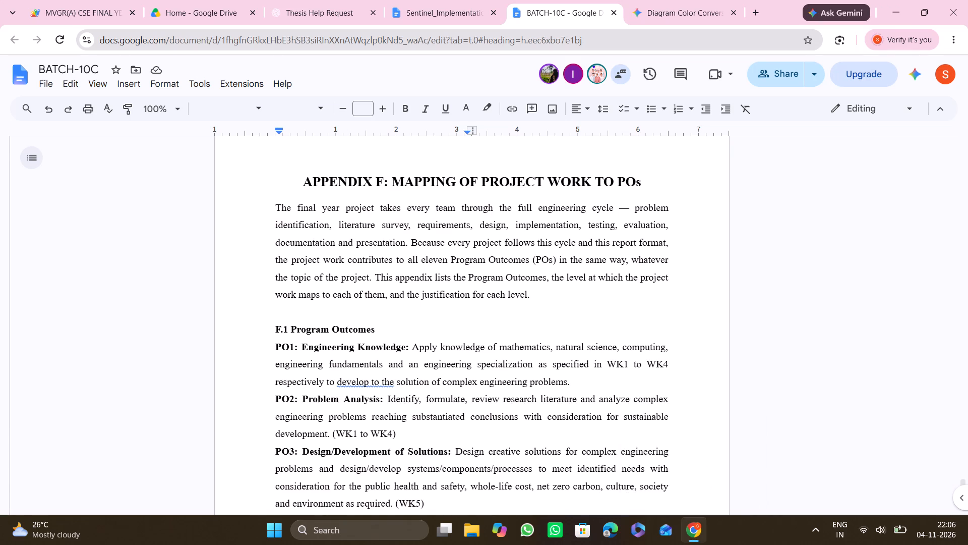
scroll(579, 417, "down", 20)
scroll(579, 417, "down", 10)
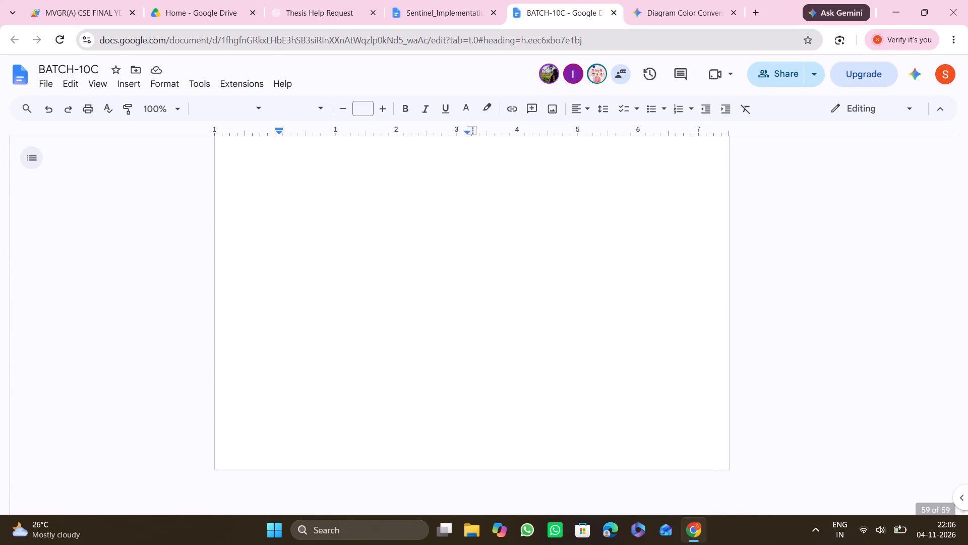
scroll(579, 417, "up", 20)
scroll(579, 417, "up", 5)
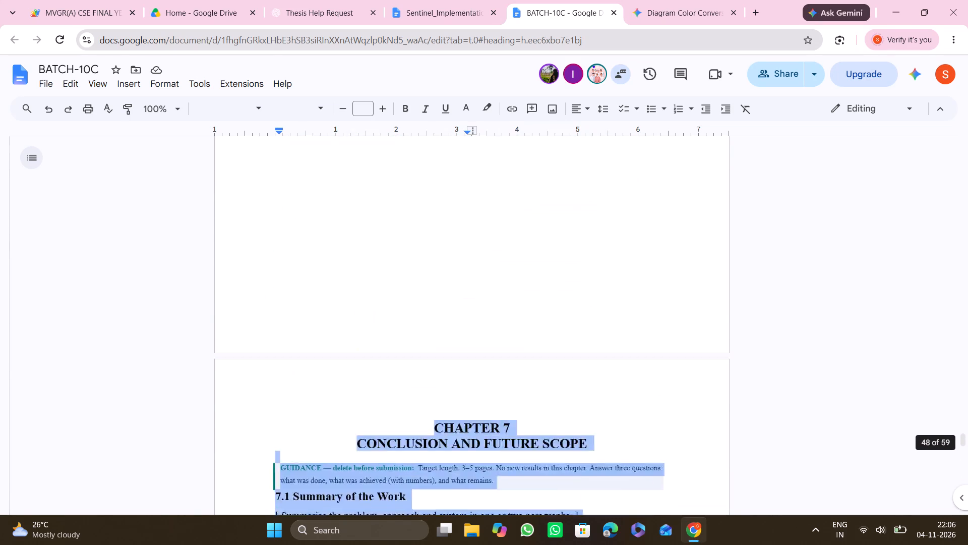
scroll(579, 417, "down", 3)
scroll(570, 495, "up", 2)
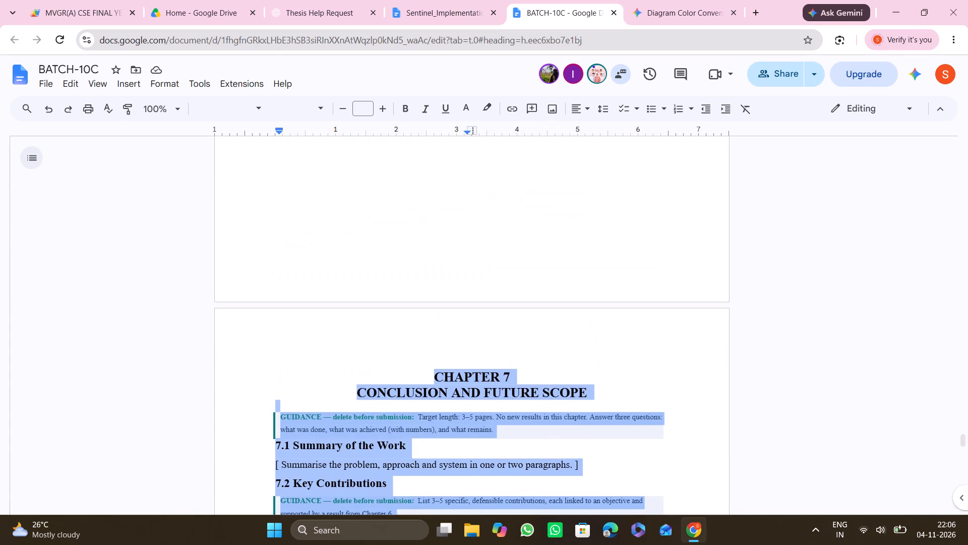
left_click(576, 318)
left_click(576, 318)
scroll(576, 318, "up", 3)
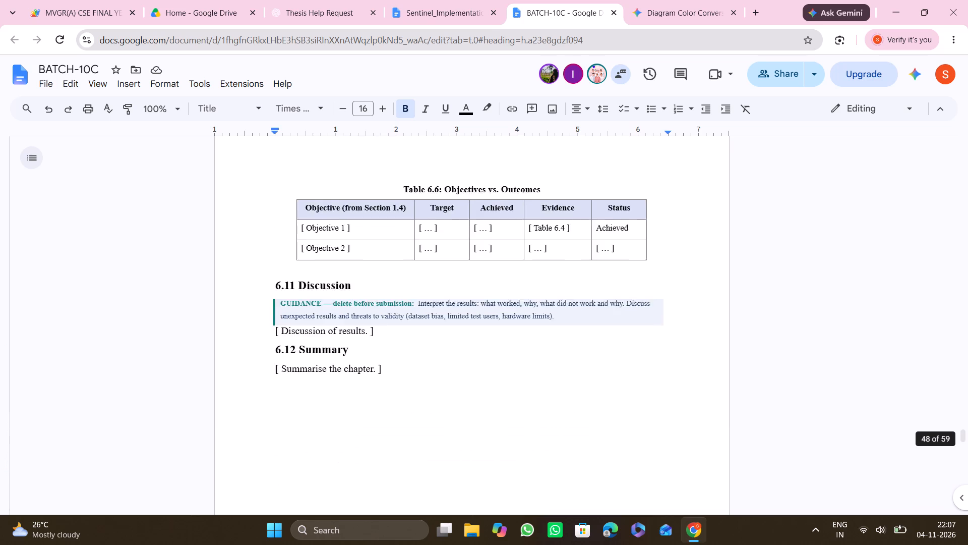
scroll(576, 318, "up", 2)
scroll(576, 318, "down", 2)
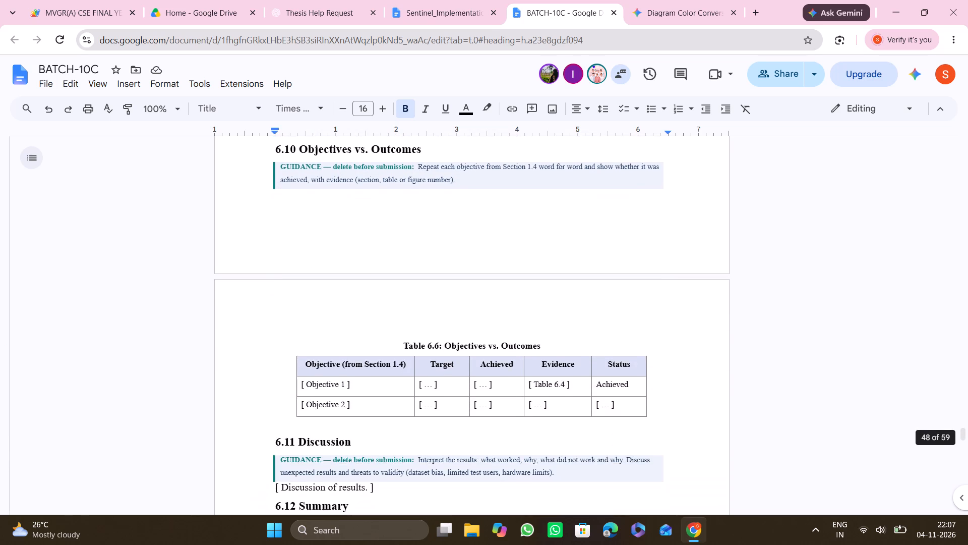
scroll(532, 373, "down", 1)
scroll(532, 373, "up", 3)
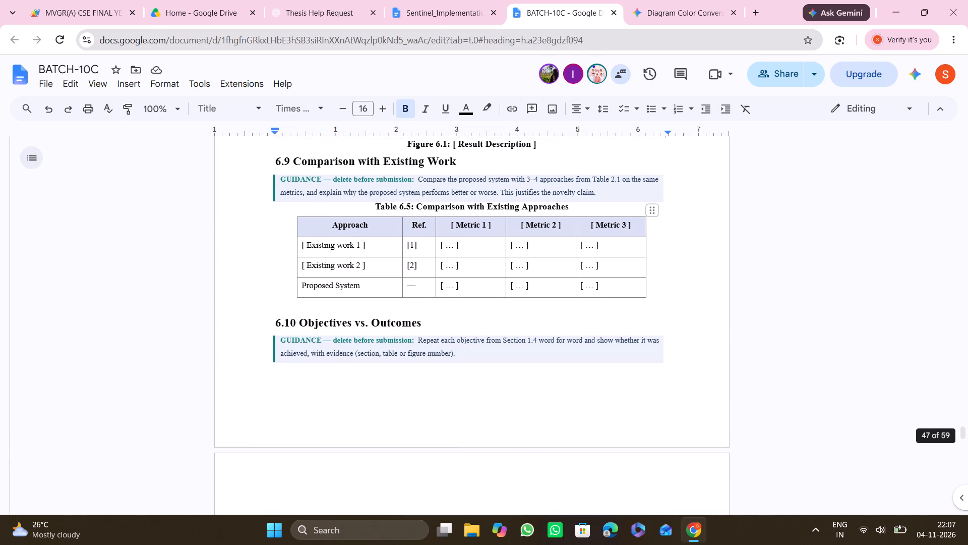
scroll(496, 275, "down", 3)
scroll(418, 404, "up", 1)
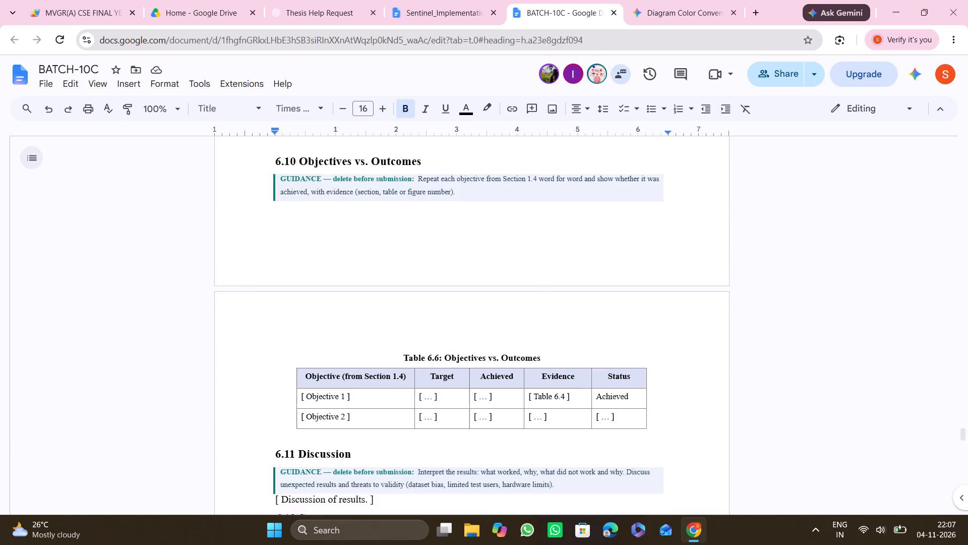
scroll(418, 404, "up", 3)
scroll(420, 344, "up", 1)
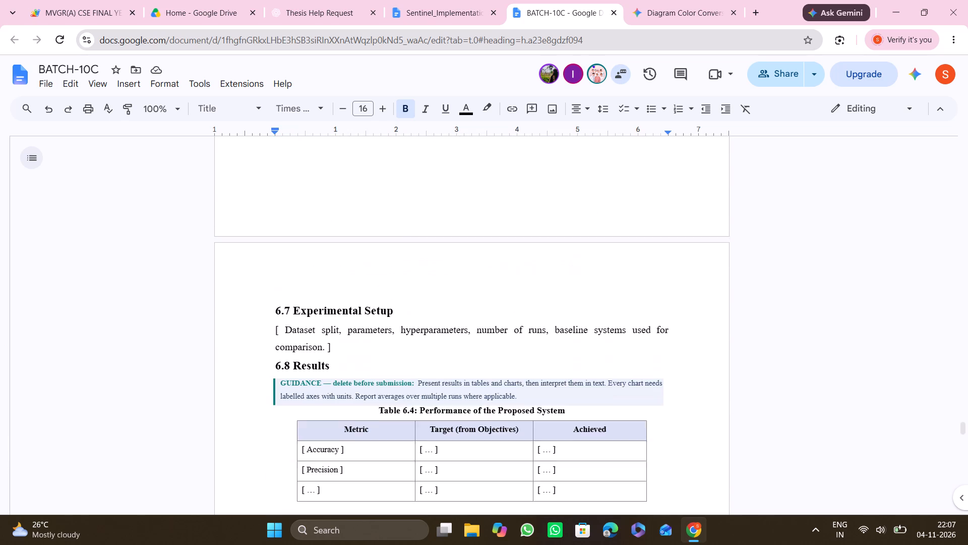
scroll(420, 344, "up", 4)
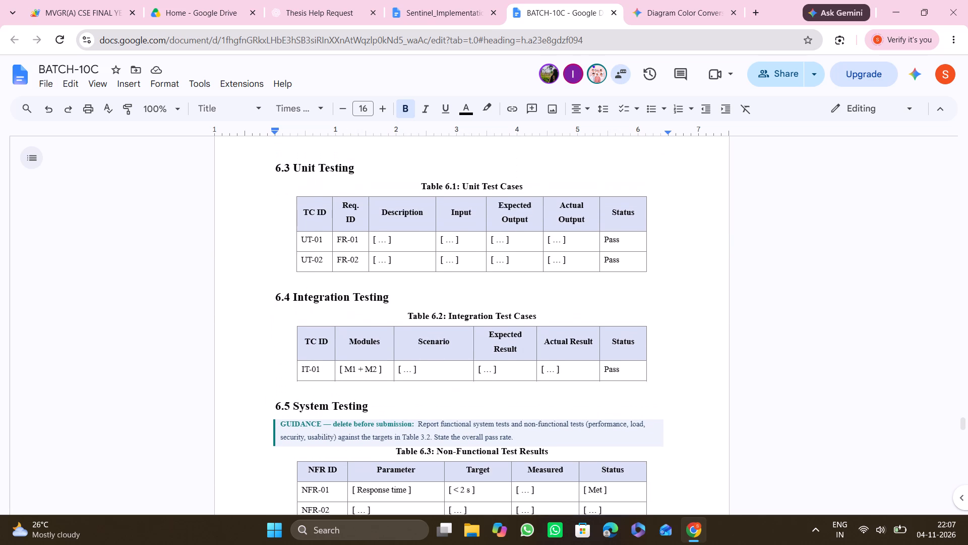
scroll(419, 312, "up", 3)
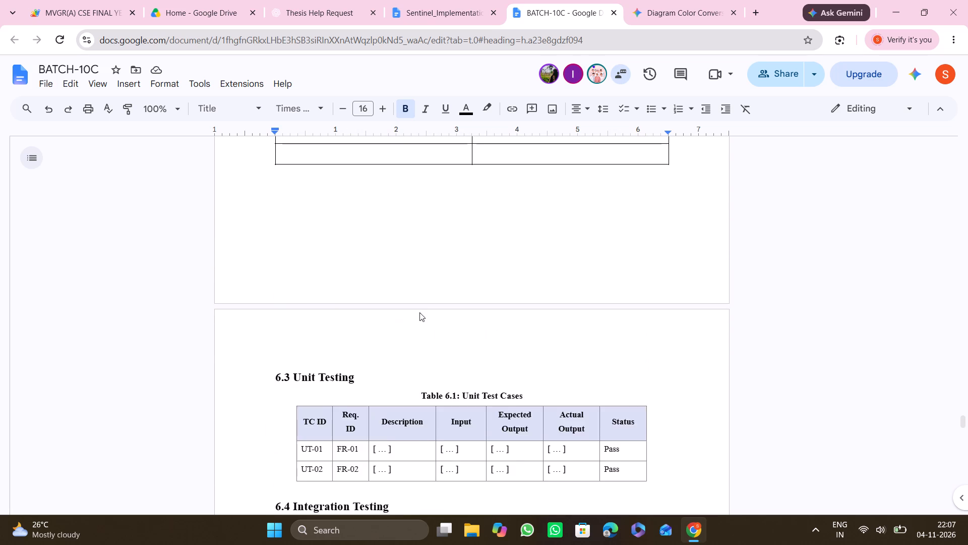
scroll(419, 312, "up", 2)
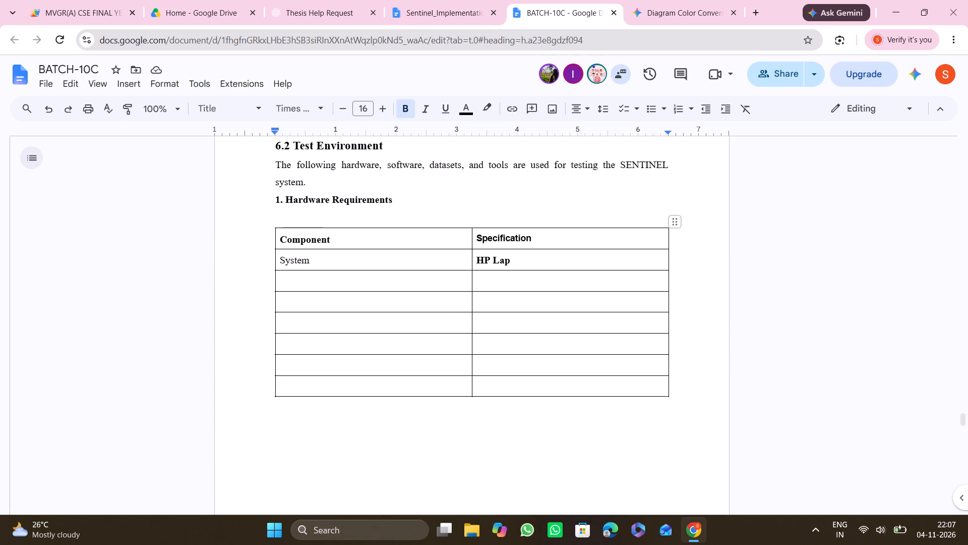
Remove the bold formatting from "HP Lap" in the Specification cell of the System row.
left_click_drag(508, 261, 507, 263)
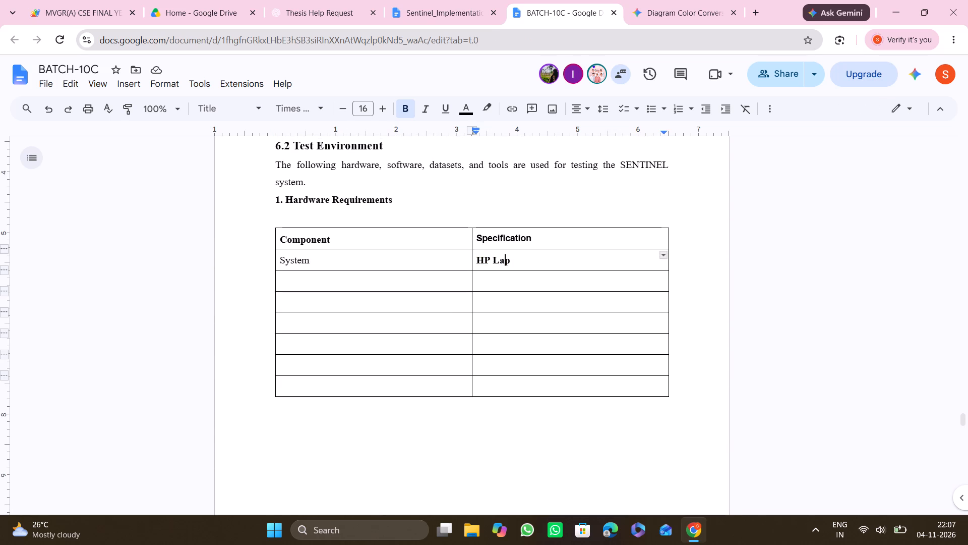
left_click_drag(507, 263, 520, 262)
left_click(520, 262)
left_click_drag(514, 261, 479, 260)
left_click(479, 260)
left_click_drag(477, 261, 511, 258)
left_click(511, 258)
left_click_drag(510, 258, 479, 258)
left_click(479, 258)
left_click_drag(479, 258, 513, 254)
left_click(513, 254)
left_click_drag(512, 254, 478, 260)
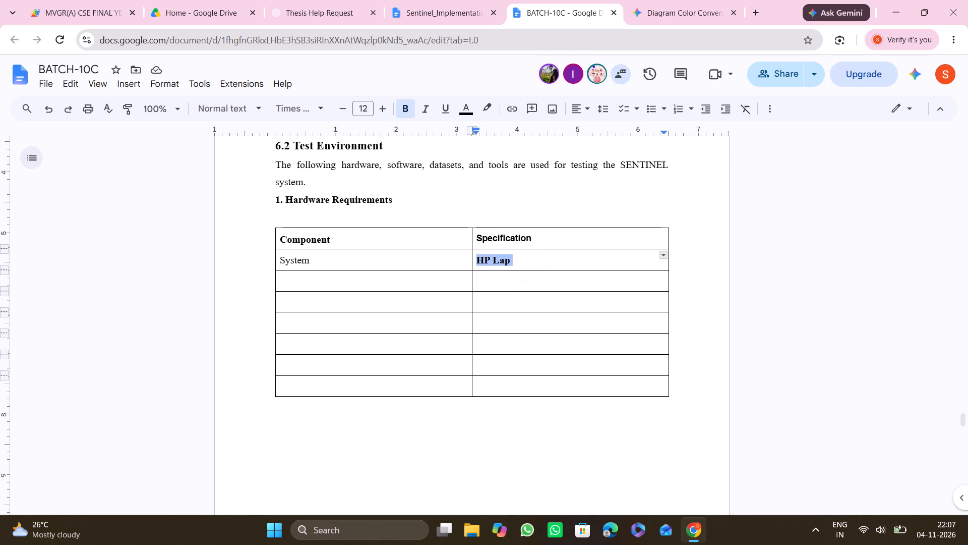
left_click(478, 260)
left_click_drag(478, 260, 510, 254)
left_click(406, 111)
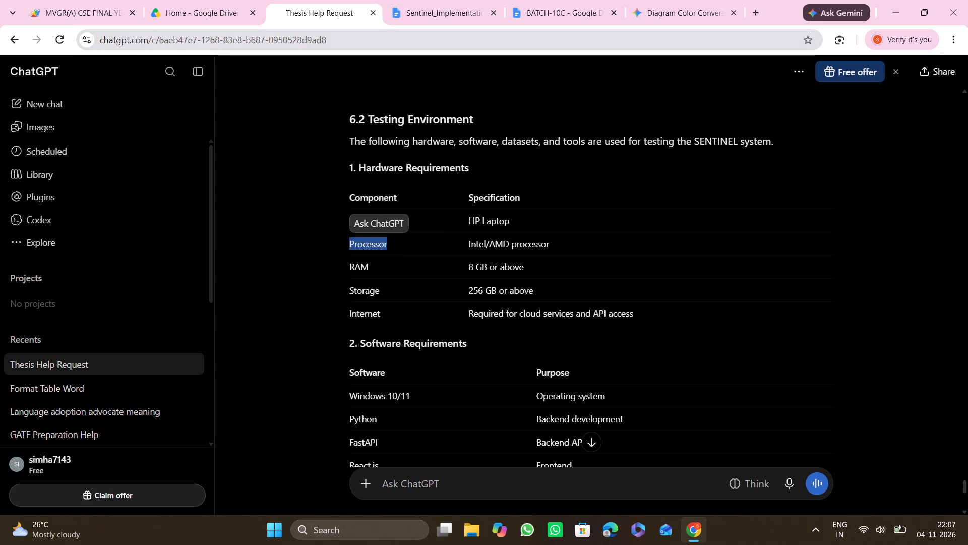
key("ctrl+c")
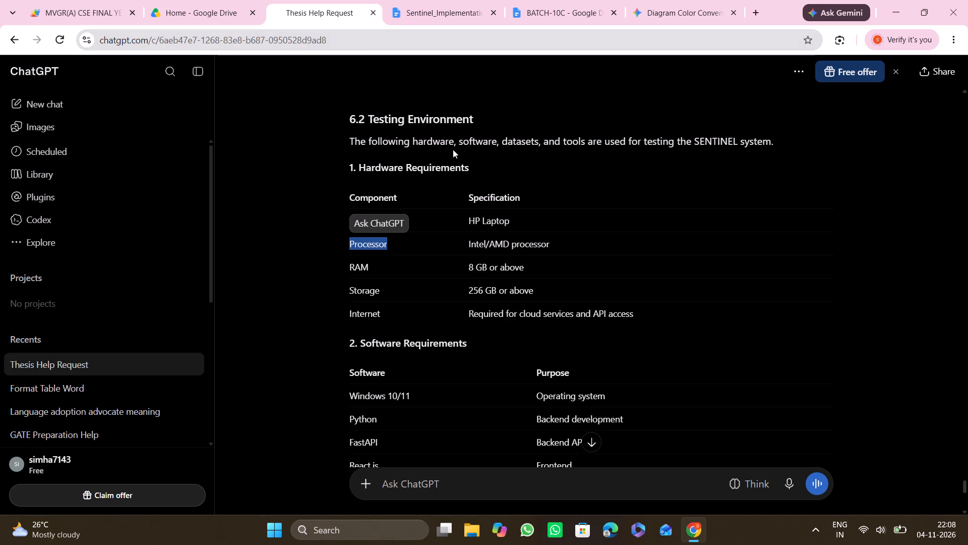
left_click(453, 149)
left_click(563, 6)
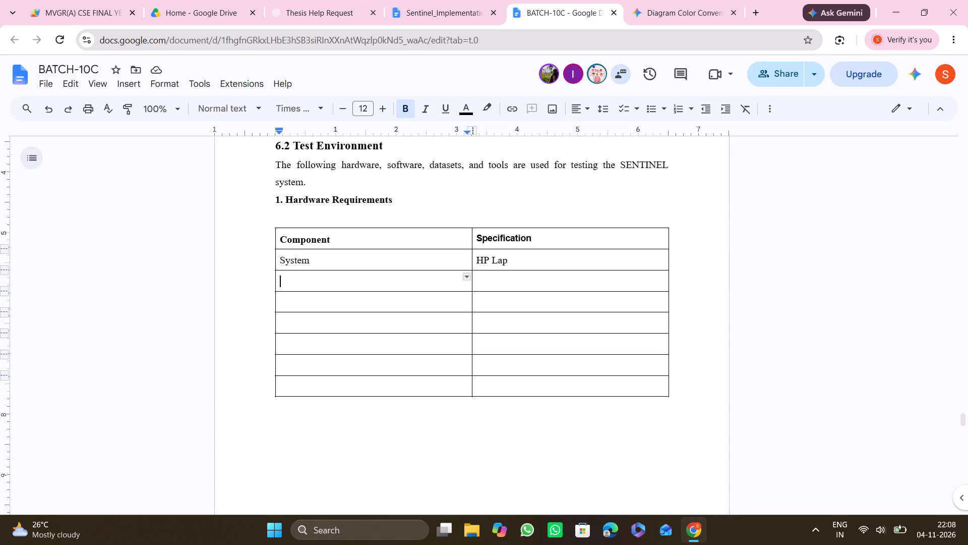
key("ctrl+v")
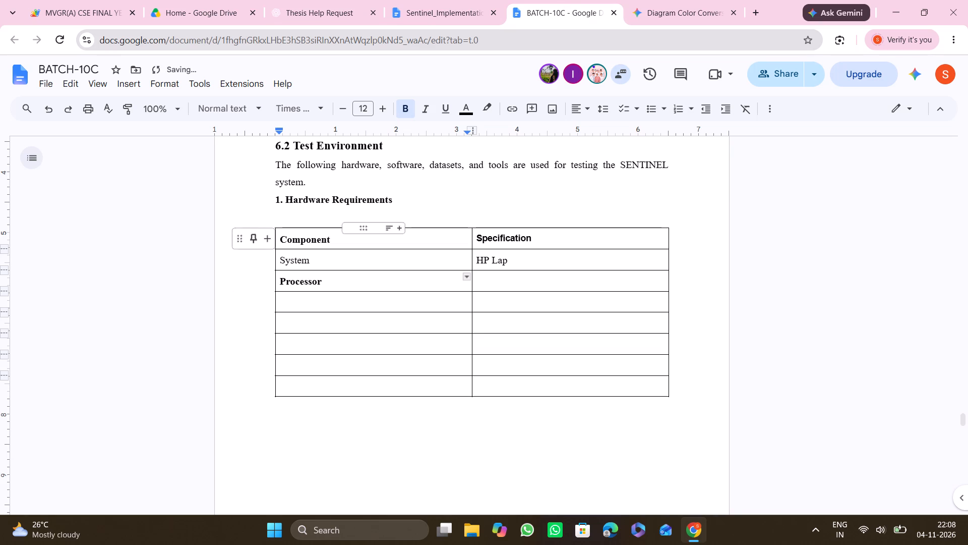
Remove the bold formatting from "Processor" in the hardware table's Component column.
left_click_drag(329, 281, 284, 282)
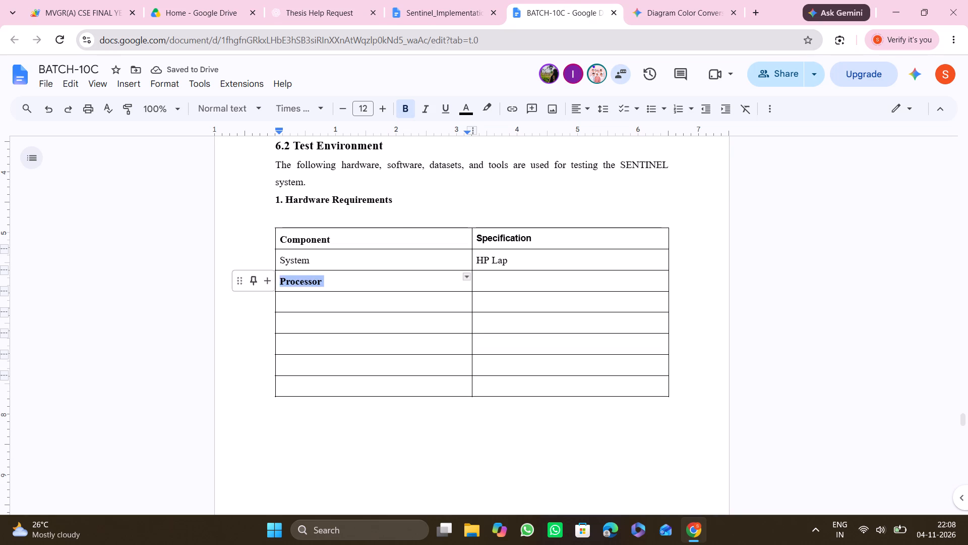
left_click_drag(284, 282, 279, 282)
left_click(399, 110)
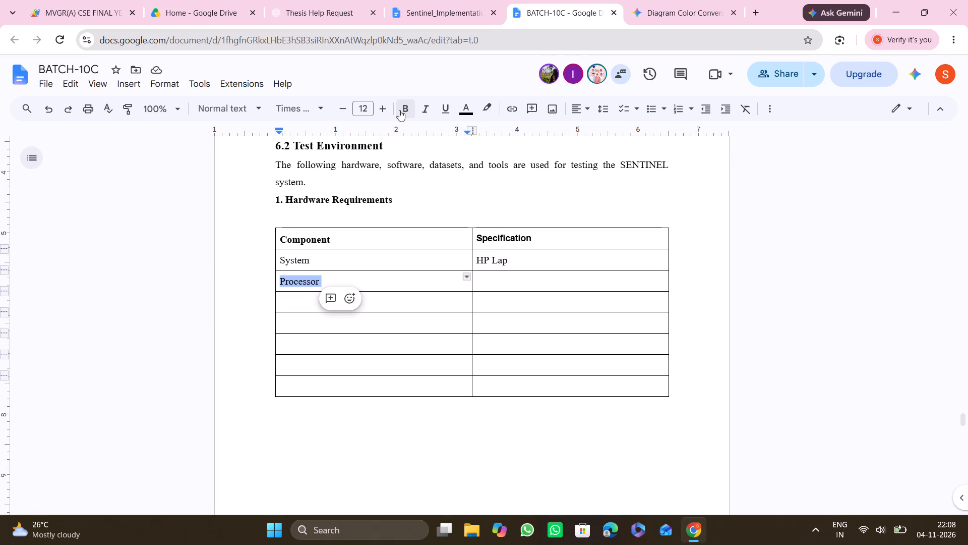
key("super+Right")
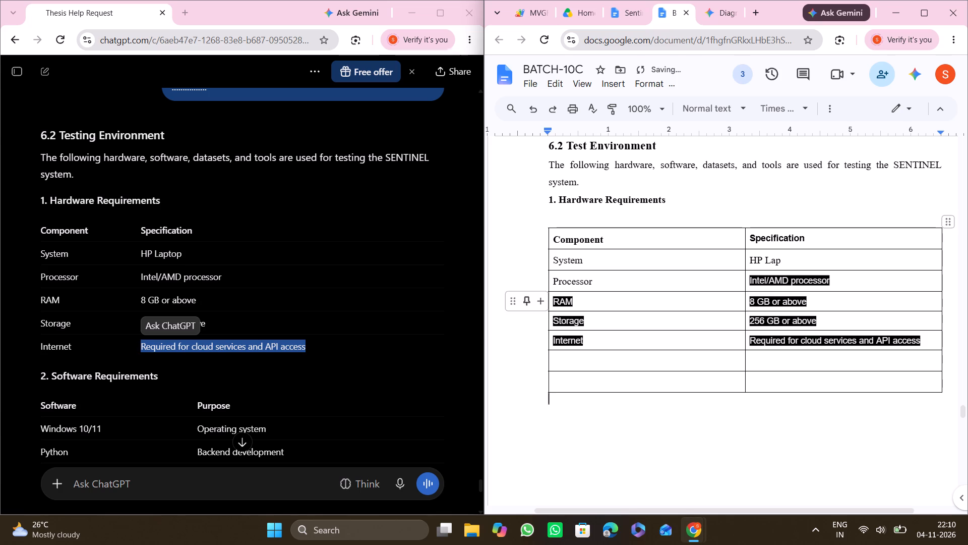
Set the text in the Processor, RAM, Storage and Internet rows to black and remove its highlight colour.
left_click(705, 282)
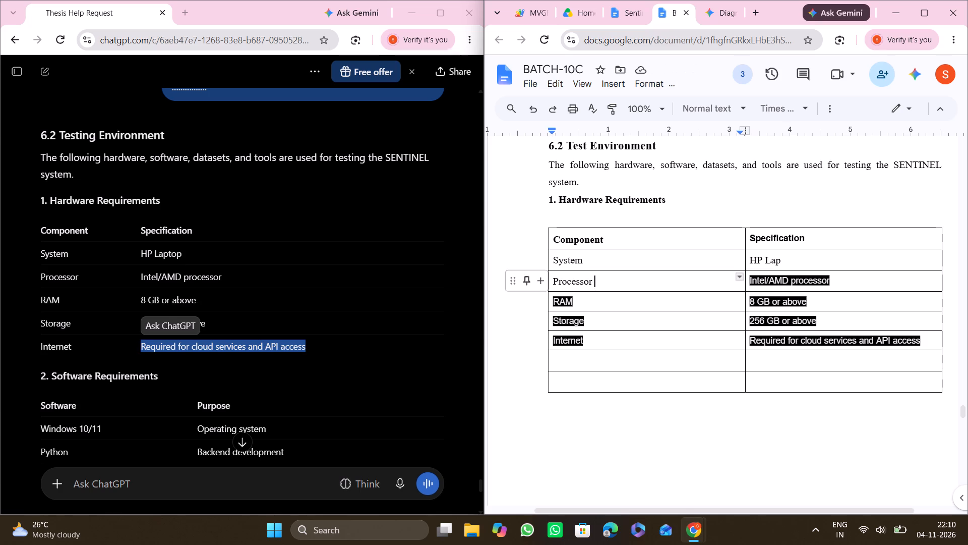
key("ctrl+shift+Down")
key("ctrl+shift+Down")
key("ctrl+shift+Down")
key("ctrl+shift+Down")
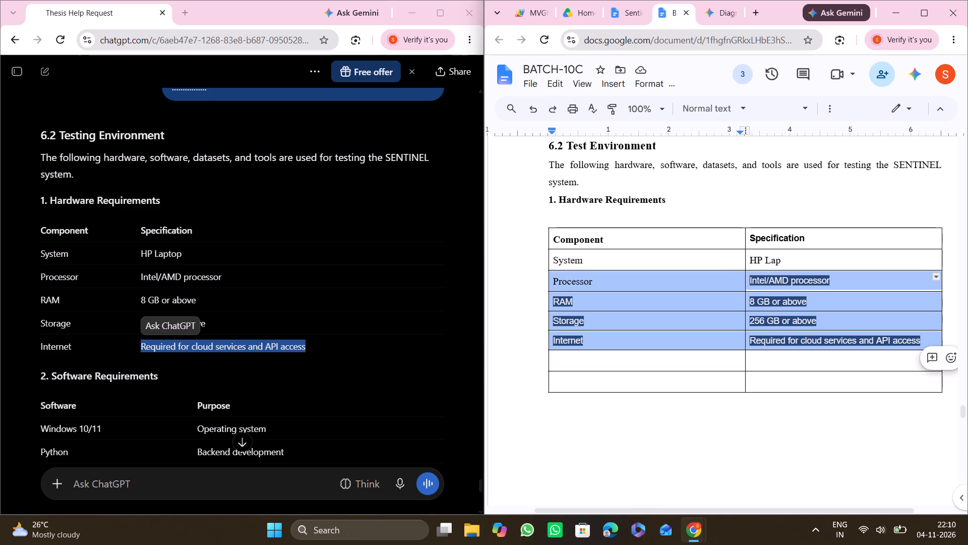
left_click(917, 15)
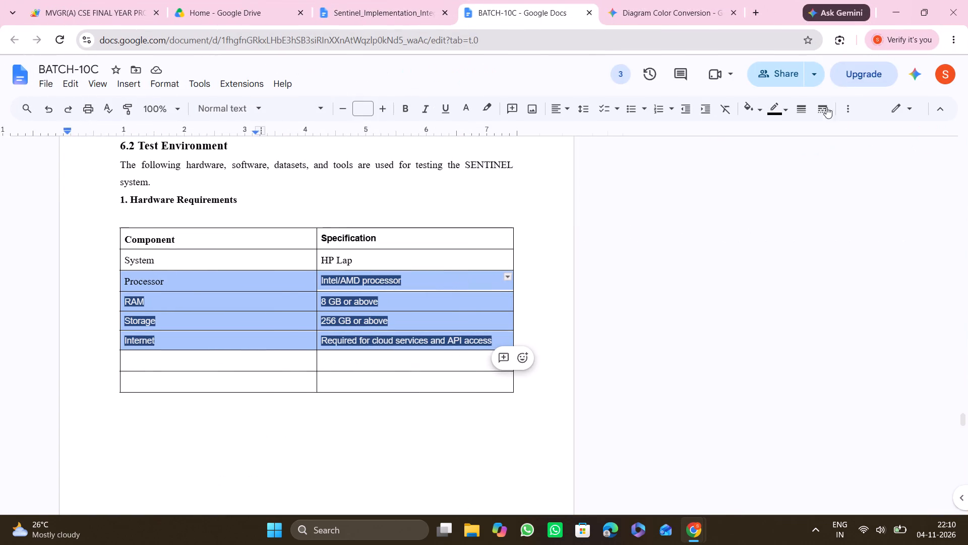
left_click(471, 103)
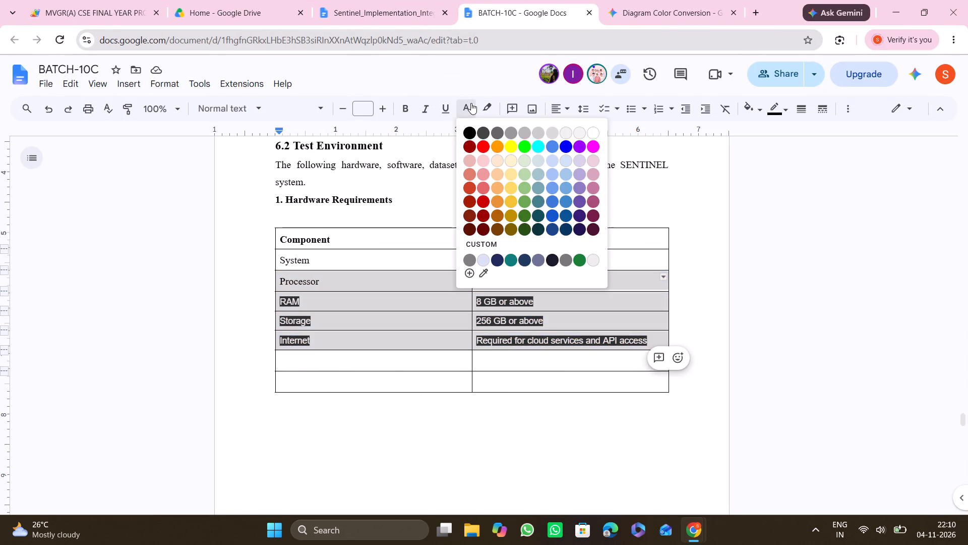
left_click(469, 133)
left_click(493, 101)
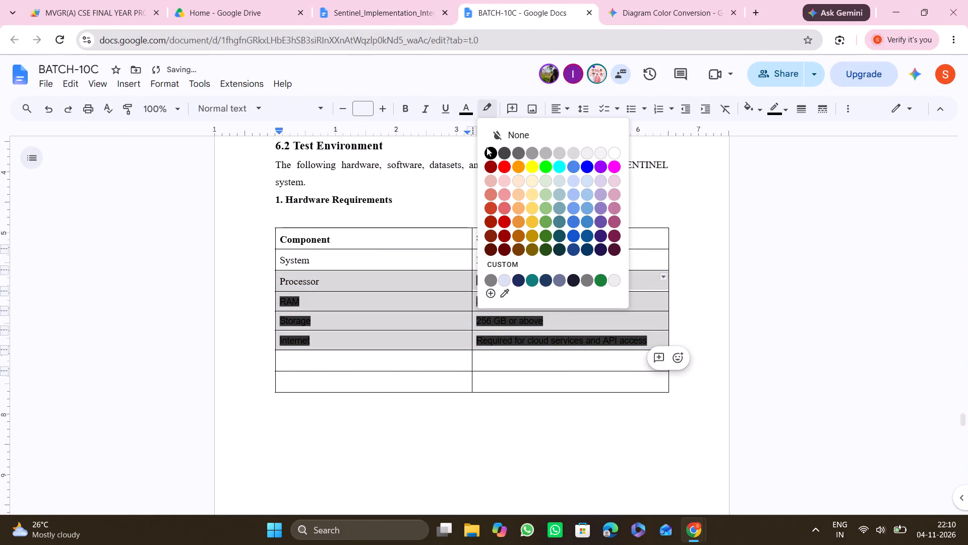
left_click(515, 131)
left_click(765, 228)
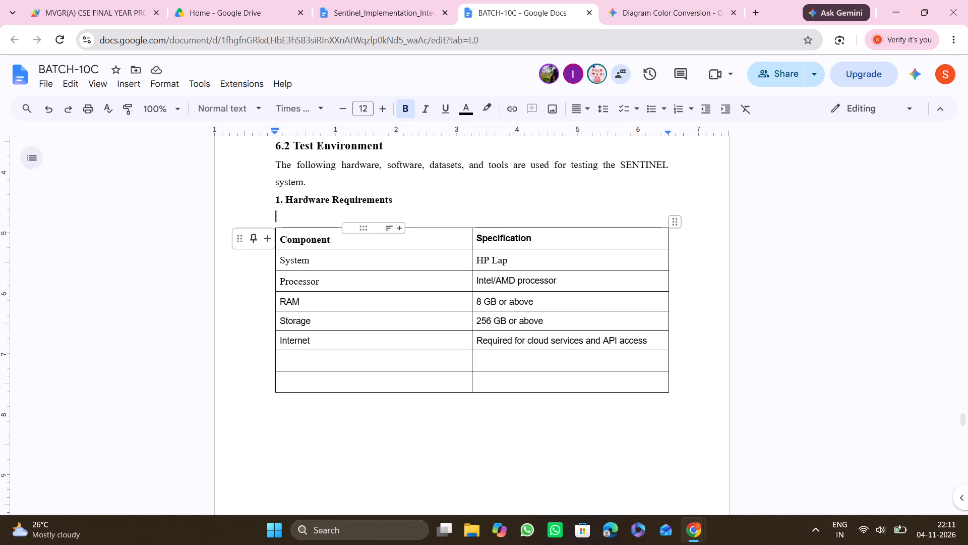
Look over the sections that follow the hardware requirements table in BATCH-10C, from 6.3 Unit Testing to 6.10 Objectives vs. Outcomes.
scroll(463, 240, "down", 5)
scroll(489, 285, "up", 3)
scroll(490, 297, "down", 2)
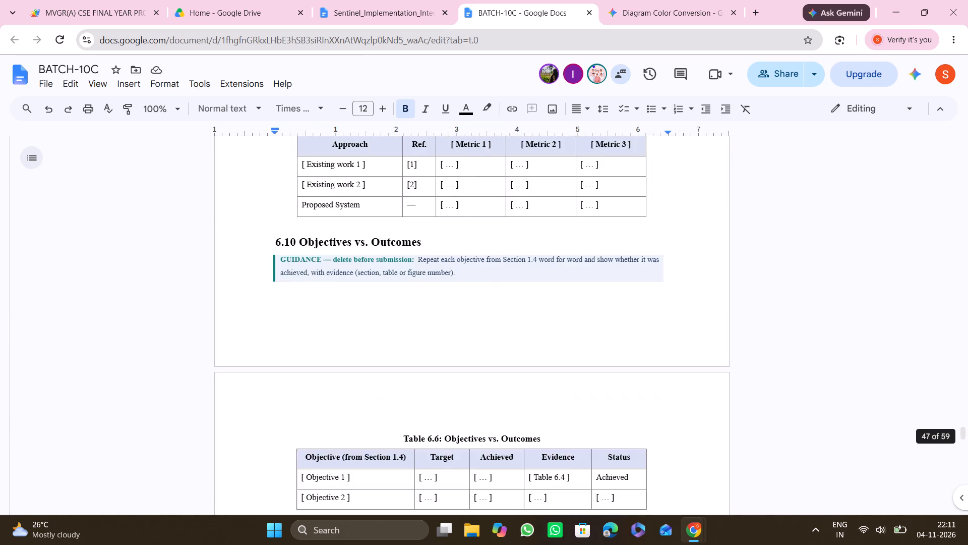
scroll(490, 299, "up", 4)
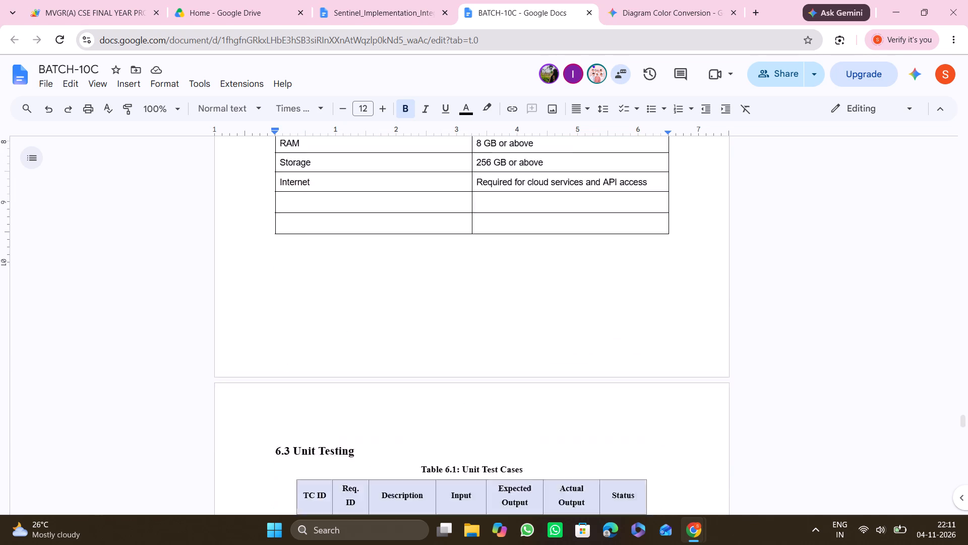
scroll(832, 291, "down", 1)
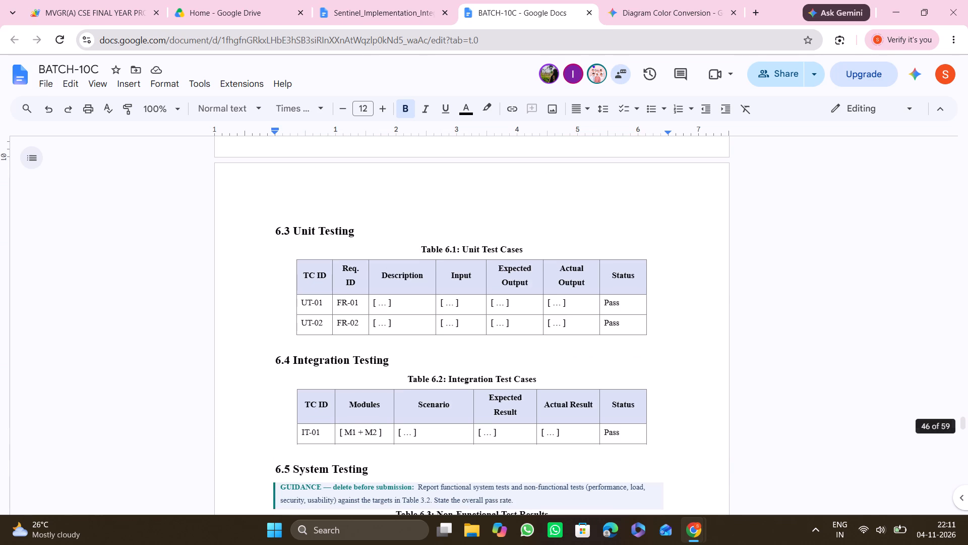
Switch to the Sentinel_Implementation_Integration_Blueprint document and look back from its appendices to section 14, Evaluation Dataset & Experiment Plan.
left_click(385, 6)
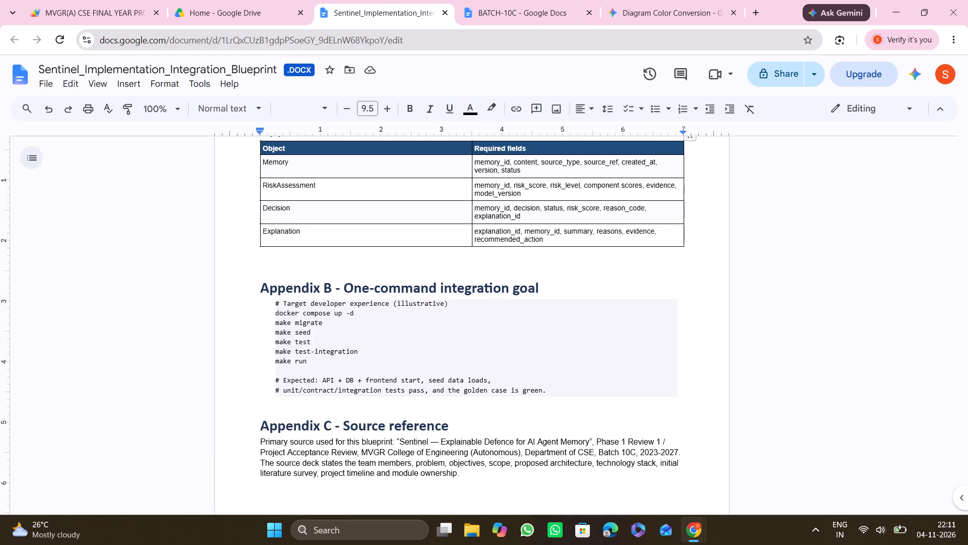
scroll(469, 259, "down", 1)
scroll(469, 259, "up", 7)
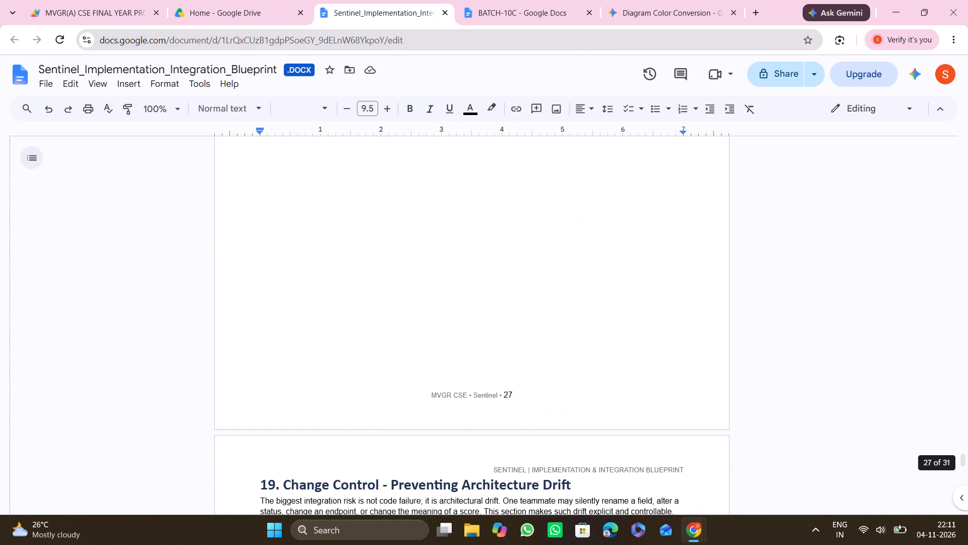
scroll(470, 262, "down", 1)
scroll(470, 262, "up", 8)
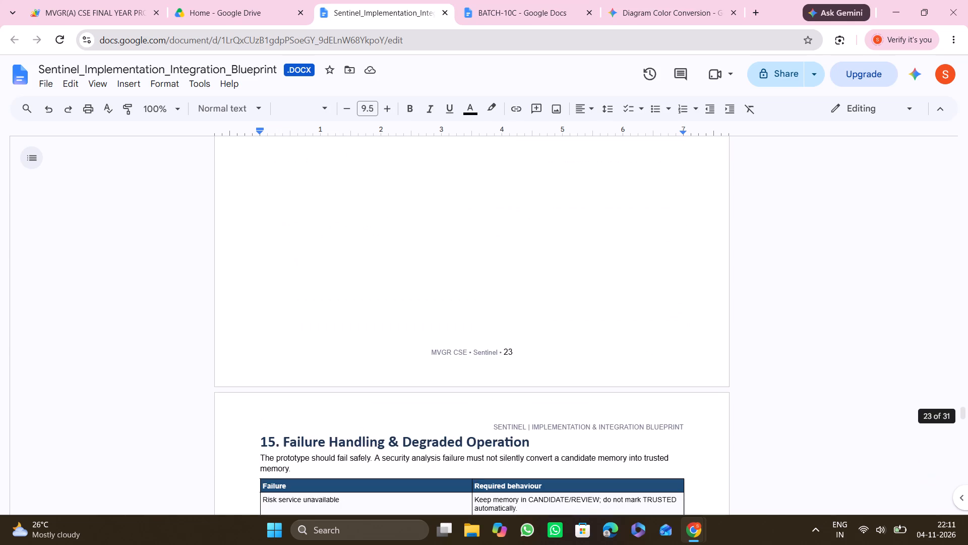
scroll(470, 262, "up", 3)
scroll(470, 262, "down", 2)
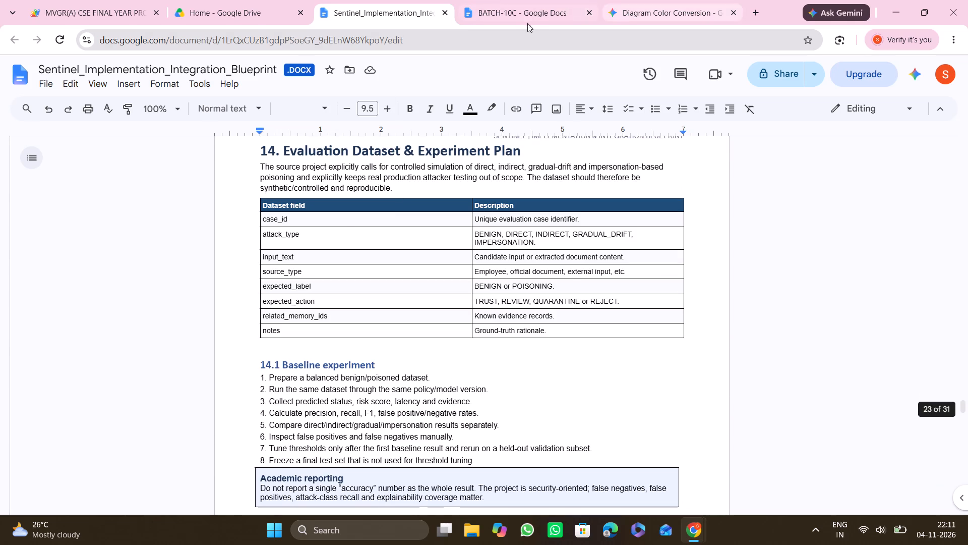
Return to BATCH-10C and review its content from section 5.1.1 Operating System through to 6.3 Unit Testing.
left_click(524, 18)
scroll(566, 225, "down", 1)
scroll(567, 226, "up", 6)
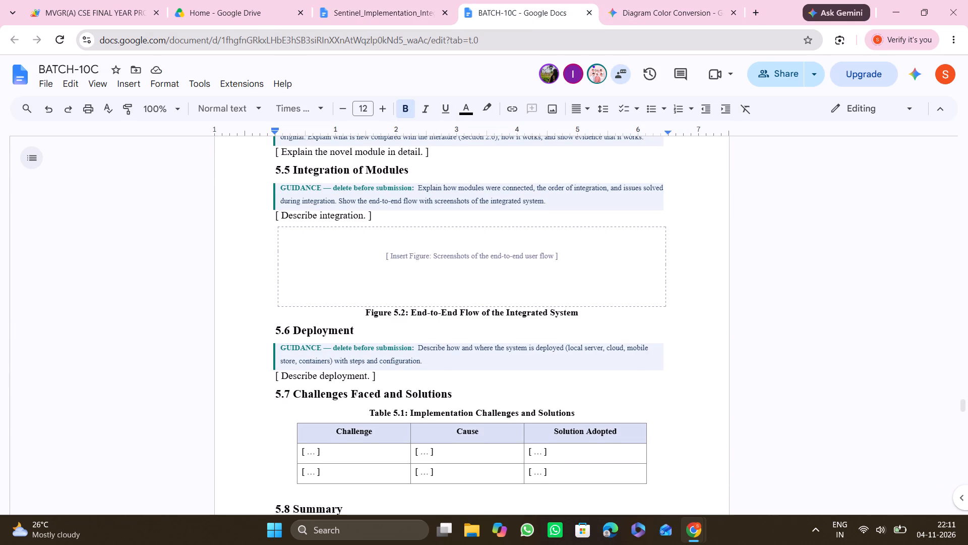
scroll(539, 269, "up", 5)
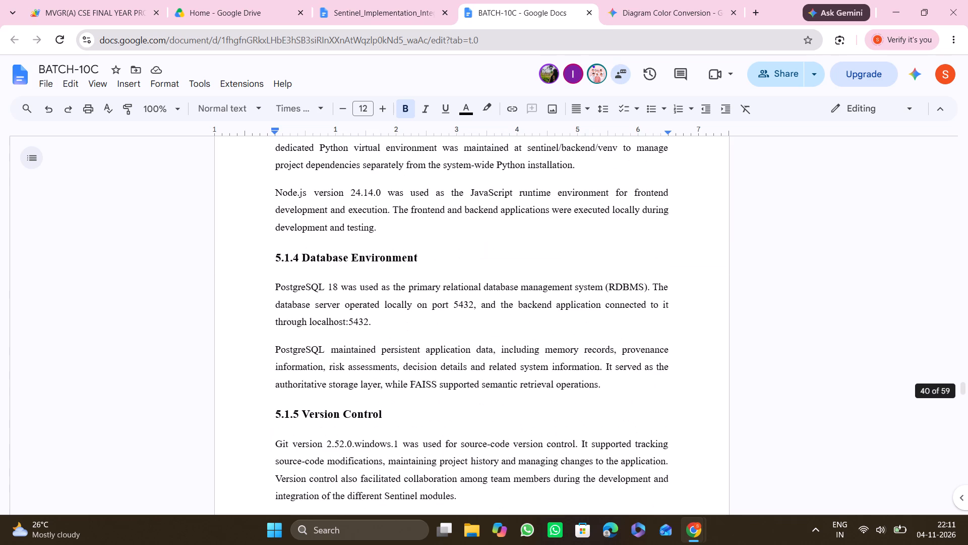
scroll(539, 270, "up", 2)
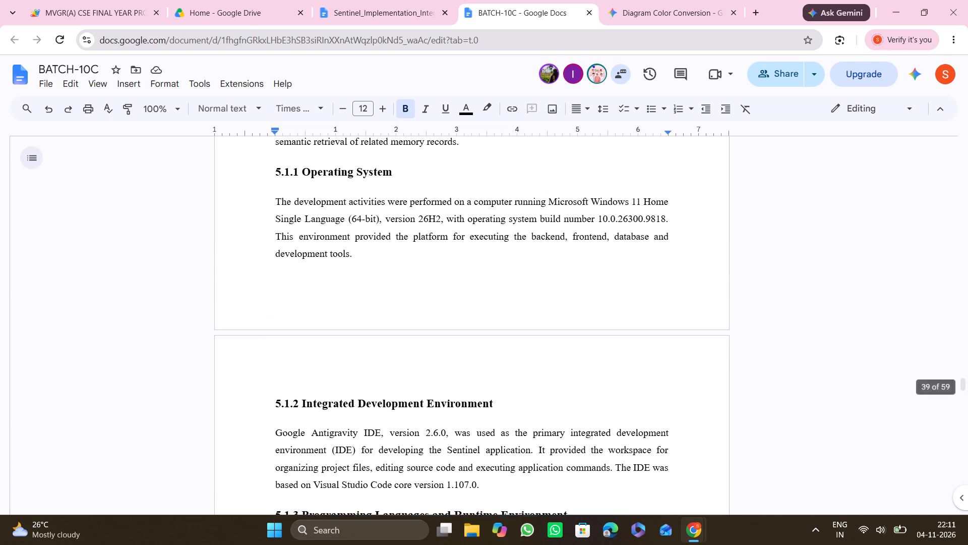
scroll(539, 270, "up", 2)
scroll(539, 270, "down", 5)
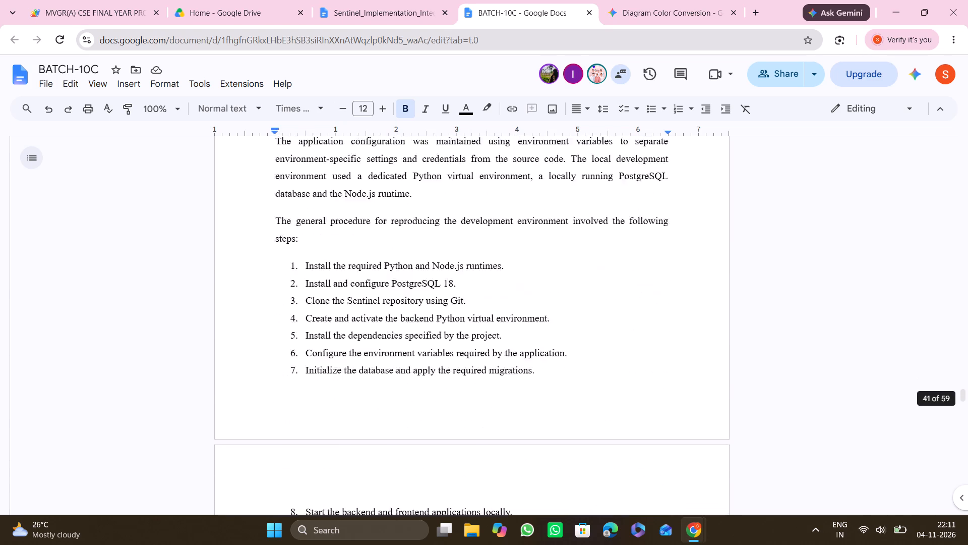
scroll(539, 270, "down", 8)
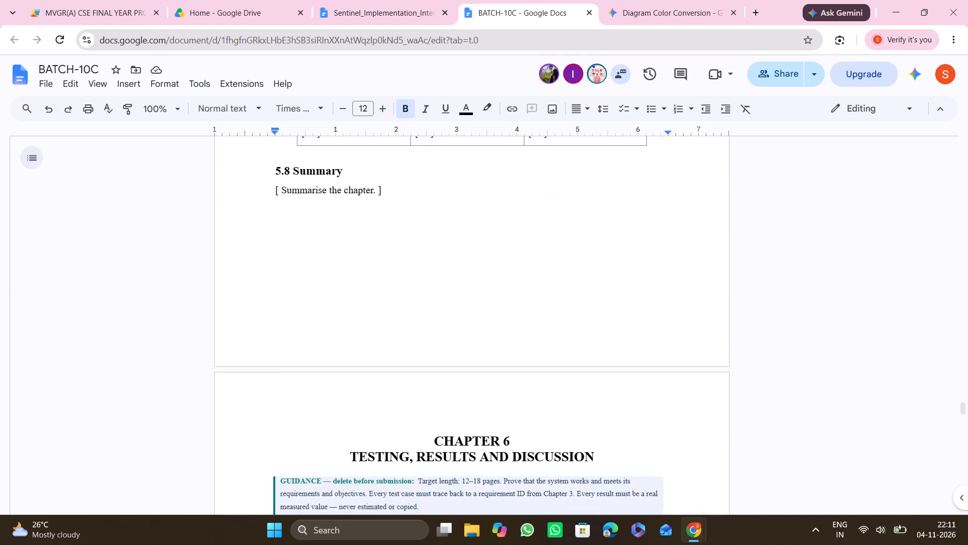
scroll(539, 270, "down", 3)
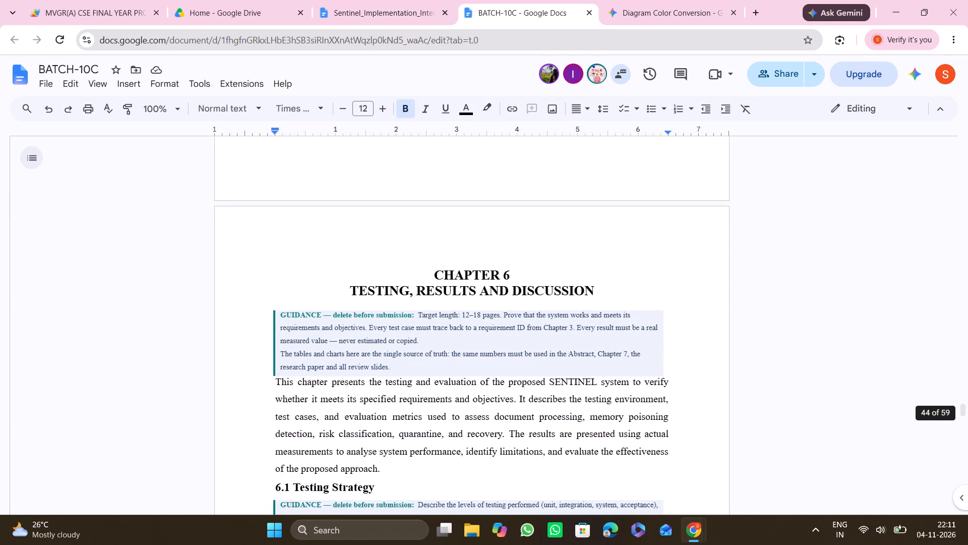
scroll(539, 270, "down", 5)
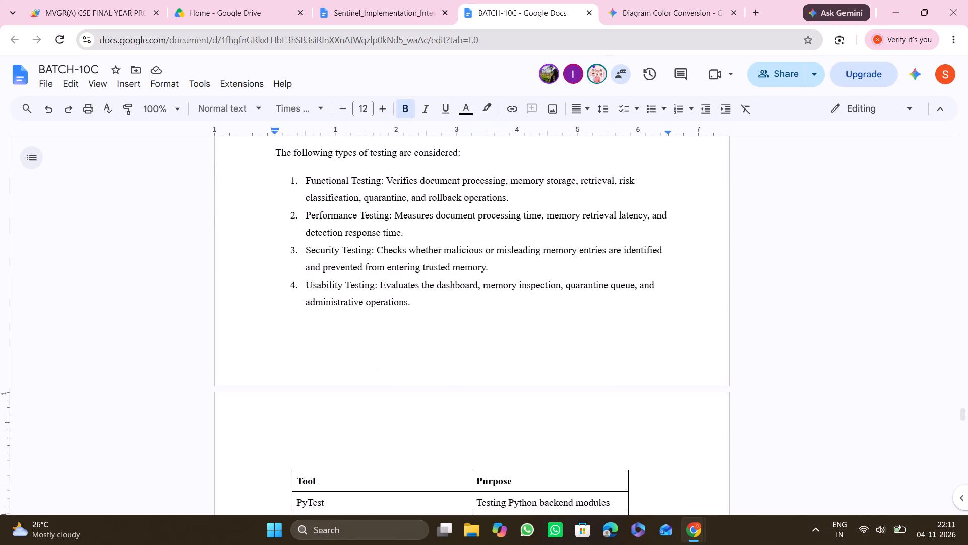
scroll(539, 270, "down", 2)
scroll(541, 333, "down", 1)
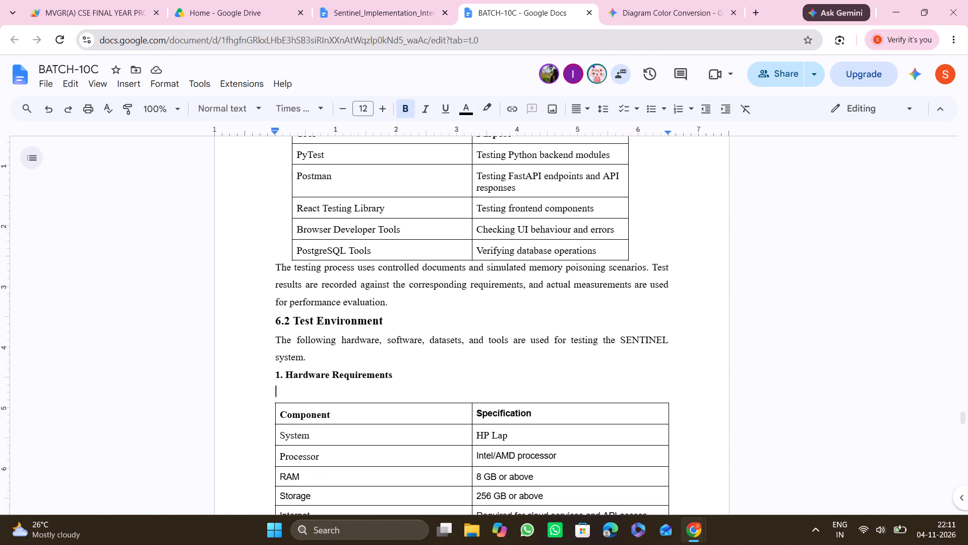
scroll(541, 333, "down", 2)
scroll(528, 392, "down", 1)
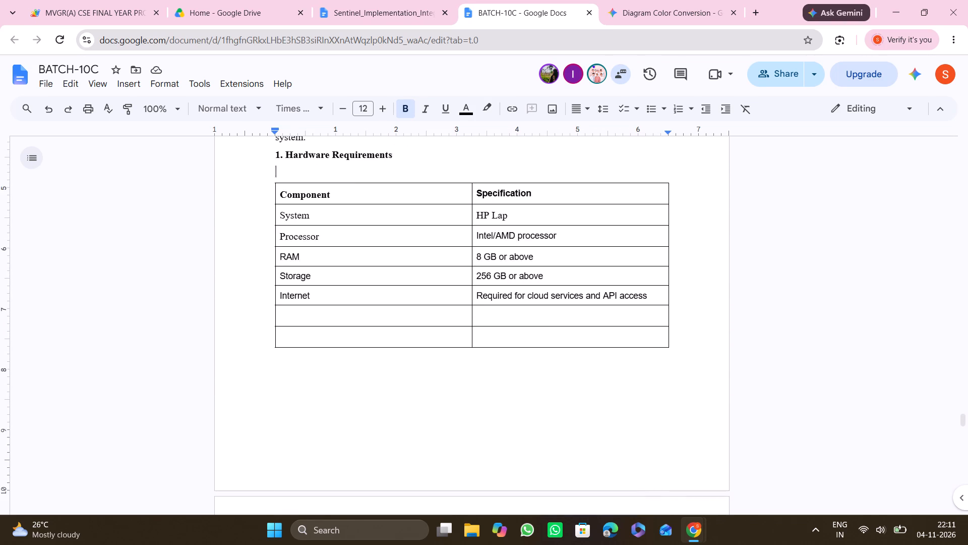
scroll(528, 392, "down", 2)
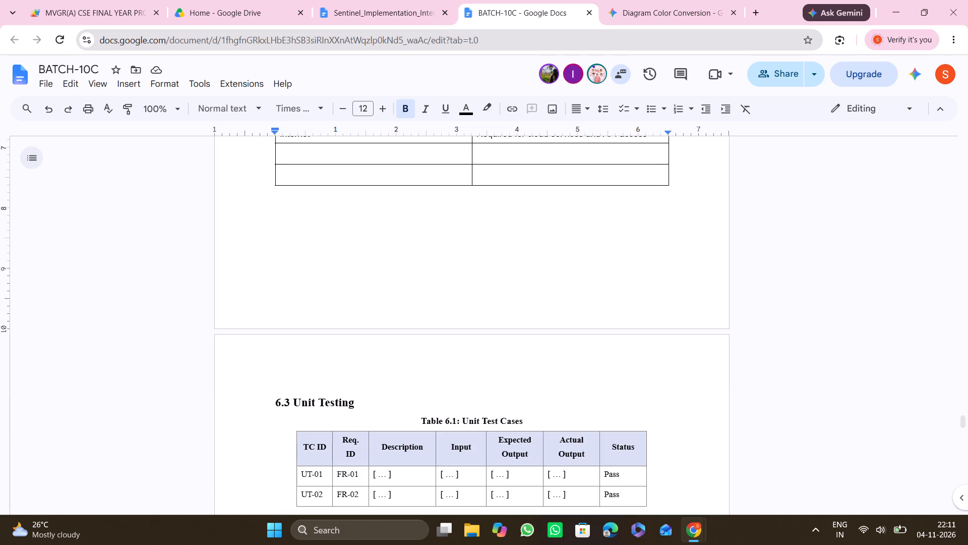
left_click(302, 213)
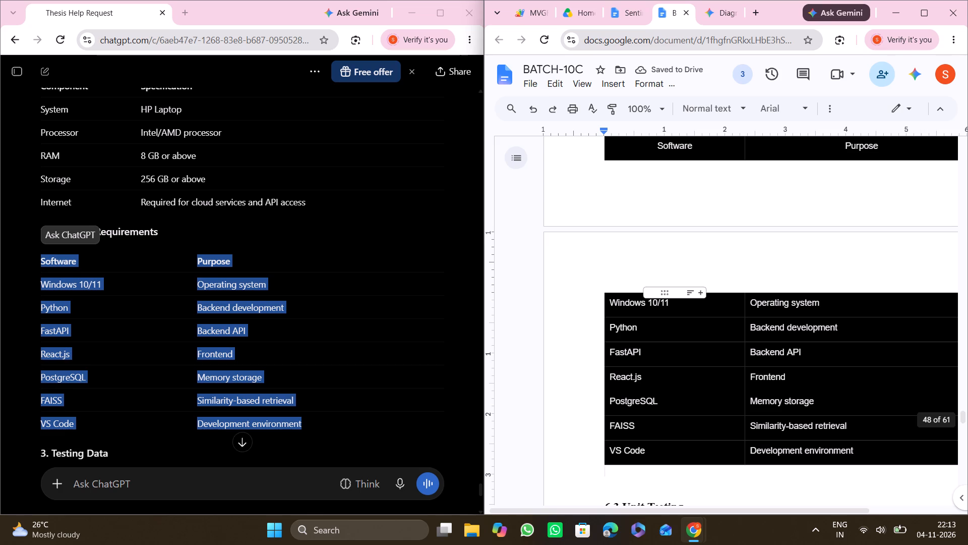
Enlarge the BATCH-10C window to full screen and look over the hardware table and the pasted software table in section 6.2.
left_click(928, 14)
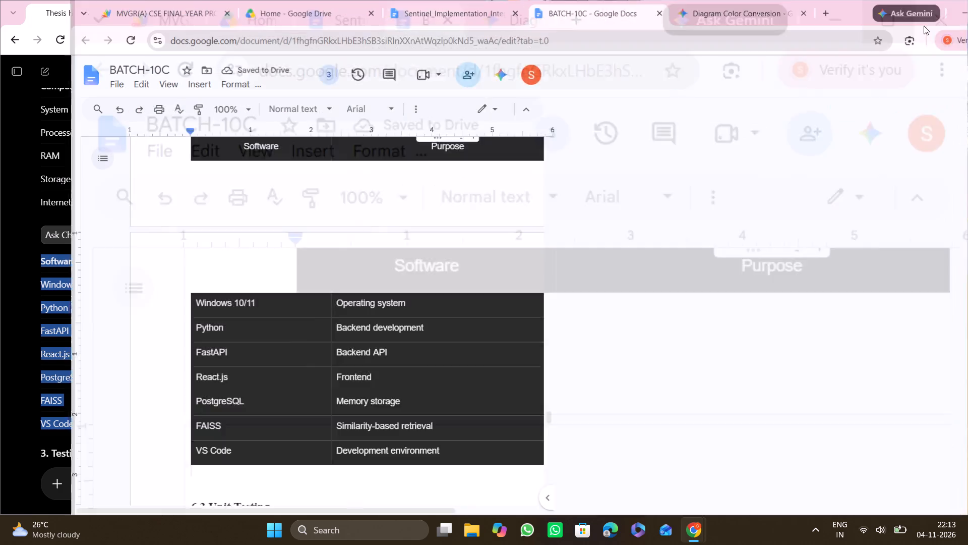
scroll(467, 319, "up", 1)
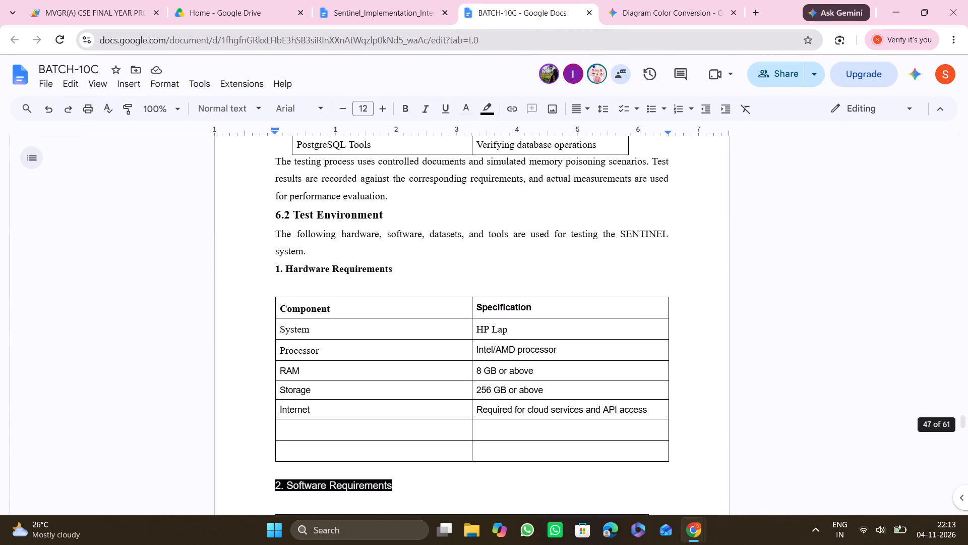
scroll(467, 319, "down", 2)
scroll(394, 296, "up", 1)
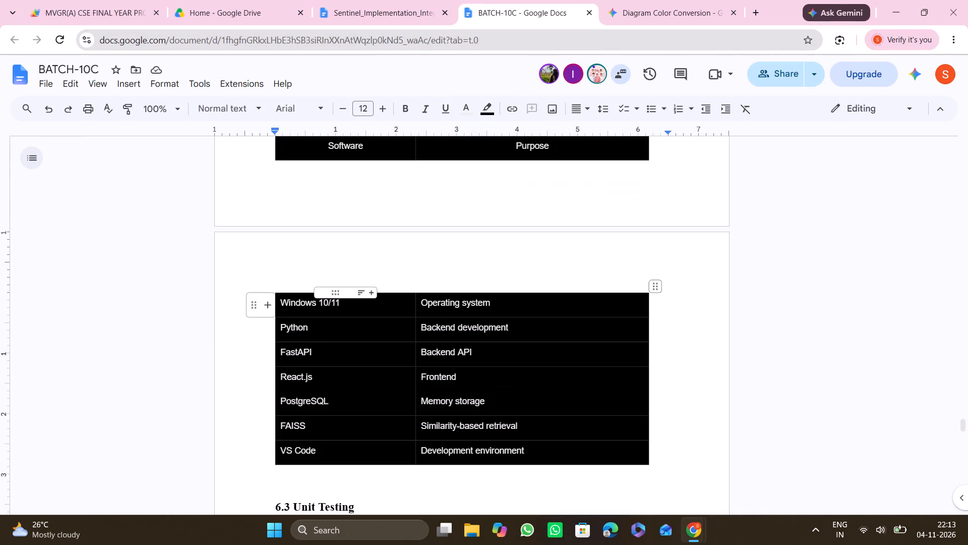
scroll(417, 222, "up", 1)
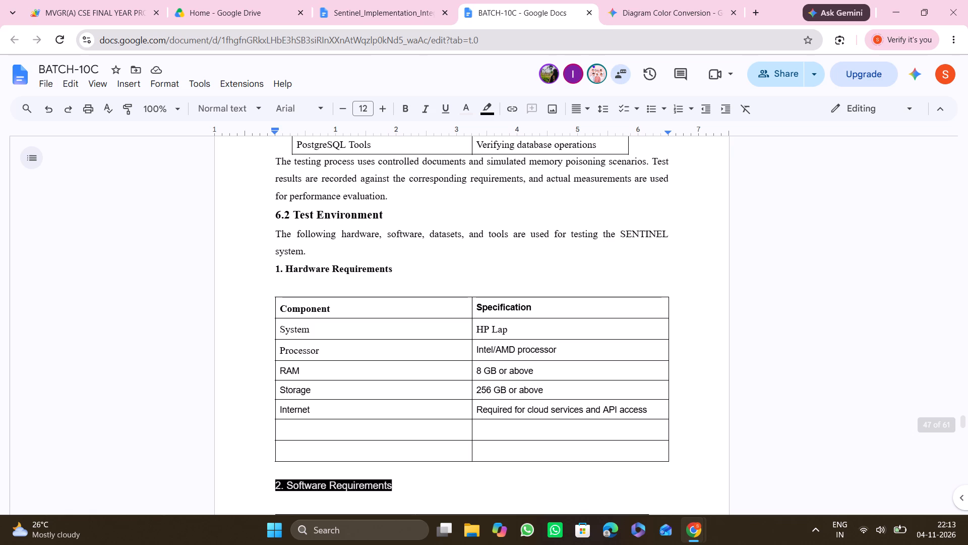
scroll(391, 261, "down", 1)
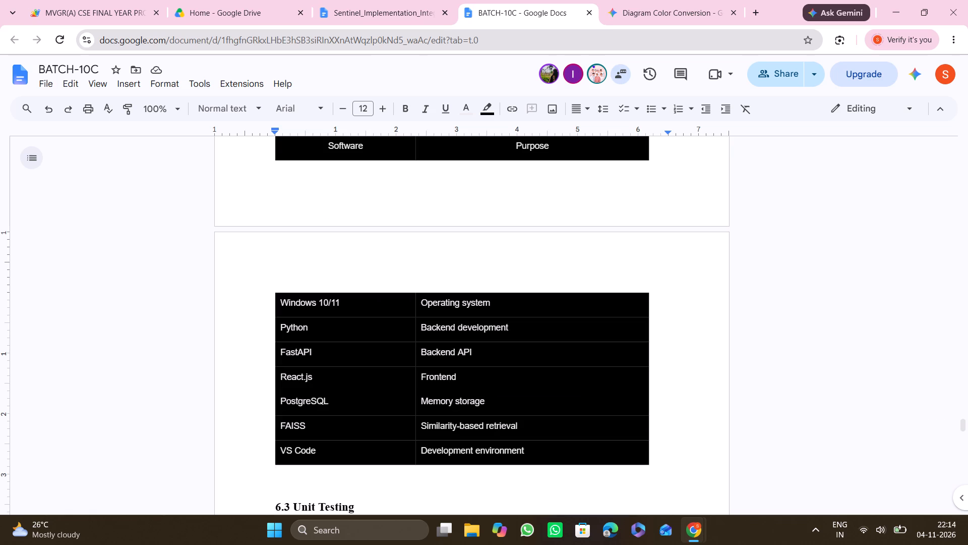
scroll(723, 250, "up", 2)
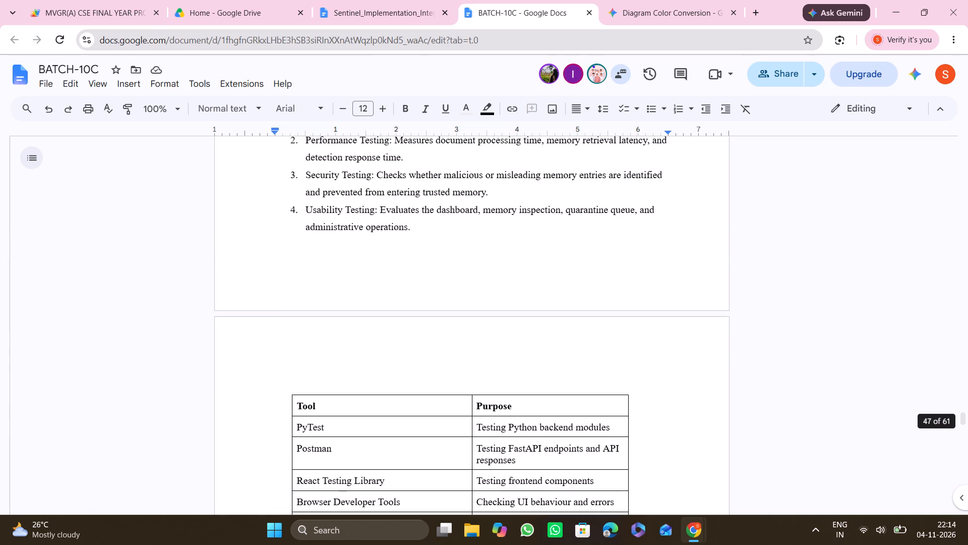
scroll(723, 250, "down", 3)
scroll(724, 252, "up", 1)
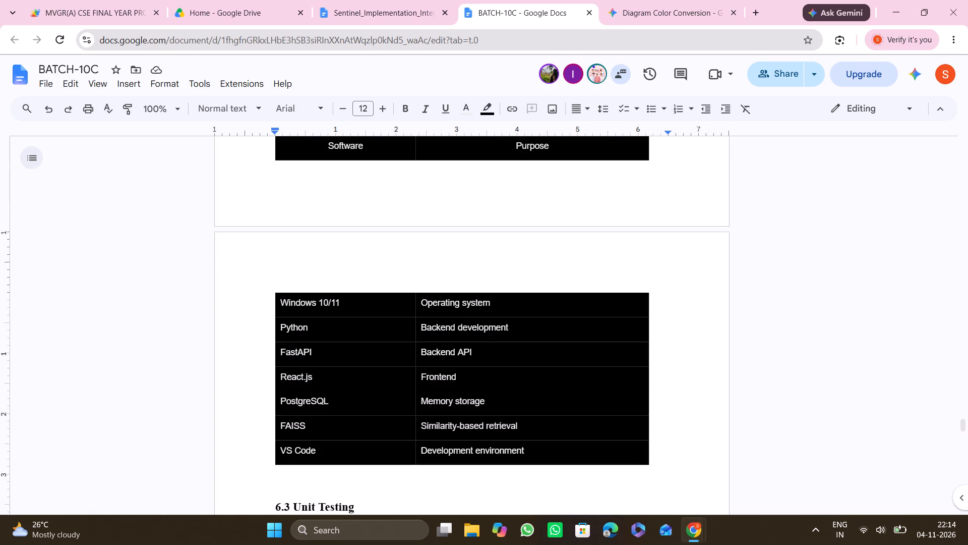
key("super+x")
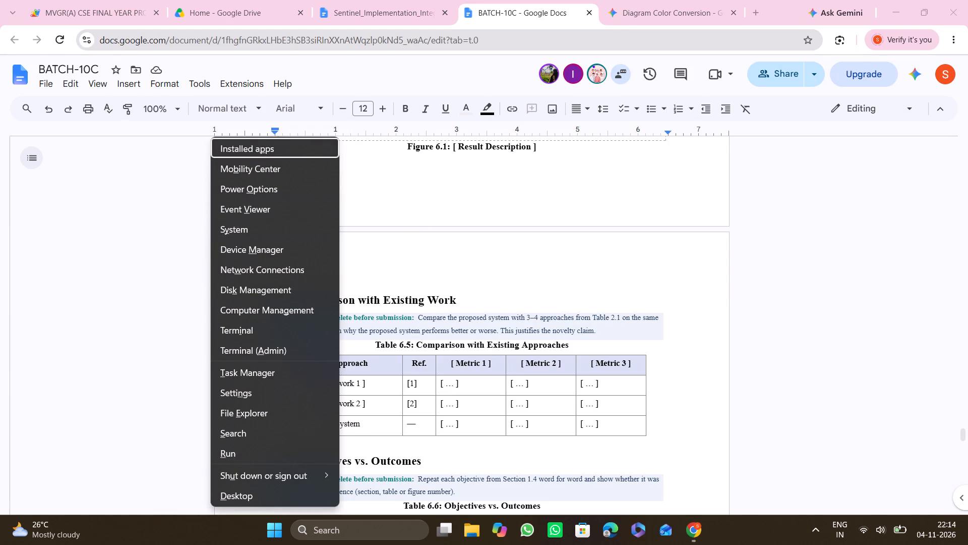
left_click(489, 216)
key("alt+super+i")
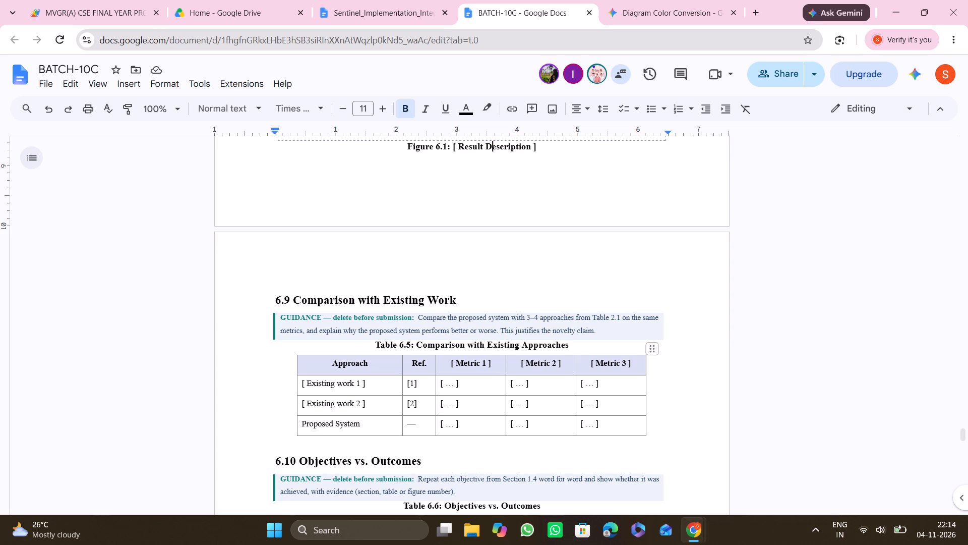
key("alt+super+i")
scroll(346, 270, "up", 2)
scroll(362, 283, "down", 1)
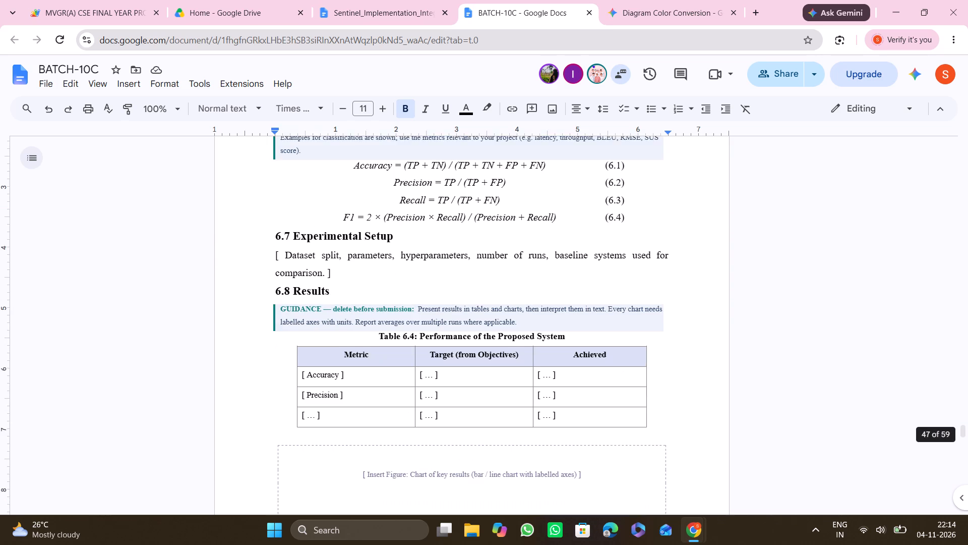
In the Windows mouse settings, set the lines to scroll at a time to 9.
key("super+x")
key("n")
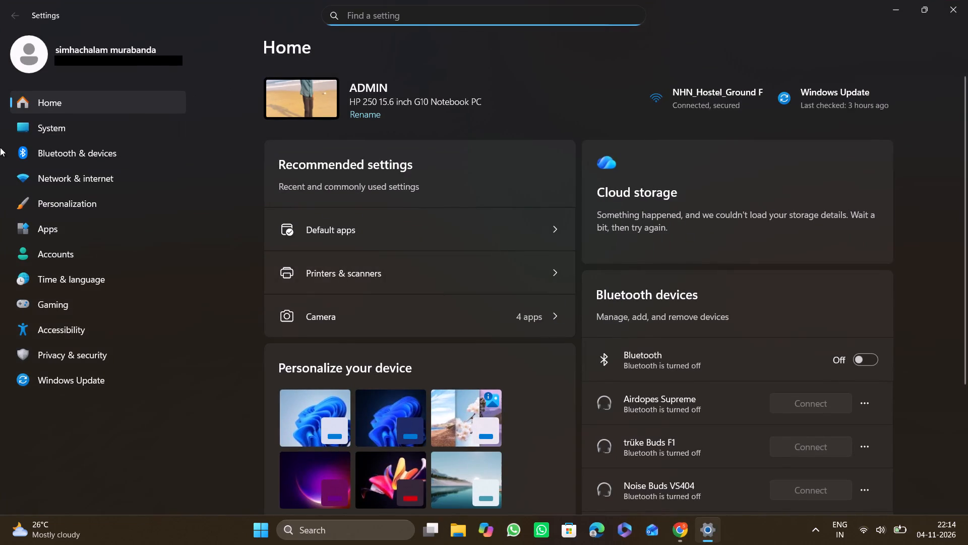
left_click(83, 126)
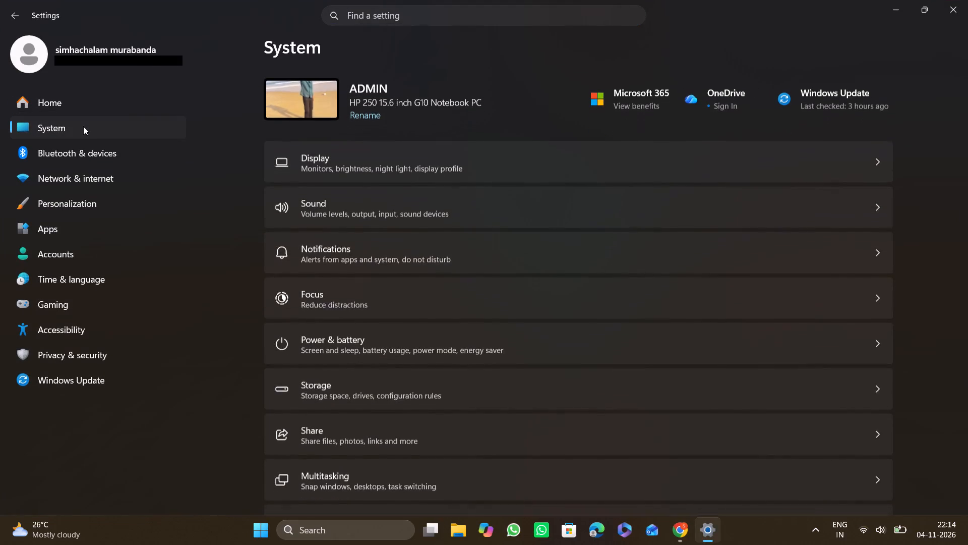
scroll(396, 380, "down", 1)
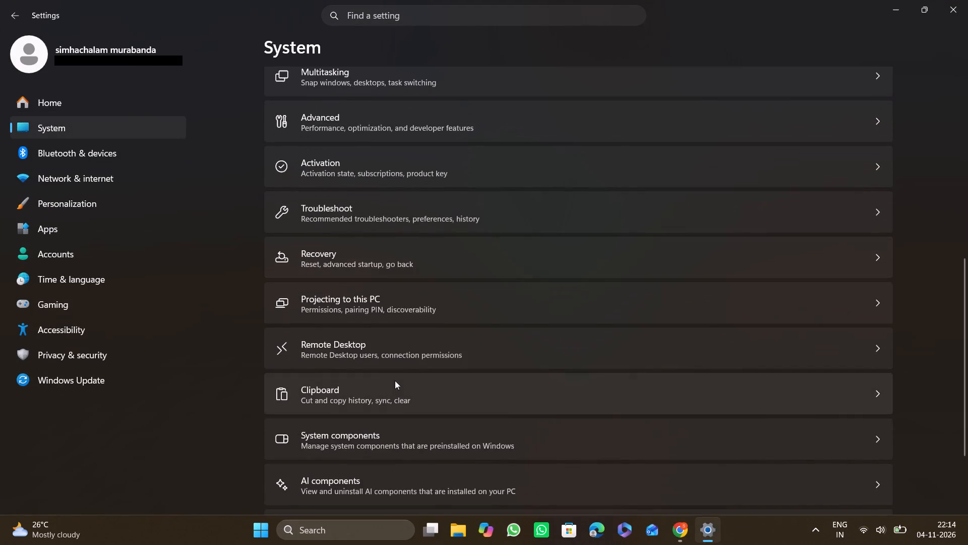
scroll(387, 375, "up", 5)
left_click(384, 14)
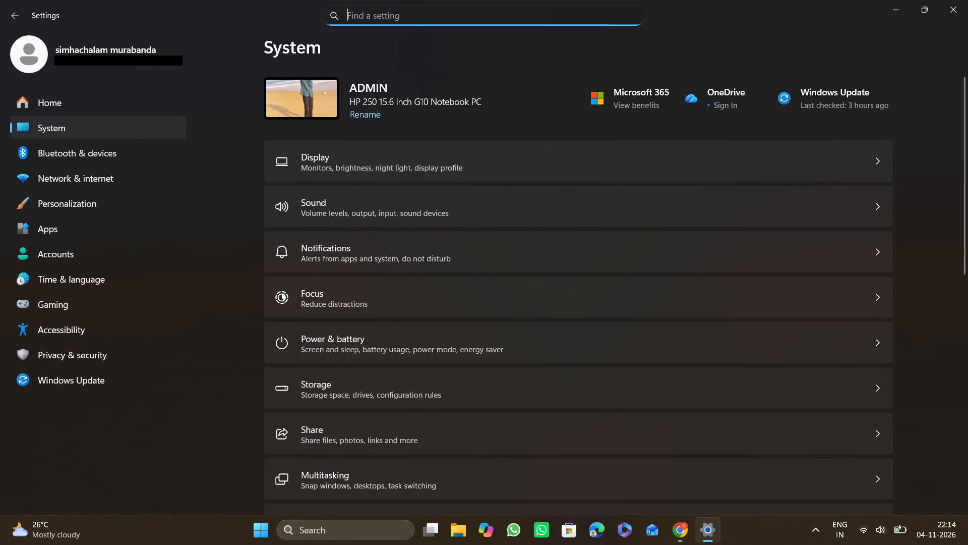
type("mou")
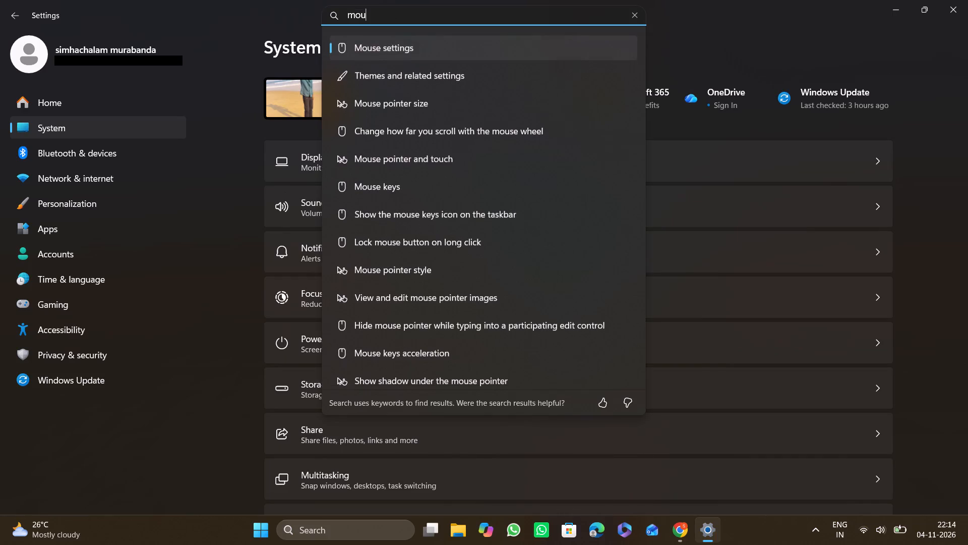
left_click(388, 43)
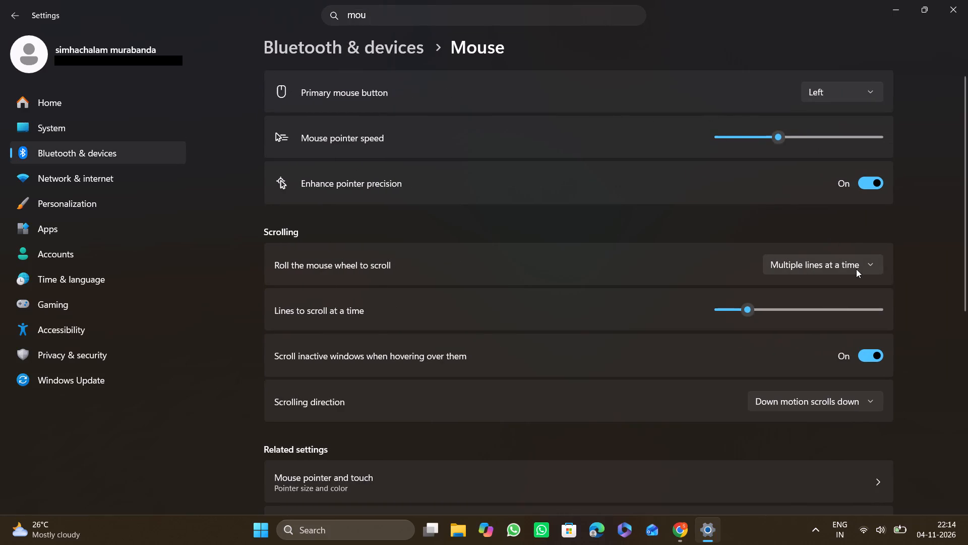
left_click_drag(745, 309, 741, 311)
left_click_drag(741, 311, 734, 314)
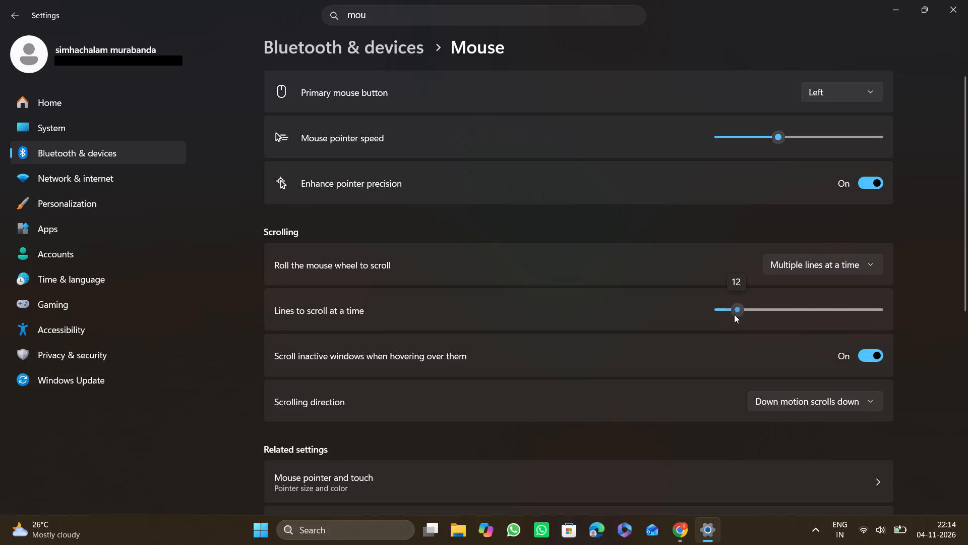
left_click_drag(734, 314, 730, 308)
left_click(731, 310)
Lower the mouse pointer speed slightly and return to BATCH-10C.
left_click_drag(773, 136, 763, 137)
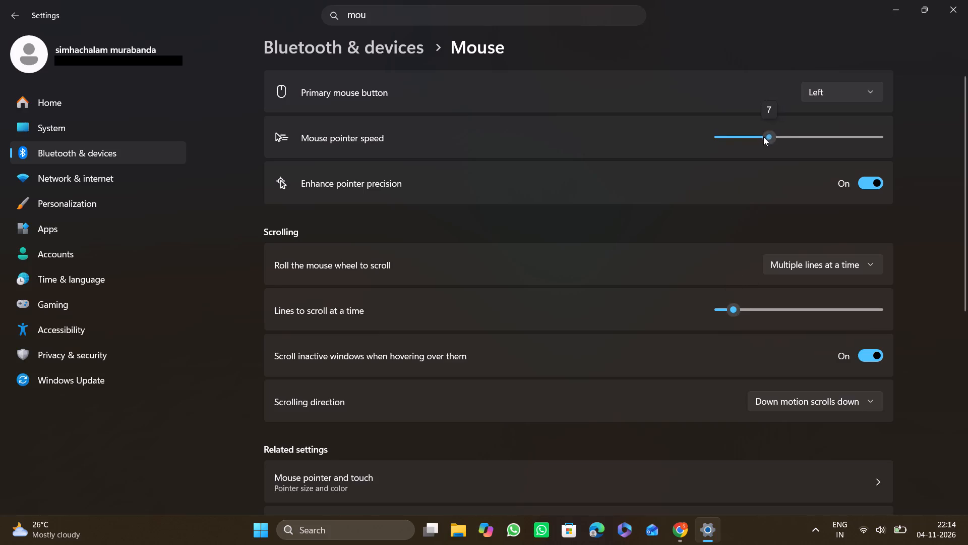
left_click_drag(763, 137, 762, 137)
left_click(762, 137)
scroll(711, 358, "down", 1)
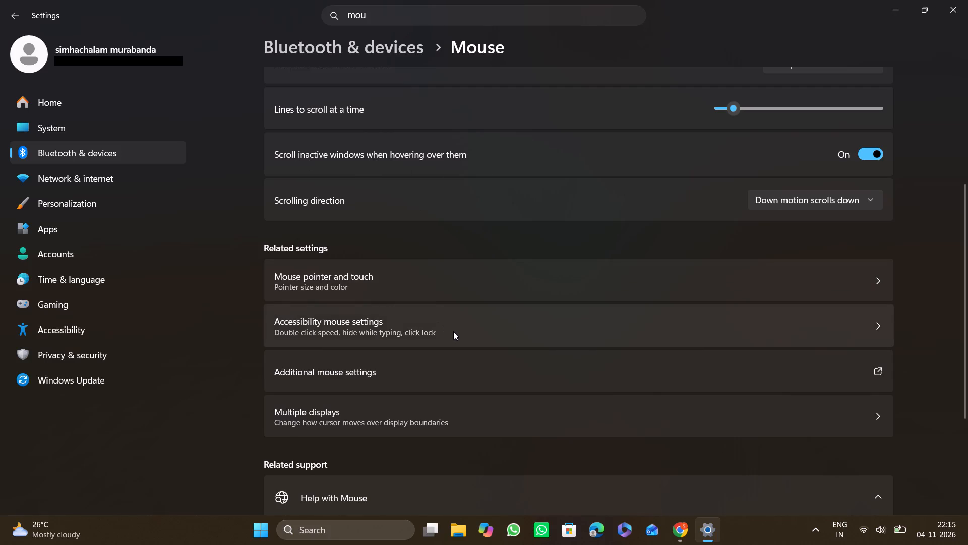
scroll(453, 331, "down", 1)
scroll(432, 243, "down", 2)
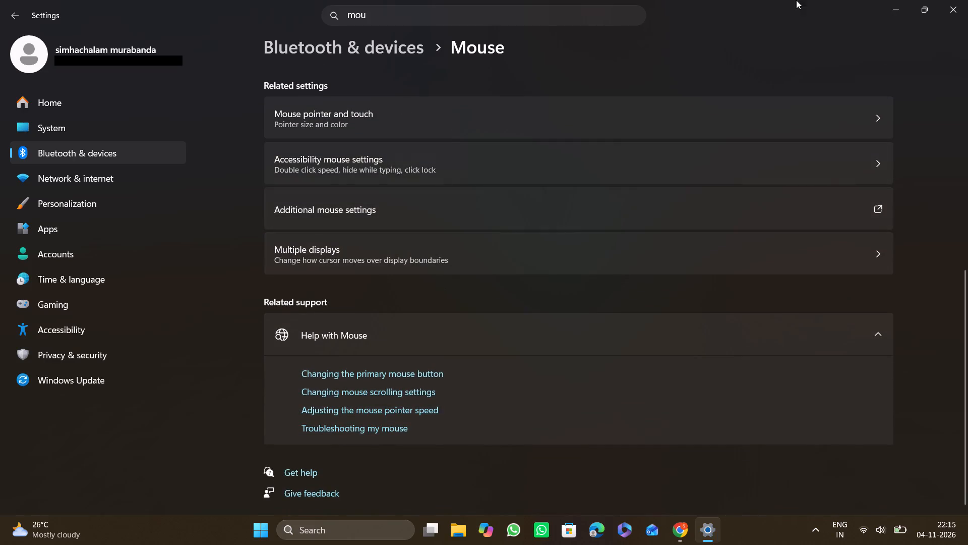
left_click(886, 0)
Check how BATCH-10C scrolls around the pasted software table with the new mouse settings.
scroll(567, 282, "down", 2)
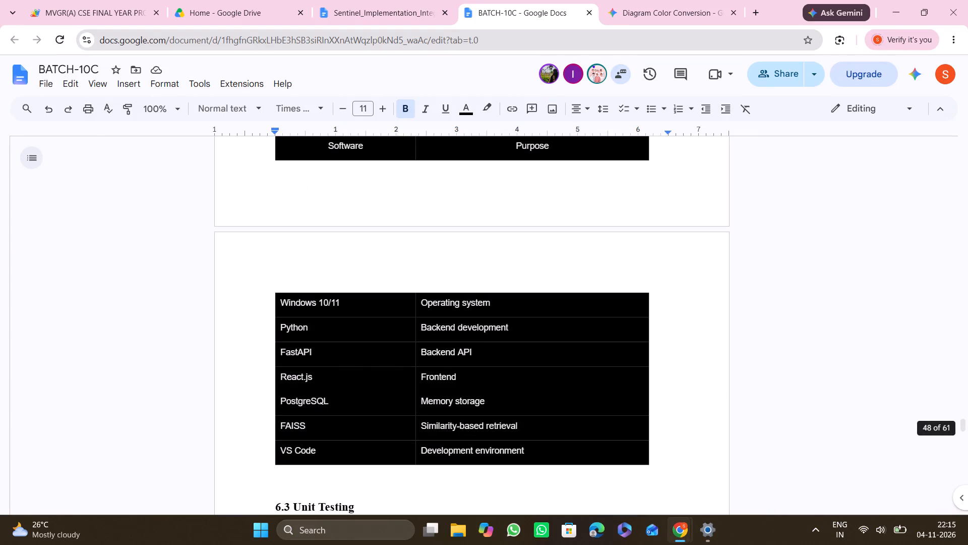
scroll(567, 282, "up", 2)
scroll(567, 282, "down", 2)
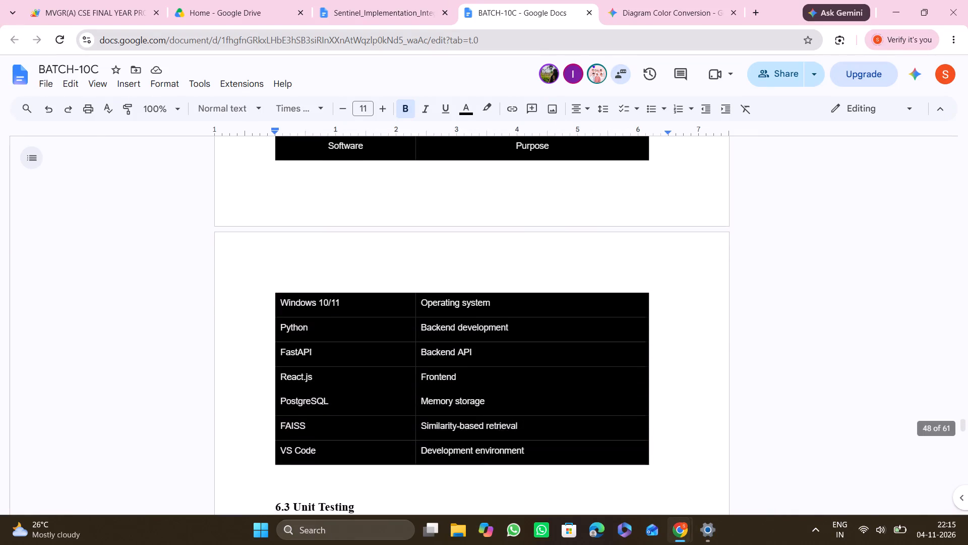
scroll(567, 282, "up", 1)
scroll(567, 282, "down", 1)
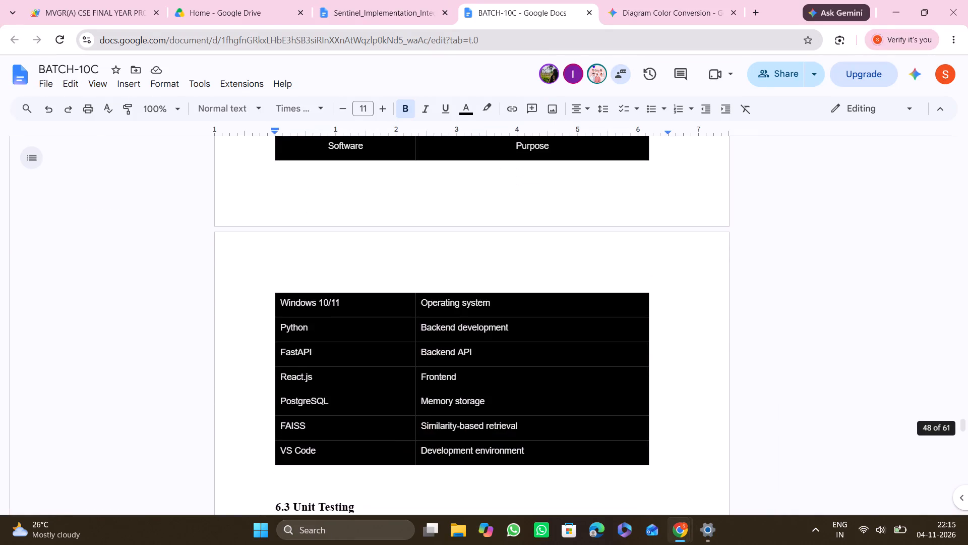
scroll(551, 275, "up", 2)
scroll(542, 291, "down", 2)
scroll(427, 250, "up", 1)
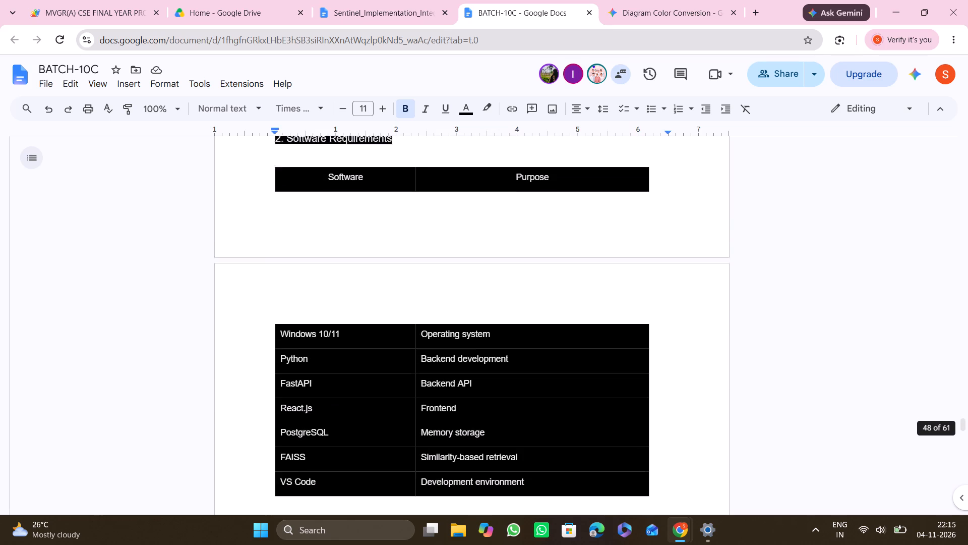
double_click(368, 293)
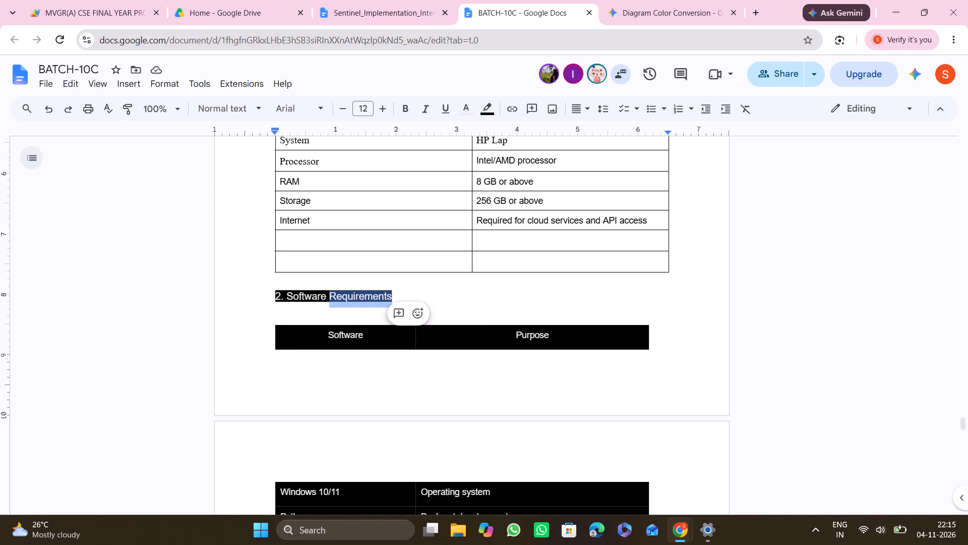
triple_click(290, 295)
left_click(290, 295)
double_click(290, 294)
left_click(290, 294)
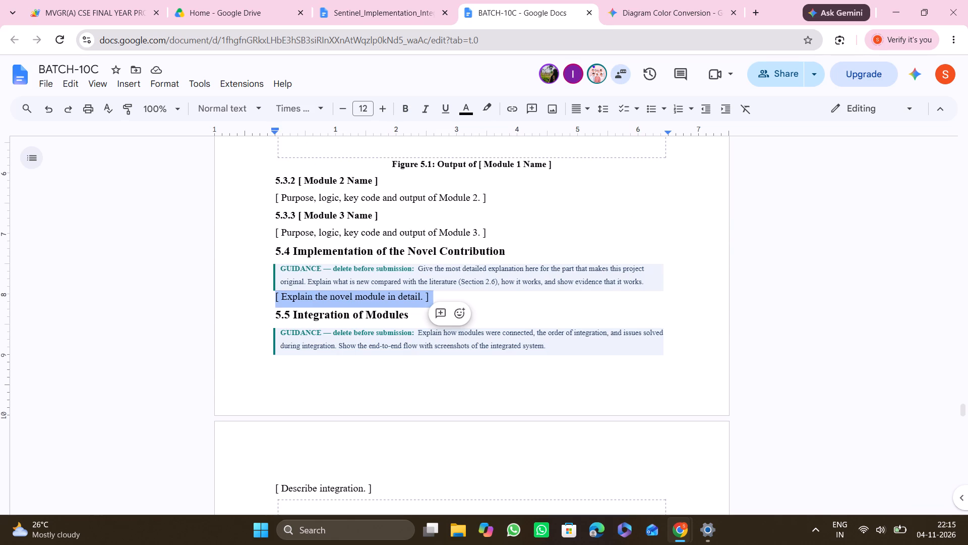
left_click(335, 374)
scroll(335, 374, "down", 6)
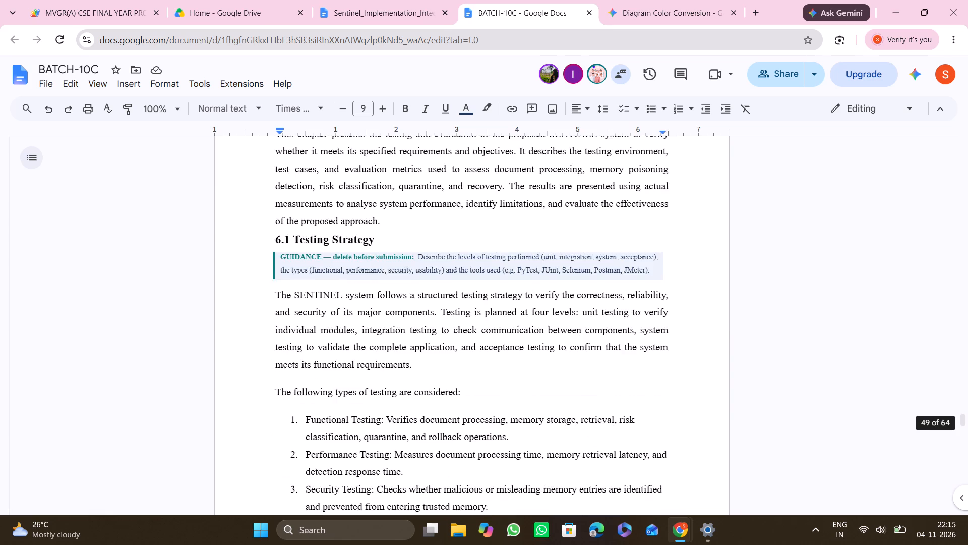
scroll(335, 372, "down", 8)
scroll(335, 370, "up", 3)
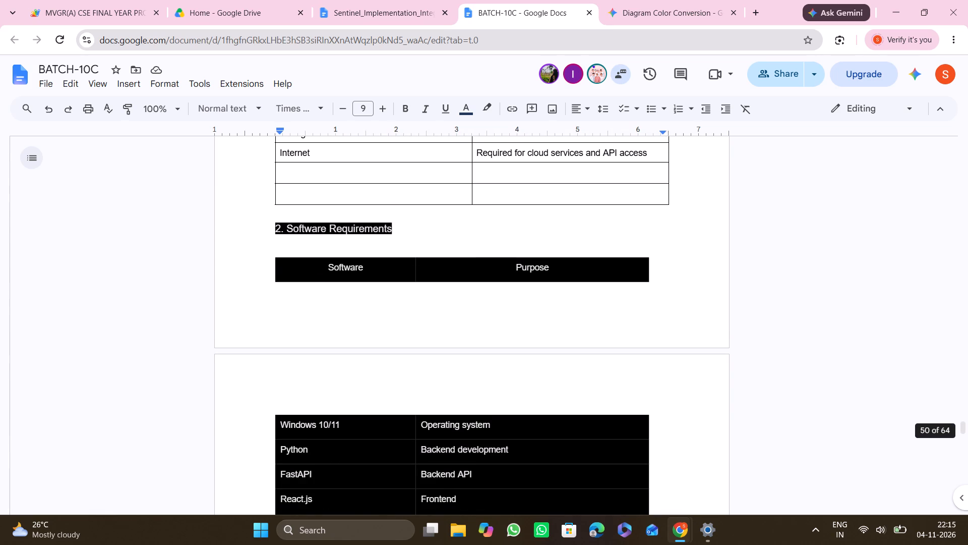
Remove the black highlight from the "2. Software Requirements" heading.
double_click(314, 234)
double_click(314, 234)
double_click(314, 234)
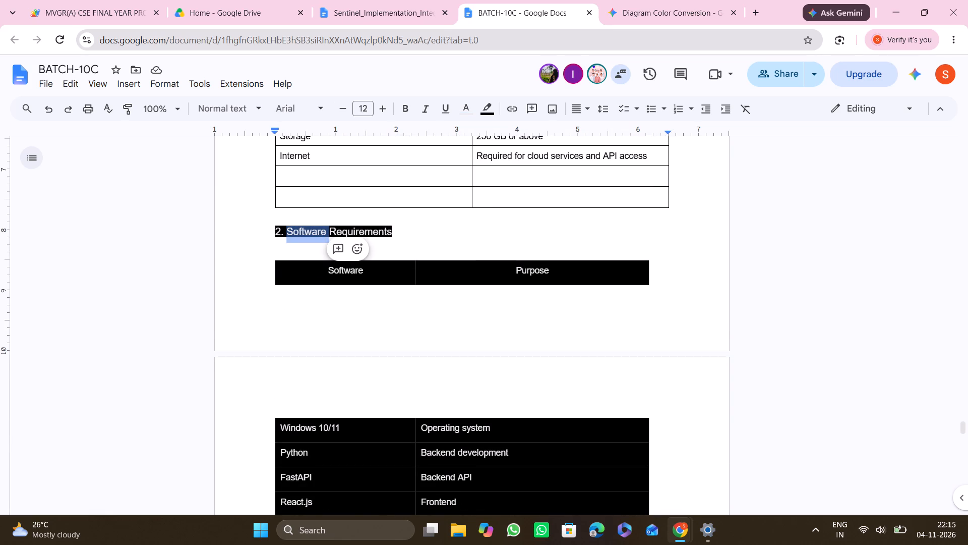
left_click(314, 234)
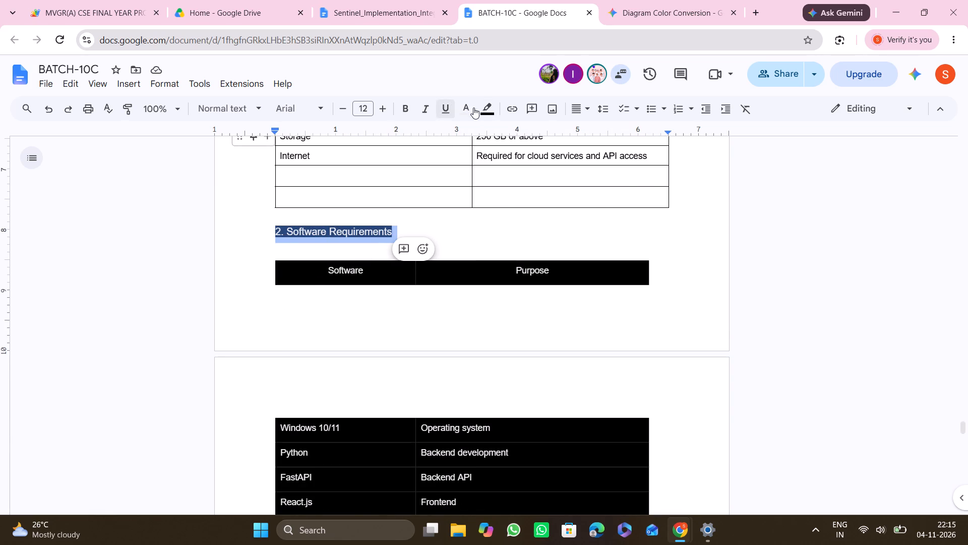
left_click(479, 108)
left_click(496, 133)
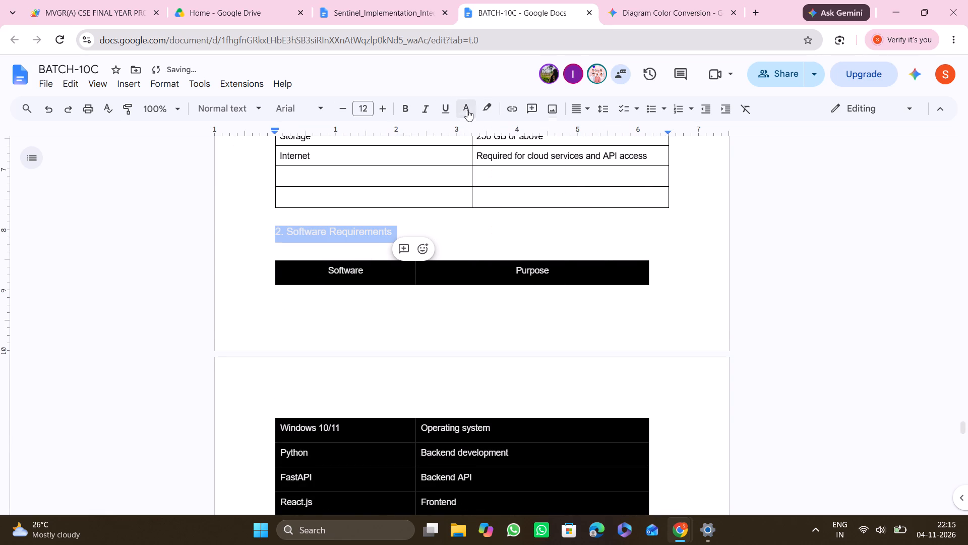
Make the "2. Software Requirements" heading text black and bold.
left_click(467, 110)
left_click(468, 129)
left_click(456, 245)
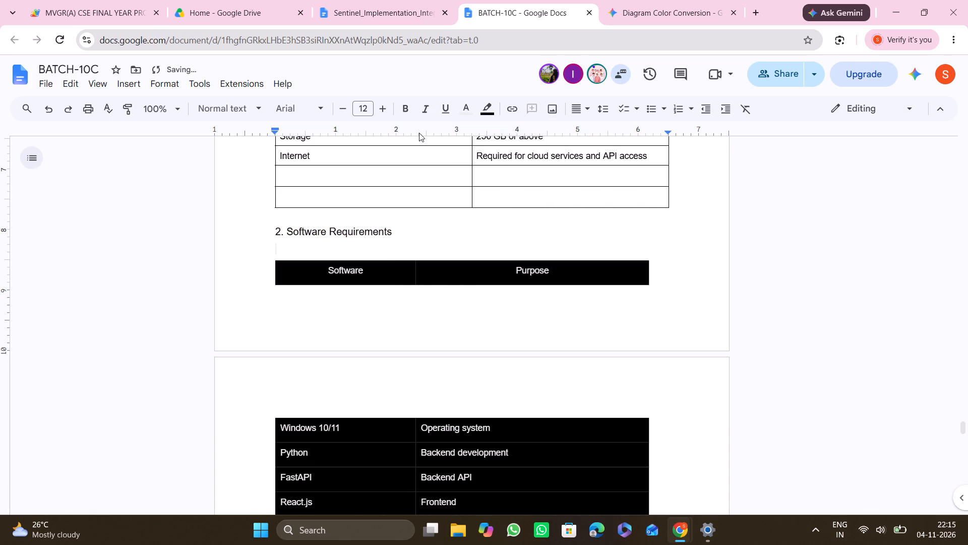
double_click(349, 231)
left_click(349, 231)
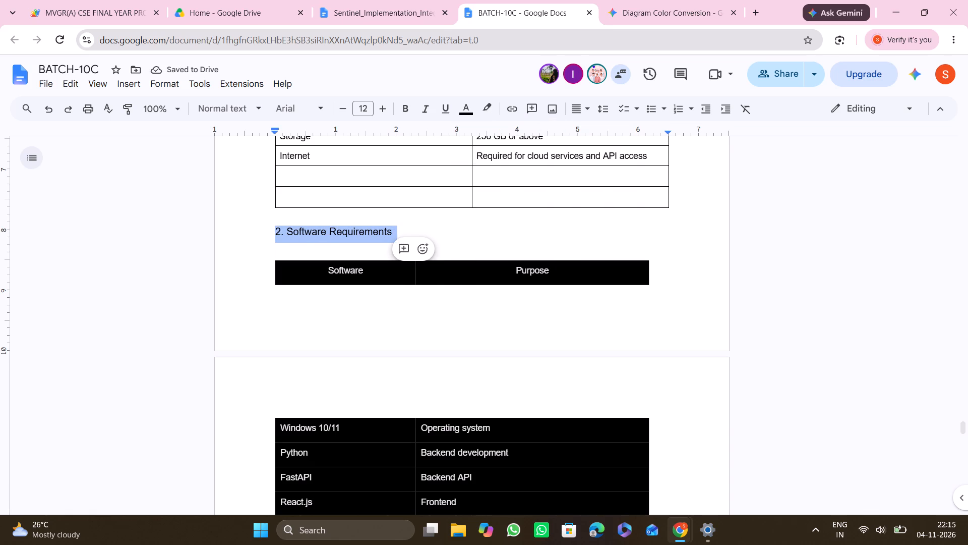
left_click(406, 112)
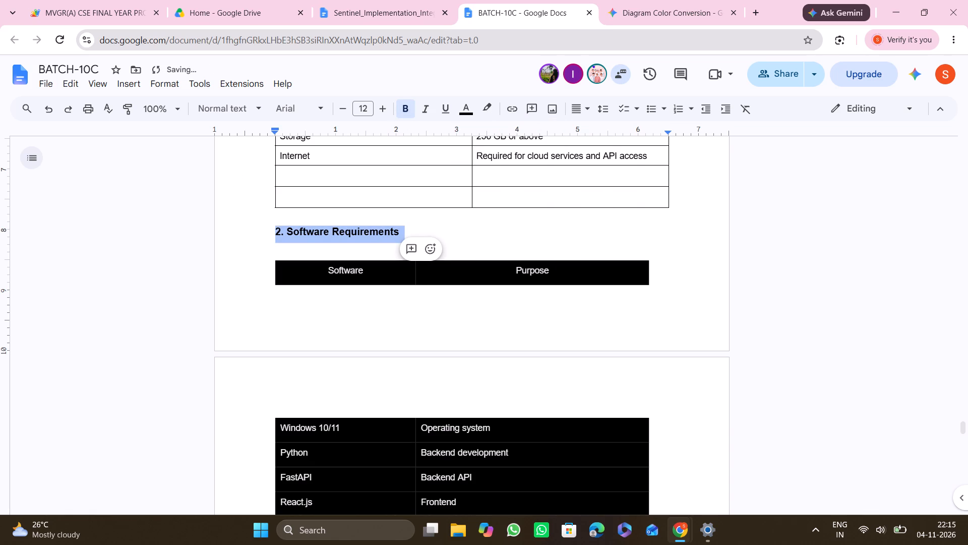
left_click(442, 234)
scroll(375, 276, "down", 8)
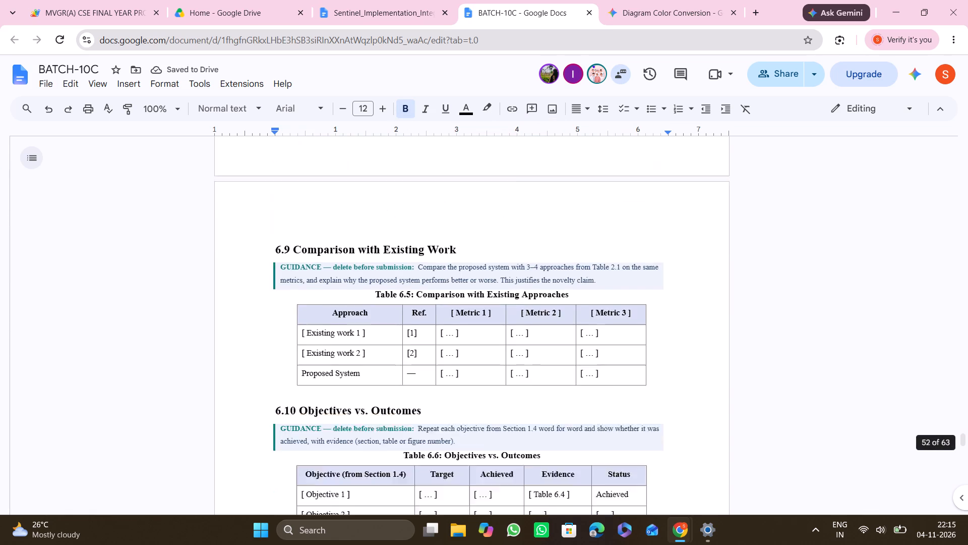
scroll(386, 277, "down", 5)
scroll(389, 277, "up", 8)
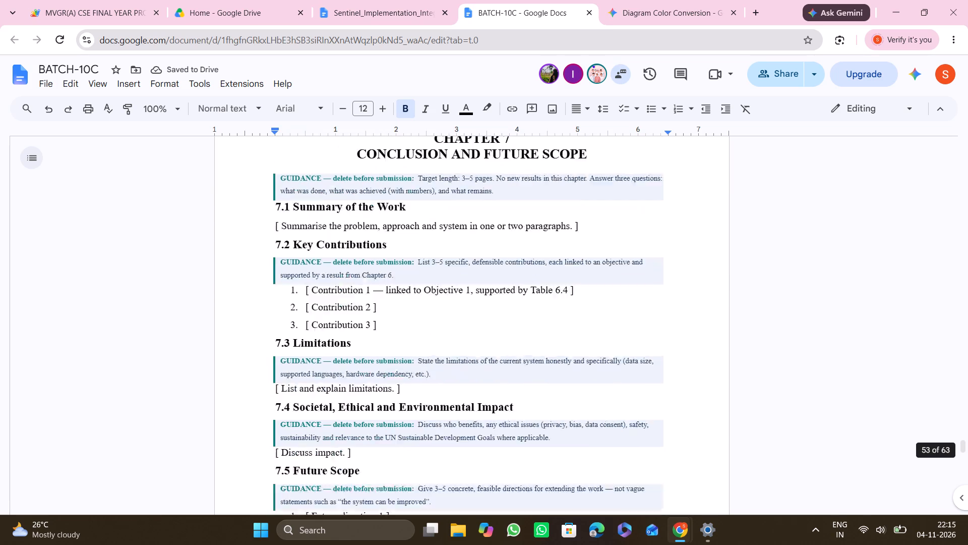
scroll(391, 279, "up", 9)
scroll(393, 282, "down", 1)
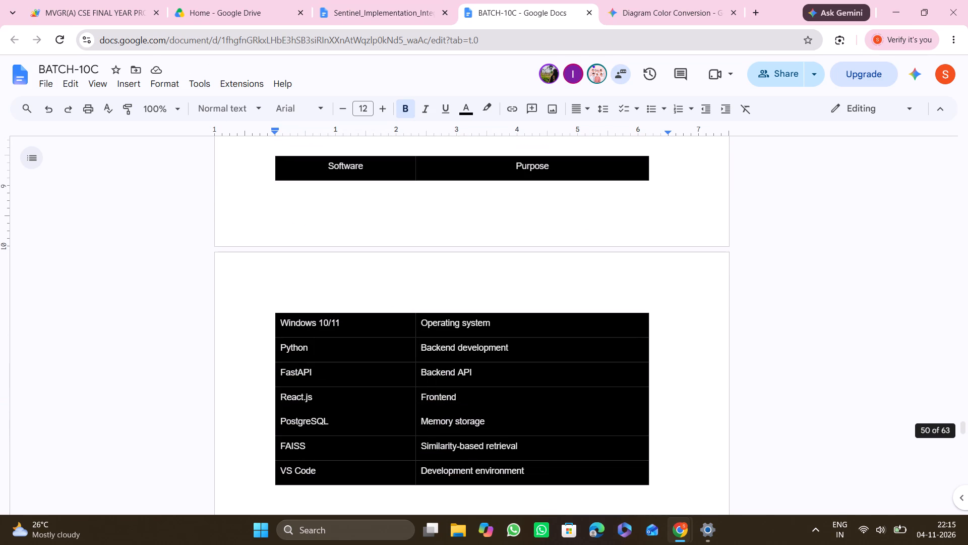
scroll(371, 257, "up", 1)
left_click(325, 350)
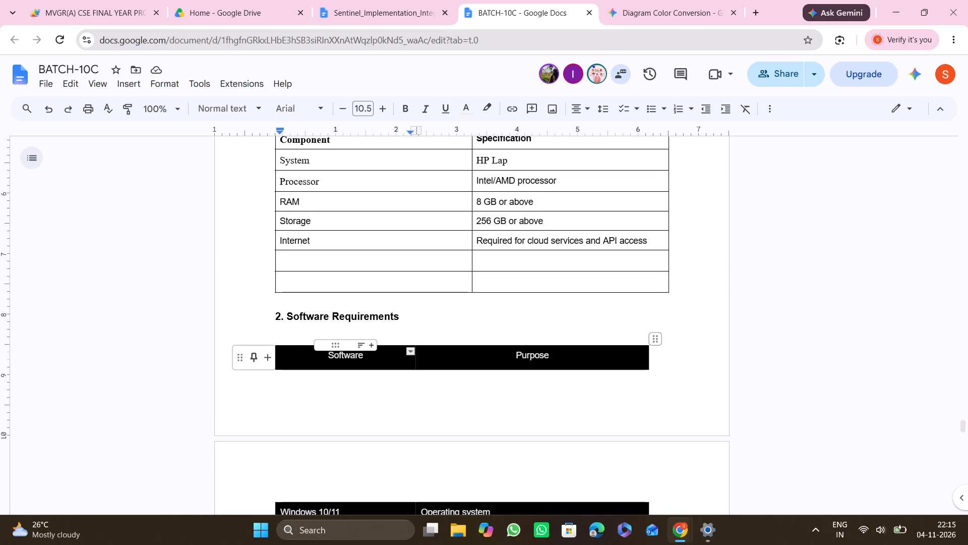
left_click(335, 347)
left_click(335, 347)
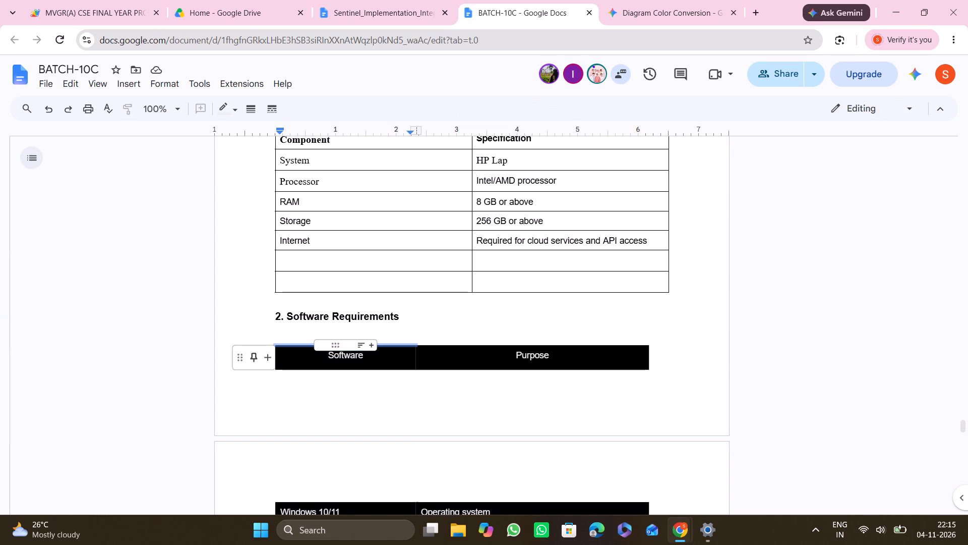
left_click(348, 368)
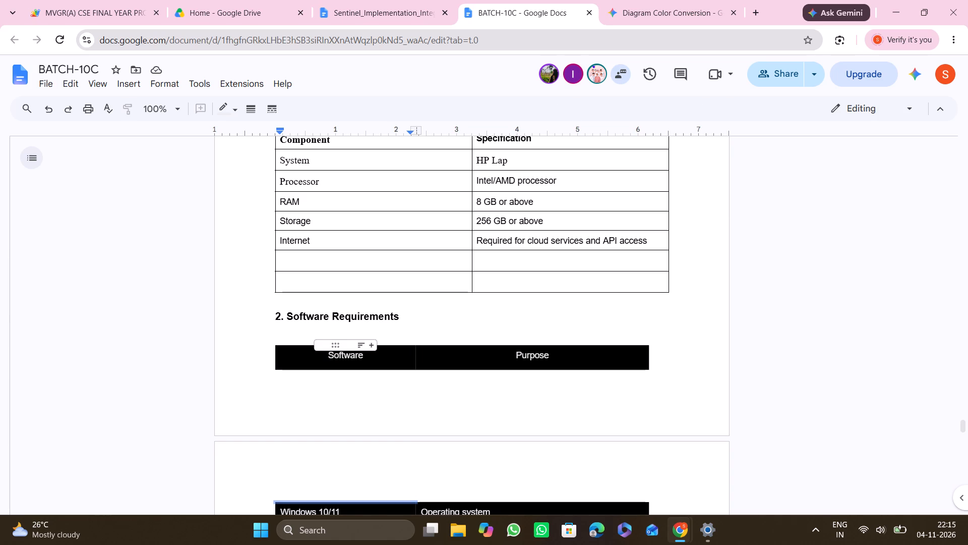
Clear the text highlight and set the text colour to black throughout the software table, from the Software/Purpose header to the VS Code row.
left_click(275, 335, "ctrl")
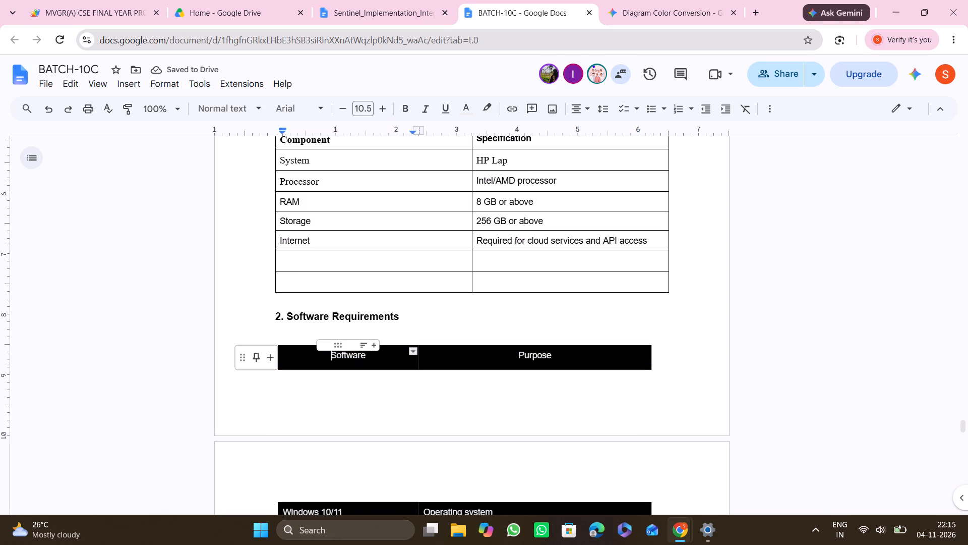
key("ctrl+shift+Right")
key("ctrl+shift+Right")
key("ctrl+shift+Right")
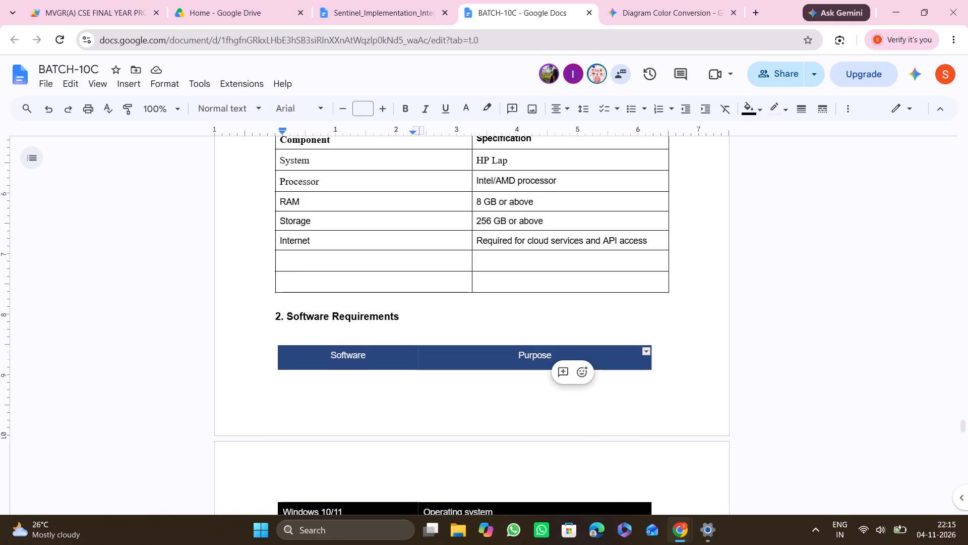
key("ctrl+shift+Down")
key("ctrl+shift+Down")
key("ctrl+shift+Down")
key("ctrl+shift+Down")
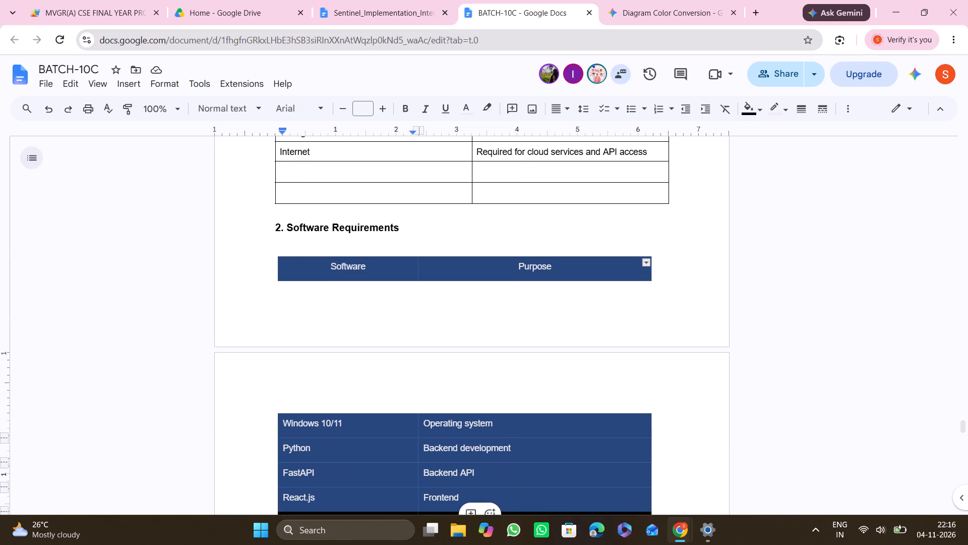
key("ctrl+shift+Down")
key("ctrl+shift+Down")
key("ctrl+shift+Down")
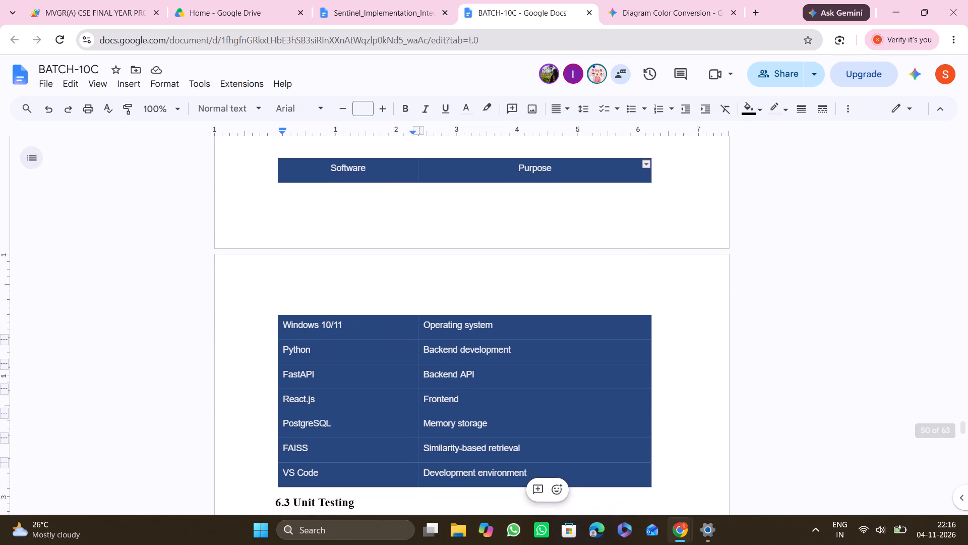
left_click(487, 107)
left_click(496, 131)
left_click(466, 108)
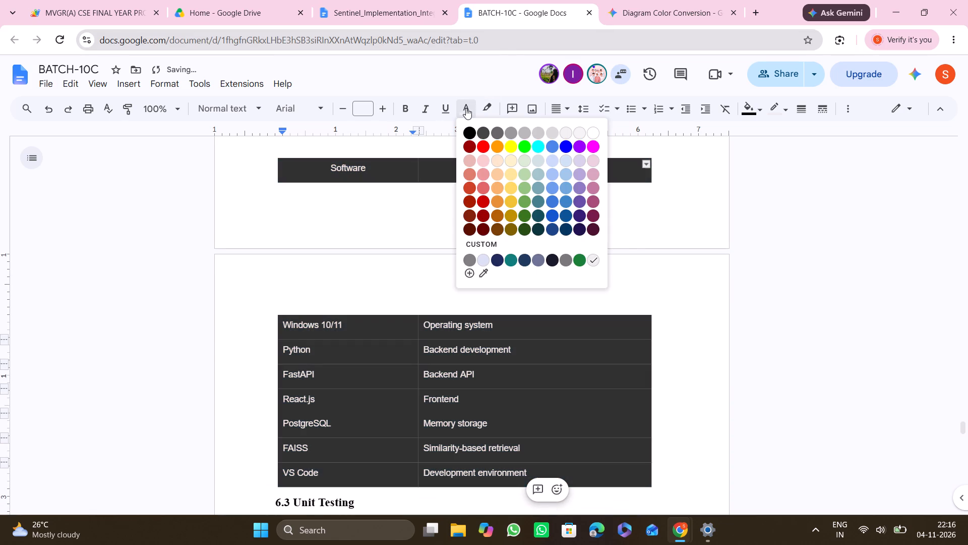
left_click(469, 135)
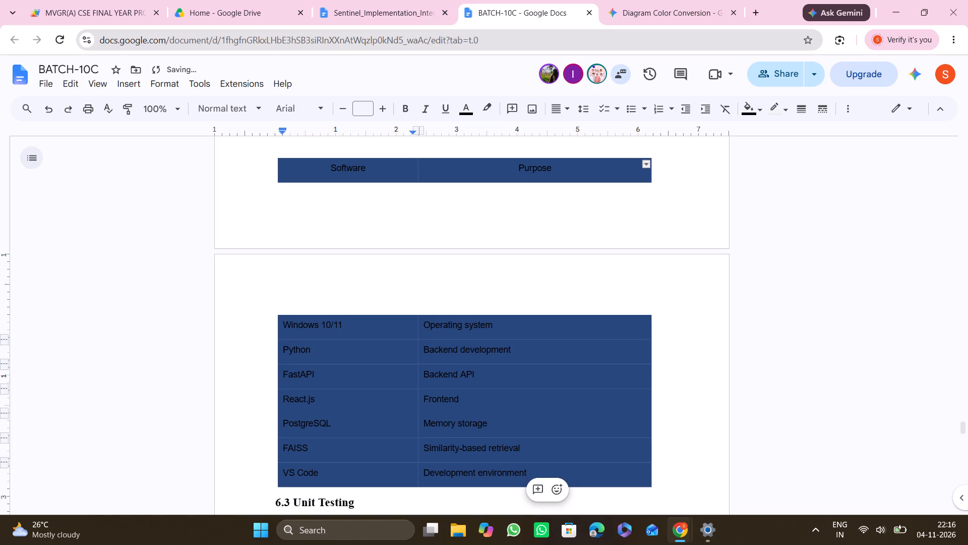
left_click(459, 213)
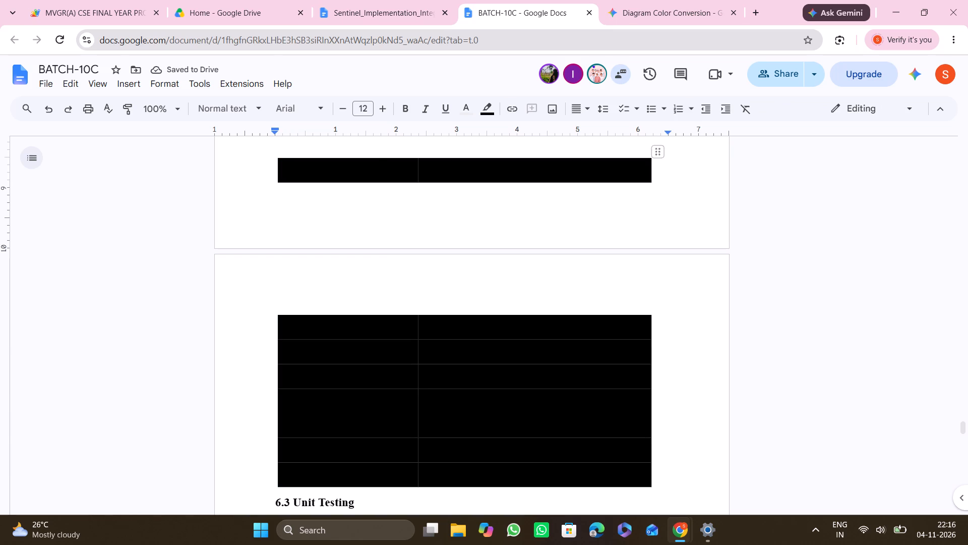
Use the table options to make the "Software" header cell's background transparent.
left_click(245, 174)
left_click(339, 160)
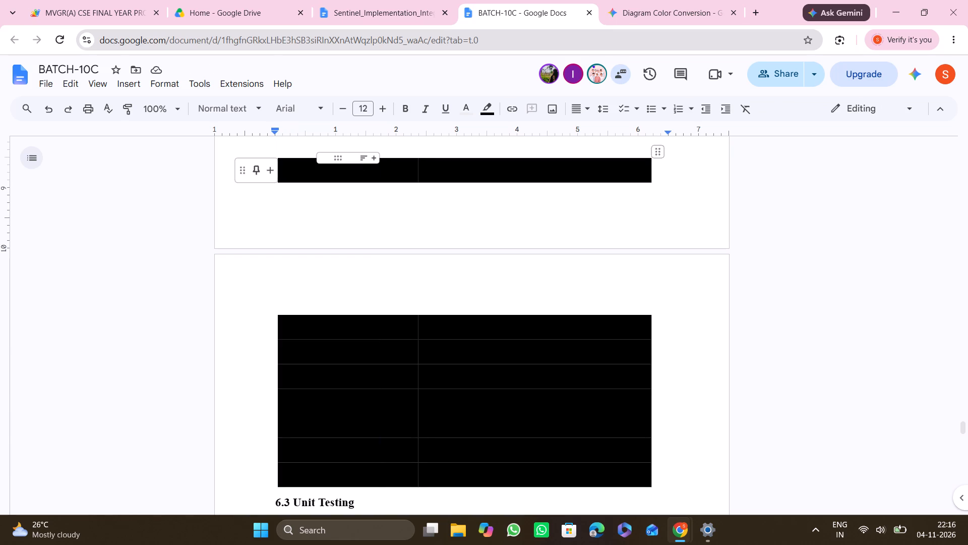
left_click(289, 173)
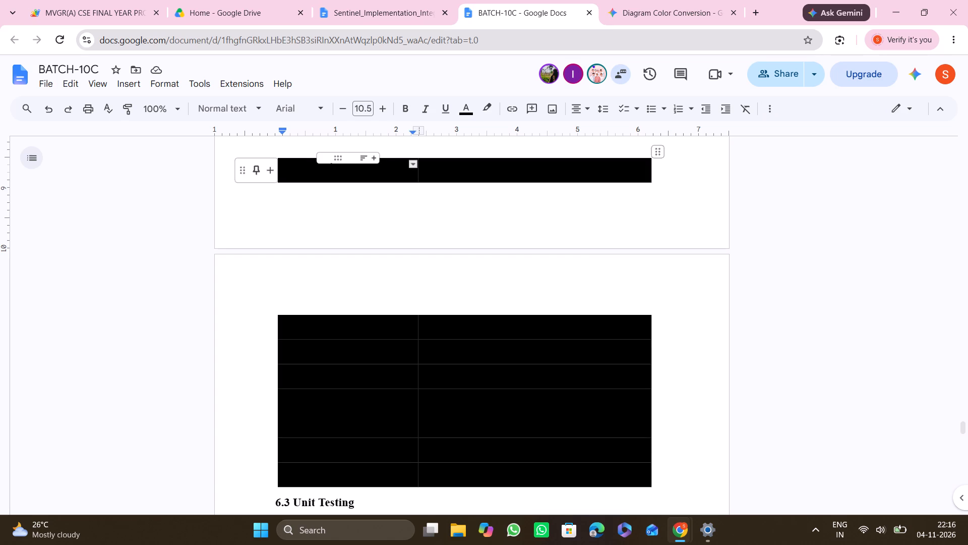
double_click(308, 172)
left_click(308, 172)
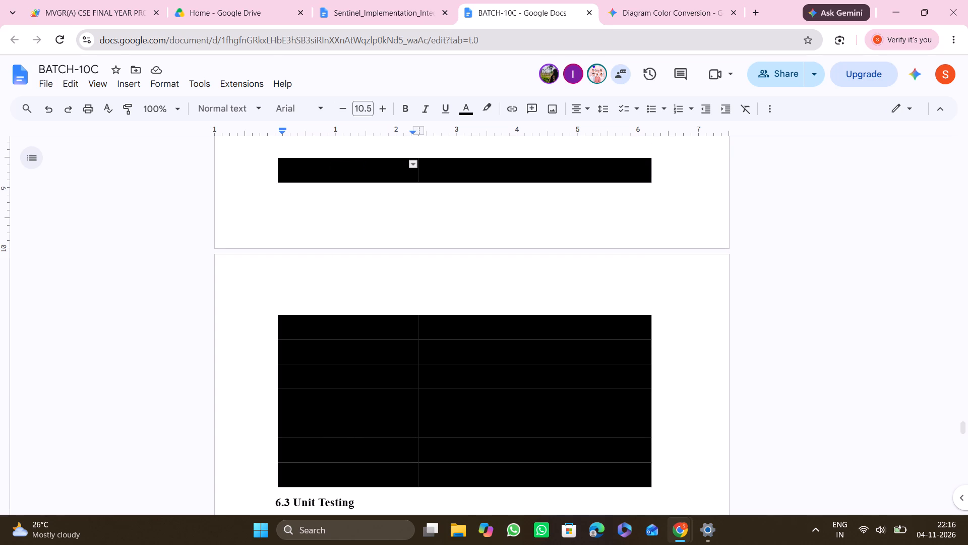
left_click(297, 169)
left_click(162, 88)
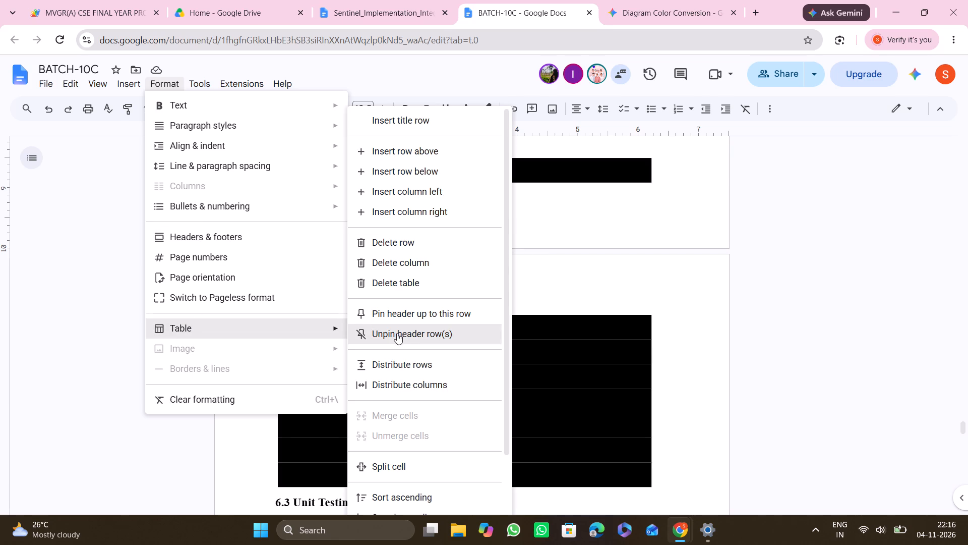
scroll(394, 468, "down", 8)
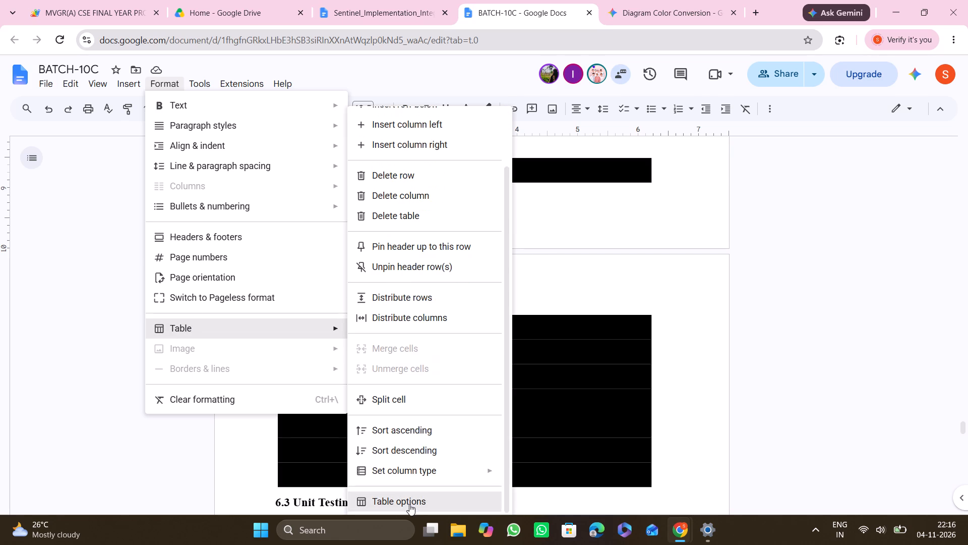
left_click(407, 503)
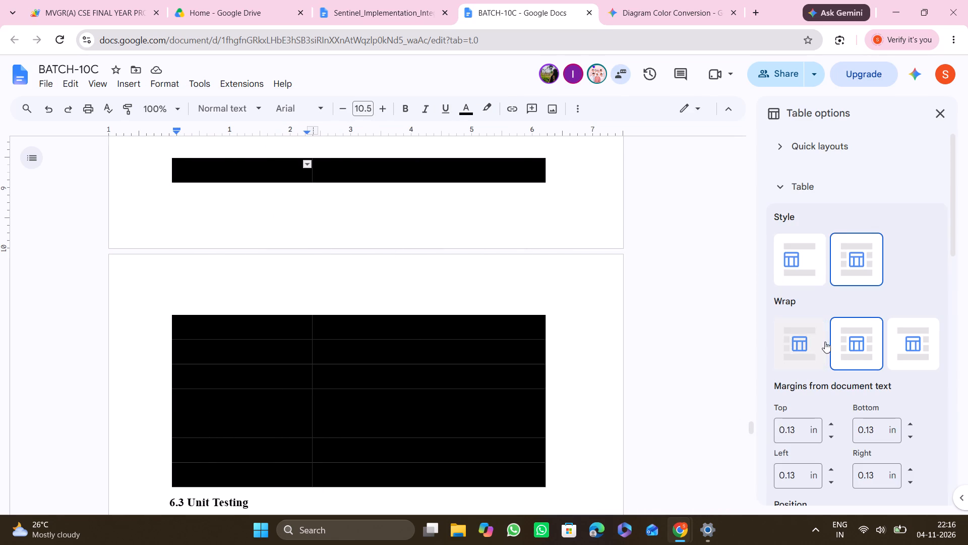
scroll(821, 369, "down", 3)
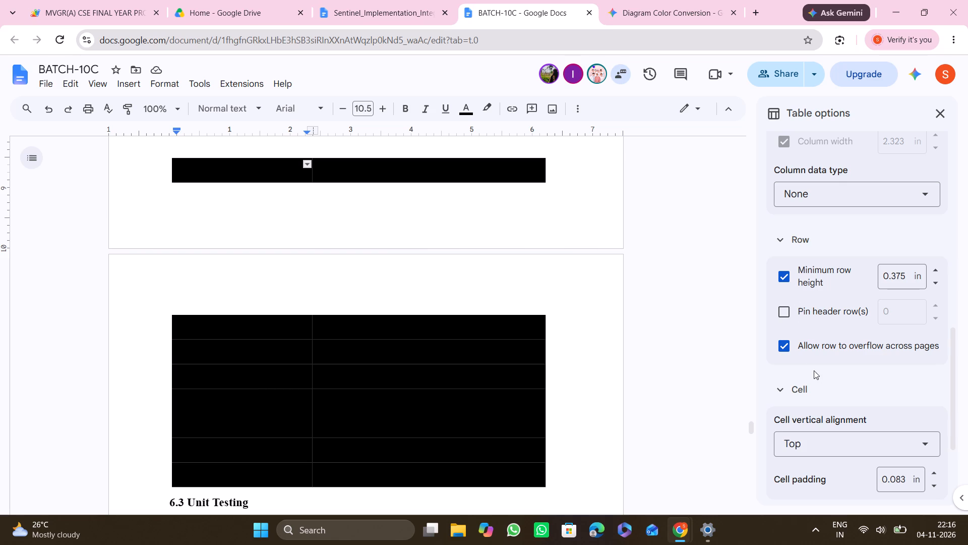
scroll(813, 371, "down", 3)
left_click(818, 471)
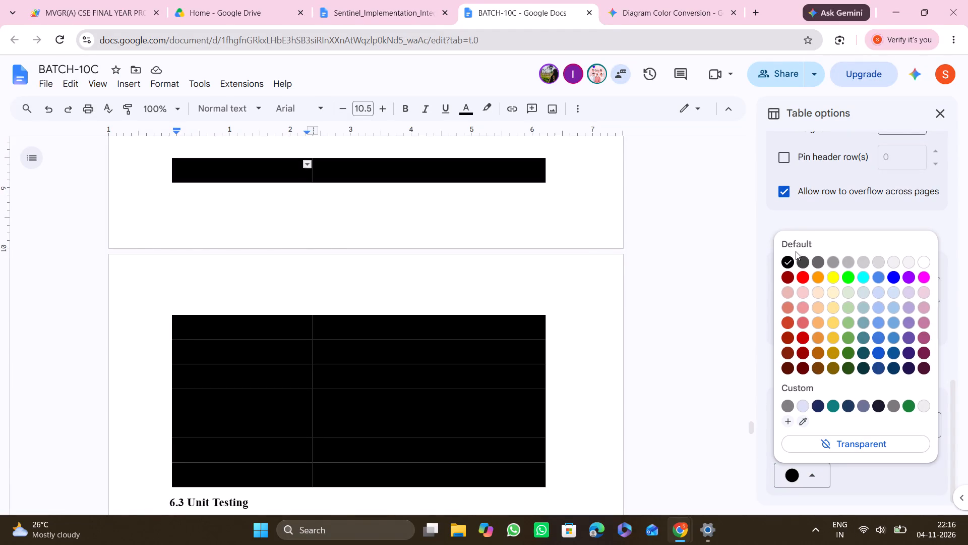
left_click(831, 444)
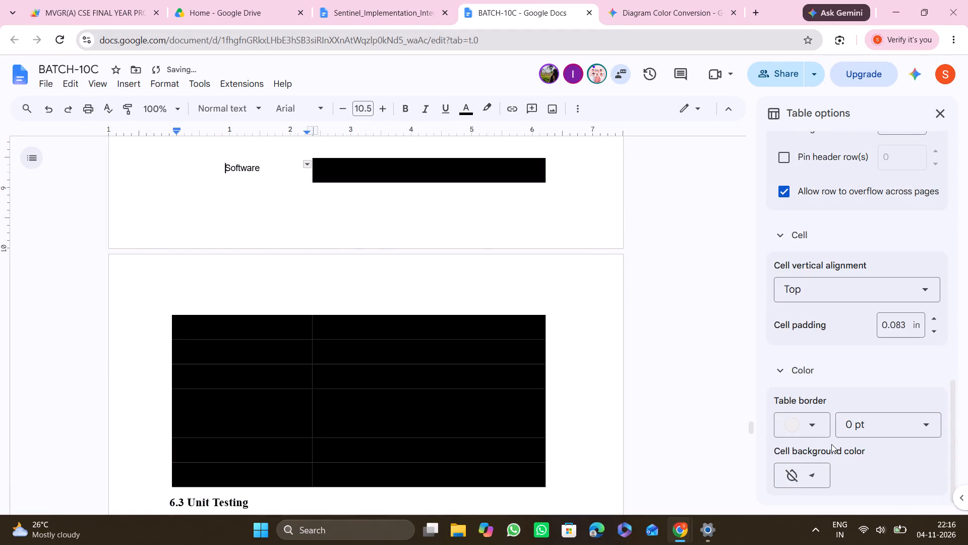
left_click(557, 215)
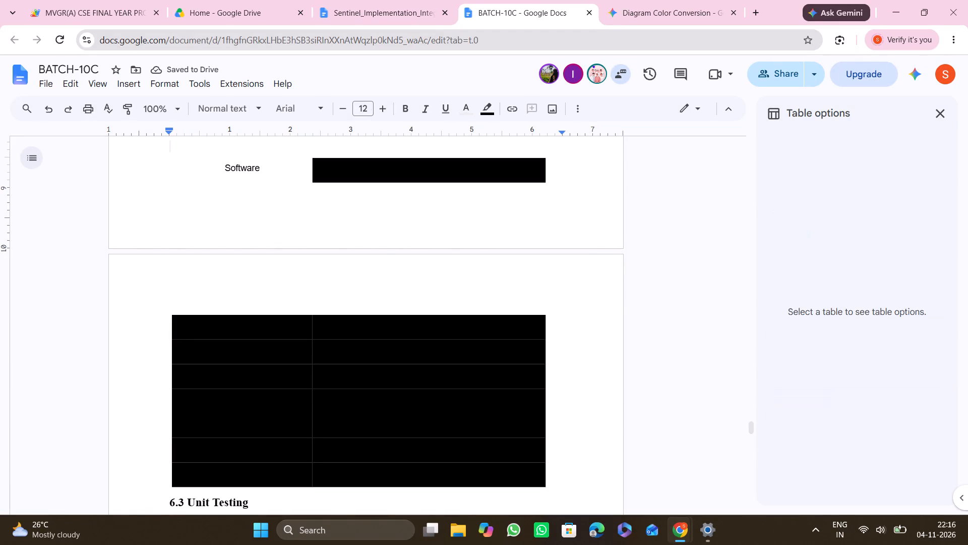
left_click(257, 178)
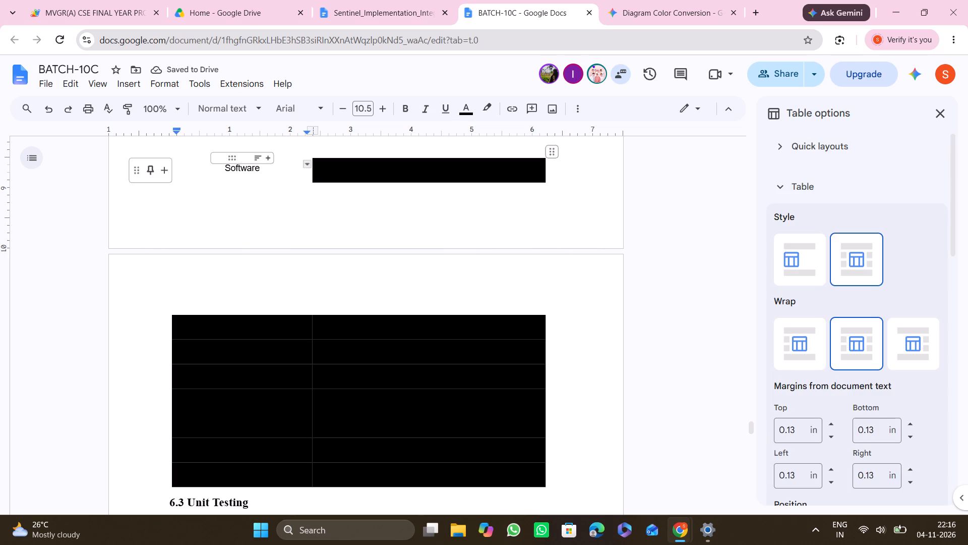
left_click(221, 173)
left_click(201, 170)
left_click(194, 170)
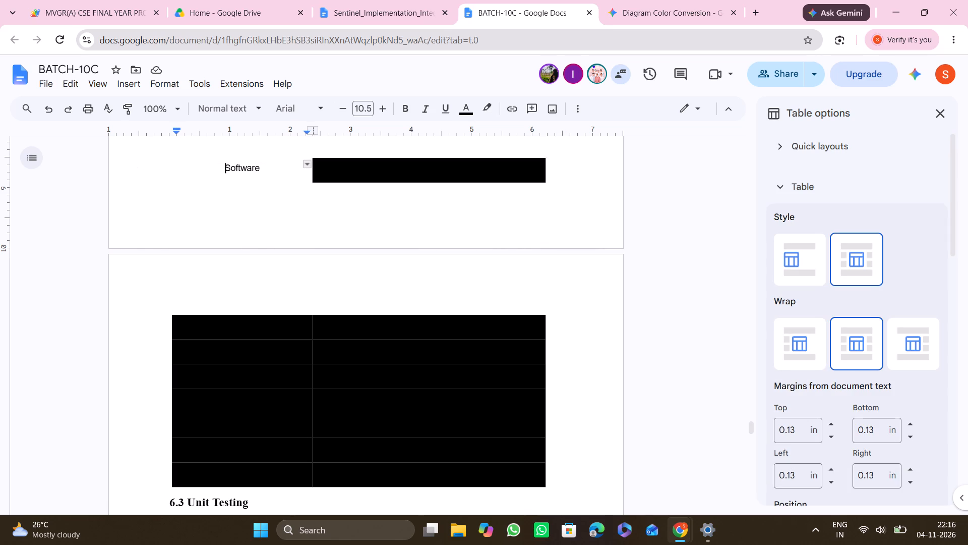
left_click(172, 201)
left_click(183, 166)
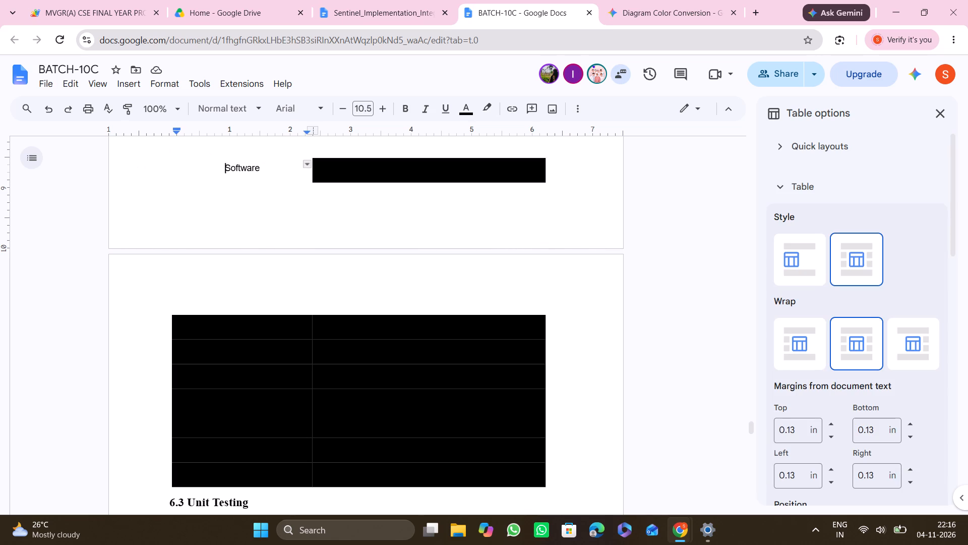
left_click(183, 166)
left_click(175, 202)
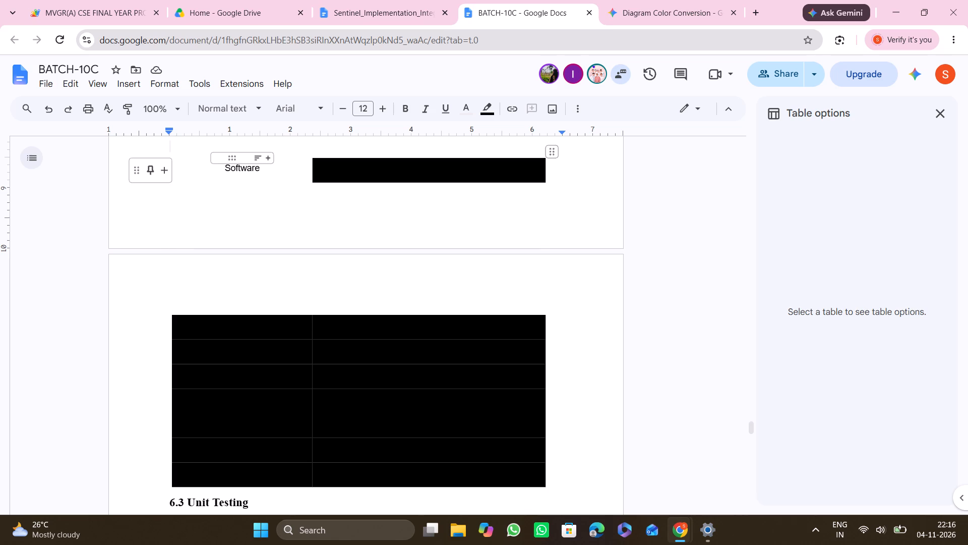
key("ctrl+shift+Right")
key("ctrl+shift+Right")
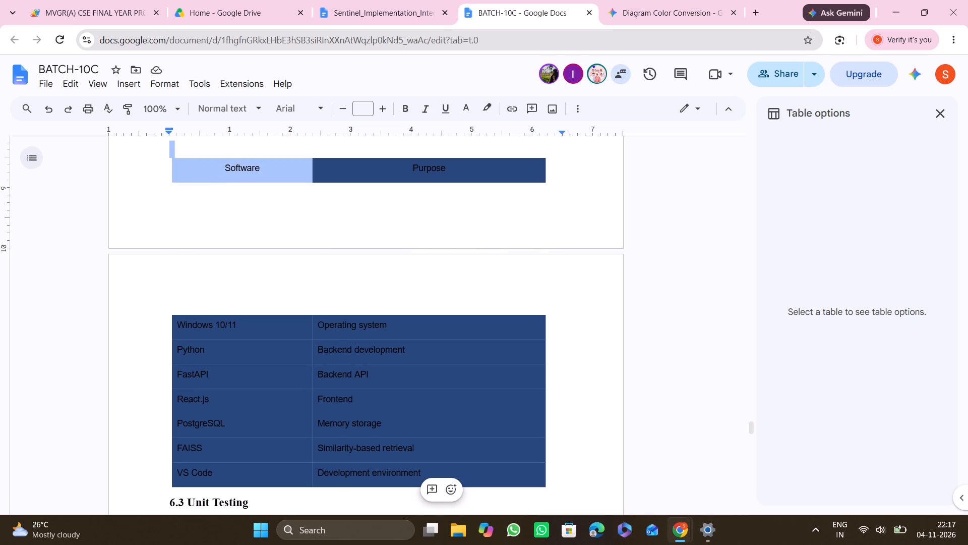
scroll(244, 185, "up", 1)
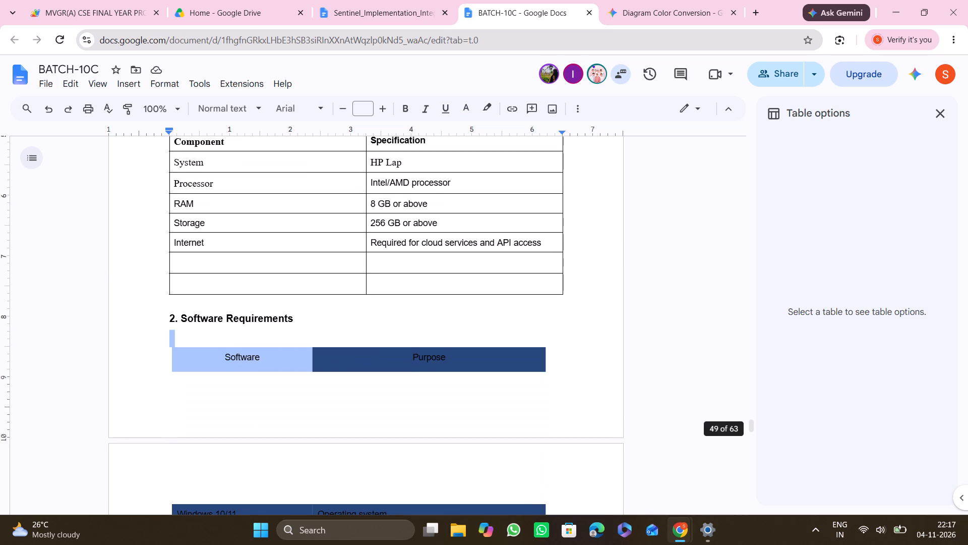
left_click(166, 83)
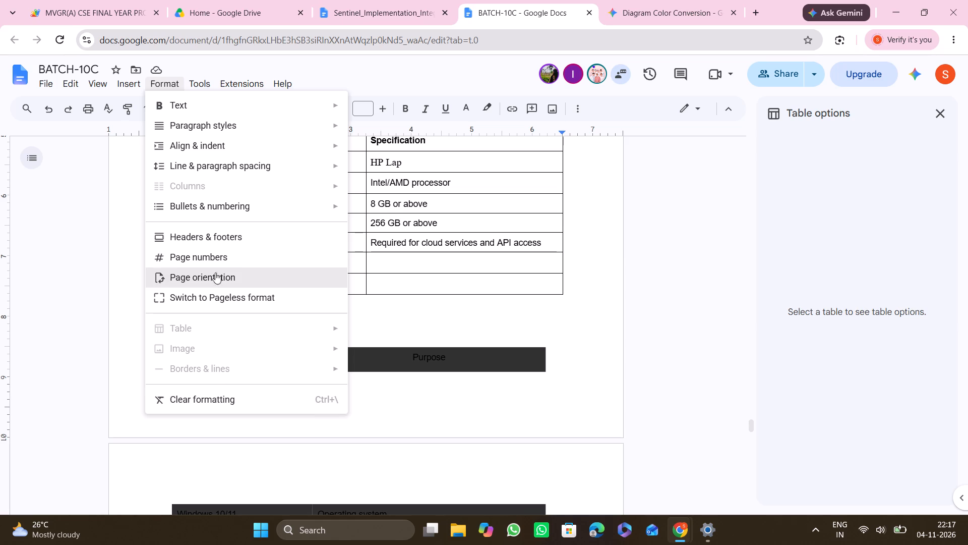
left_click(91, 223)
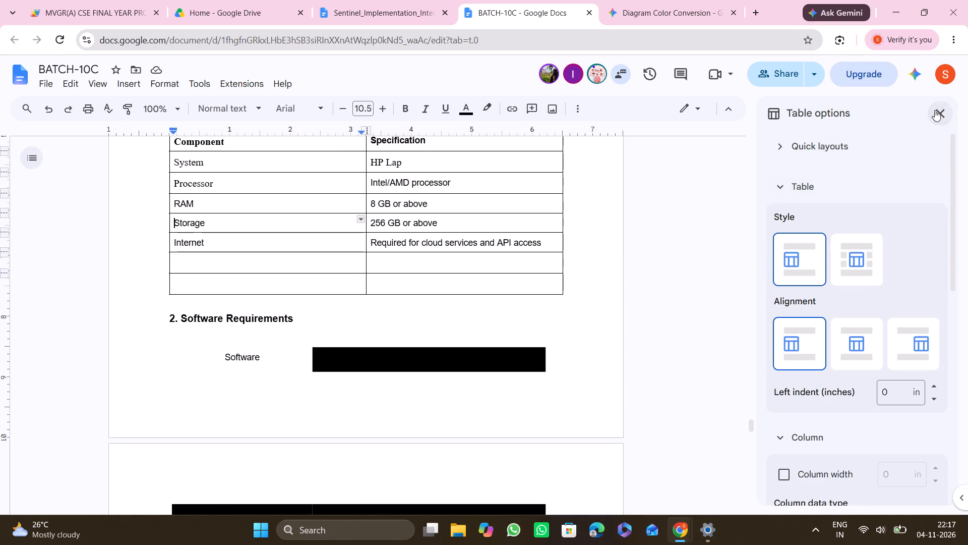
Make the cell background transparent for the whole software table, from the Software/Purpose header down to the VS Code row.
left_click(468, 363)
double_click(466, 359)
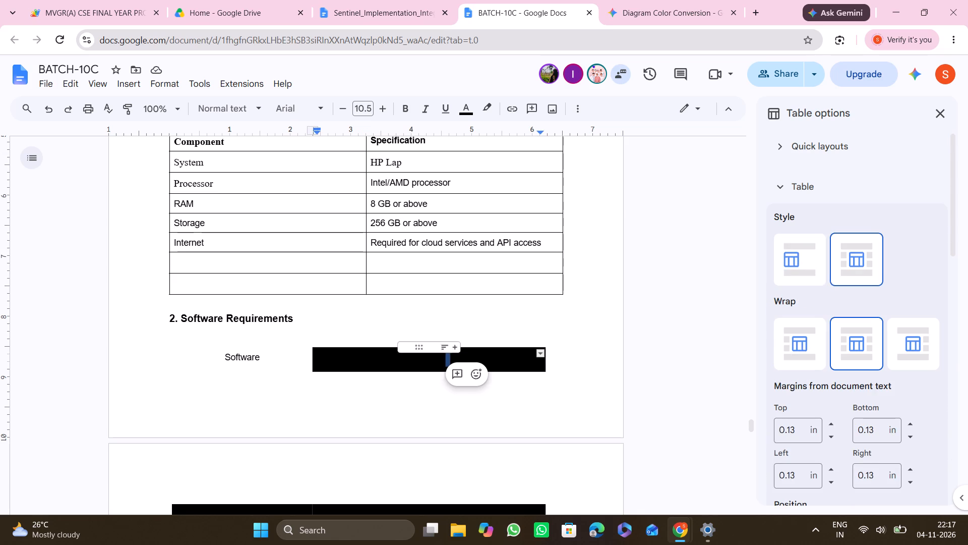
key("ctrl+shift+Down")
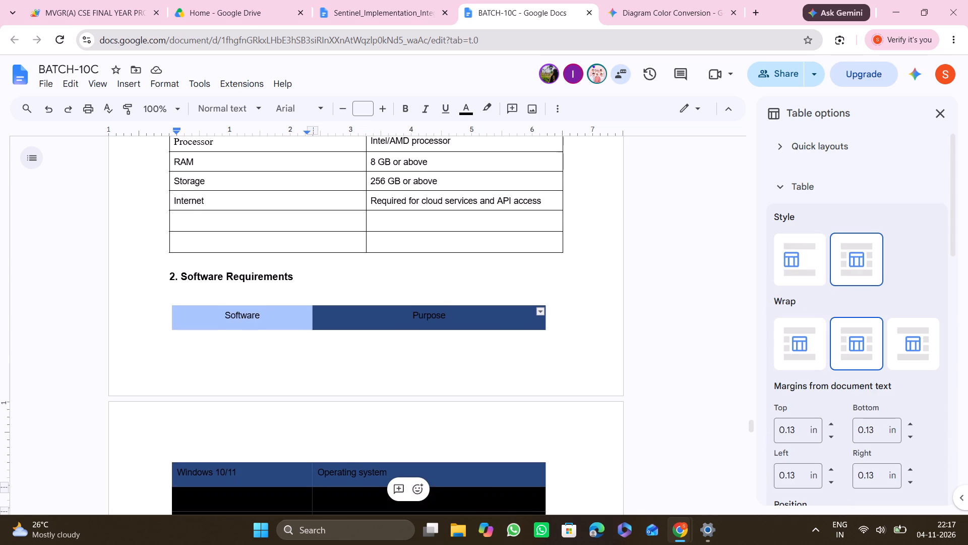
key("ctrl+shift+Down")
key("ctrl+shift+Down")
key("ctrl+shift+Down")
key("ctrl+shift+Down")
key("ctrl+shift+Down")
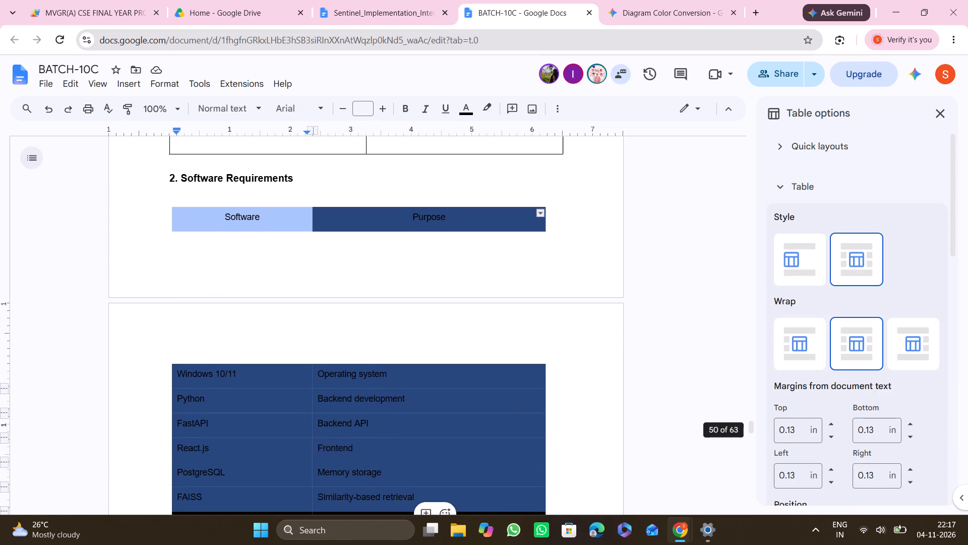
key("ctrl+shift+Down")
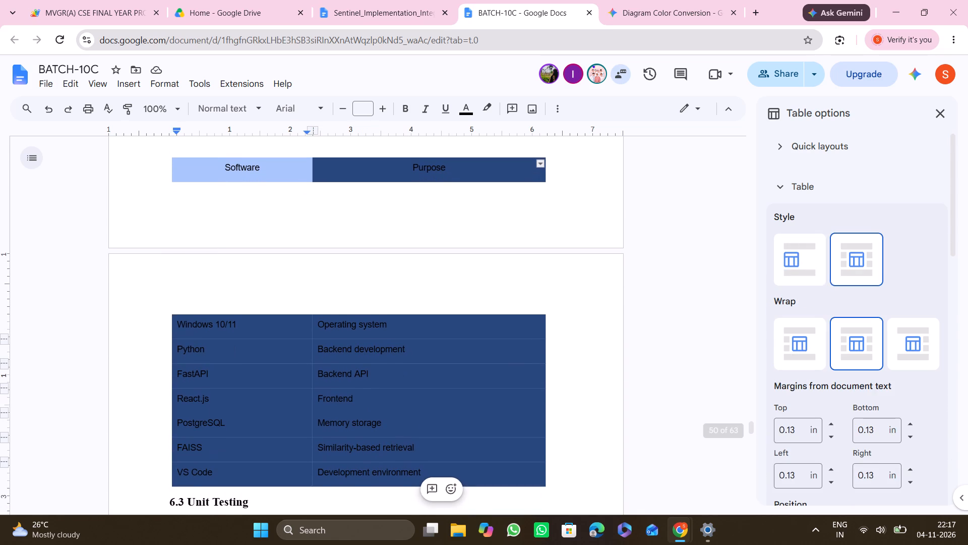
scroll(822, 402, "down", 3)
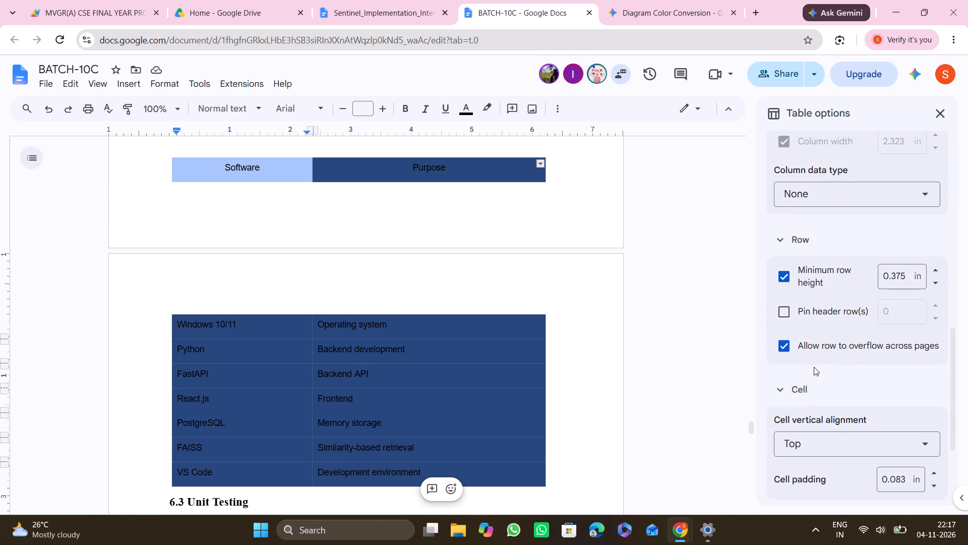
scroll(816, 427, "down", 2)
left_click(814, 471)
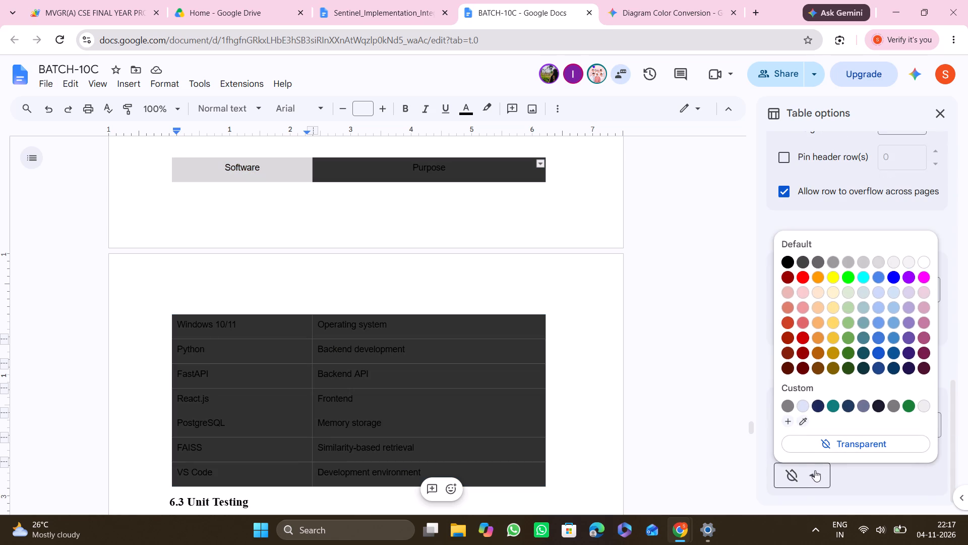
left_click(831, 443)
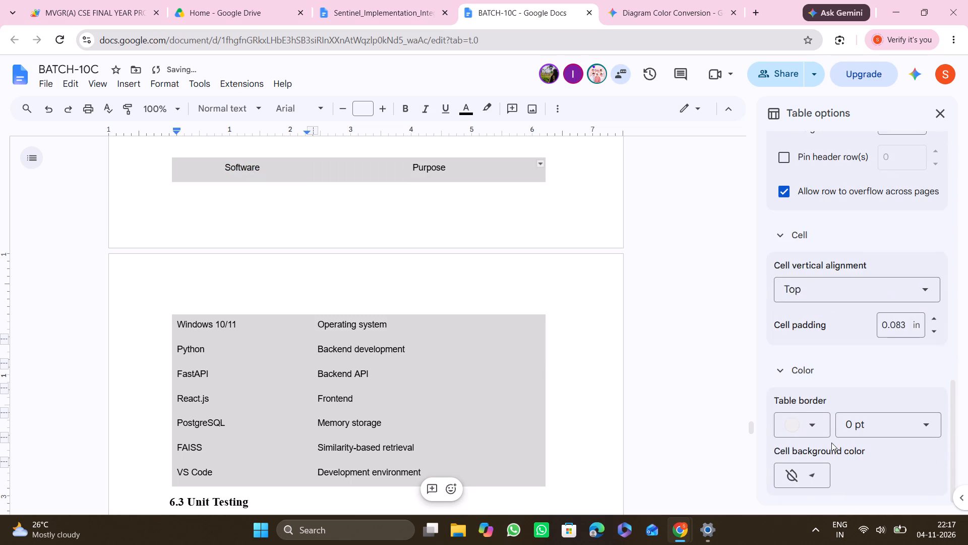
left_click(806, 475)
left_click(806, 475)
Set the table border width to 0.5 pt for all cells of the software table, from the Software/Purpose header through VS Code.
left_click(189, 166)
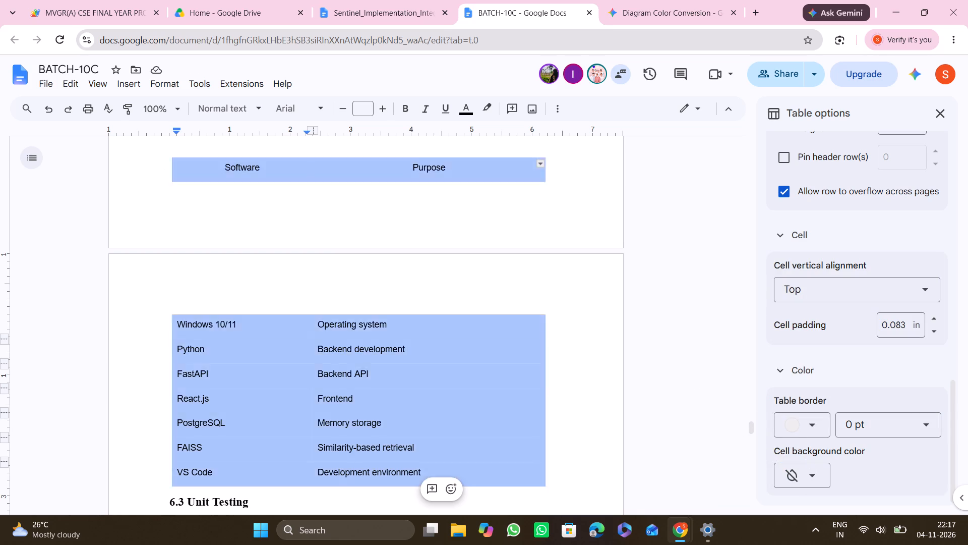
left_click(189, 166)
double_click(189, 166)
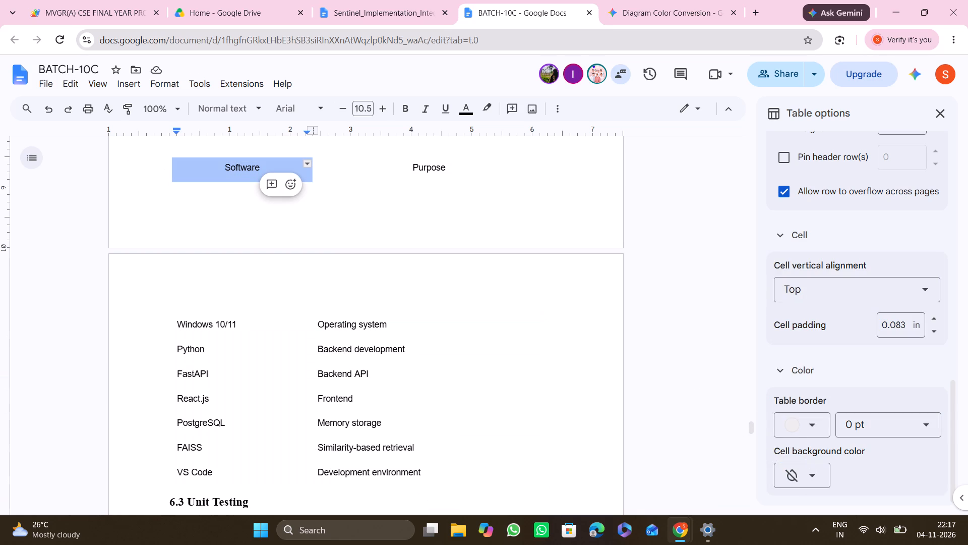
key("ctrl+shift+Right")
key("ctrl+shift+Down")
key("ctrl+shift+Down")
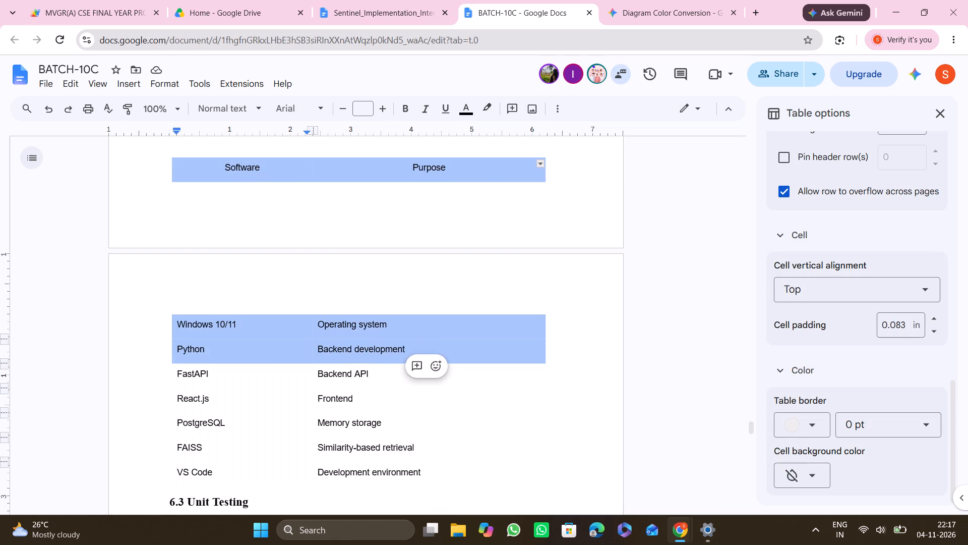
key("ctrl+shift+Down")
key("ctrl+shift+Down")
key("ctrl+shift+Down")
key("ctrl+shift+Down")
key("ctrl+shift+Down")
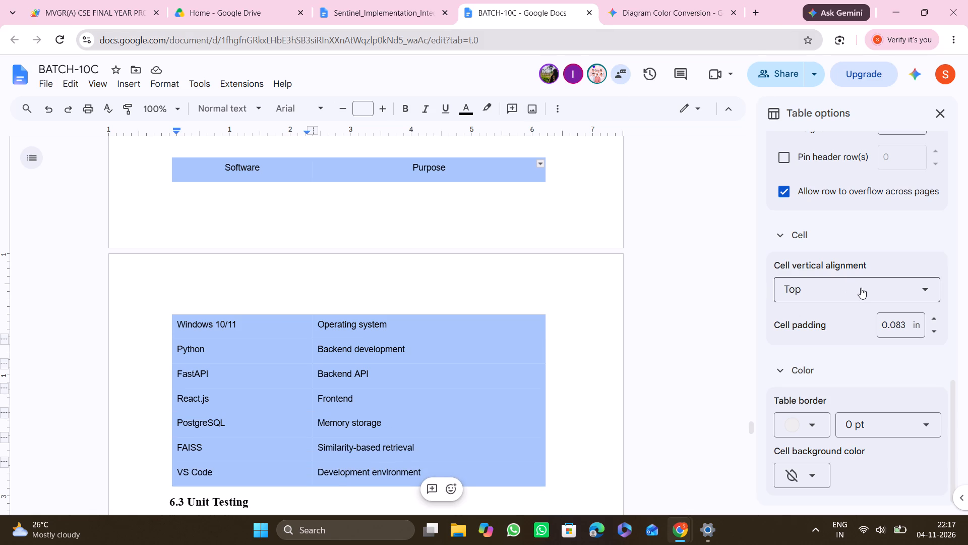
scroll(846, 401, "up", 3)
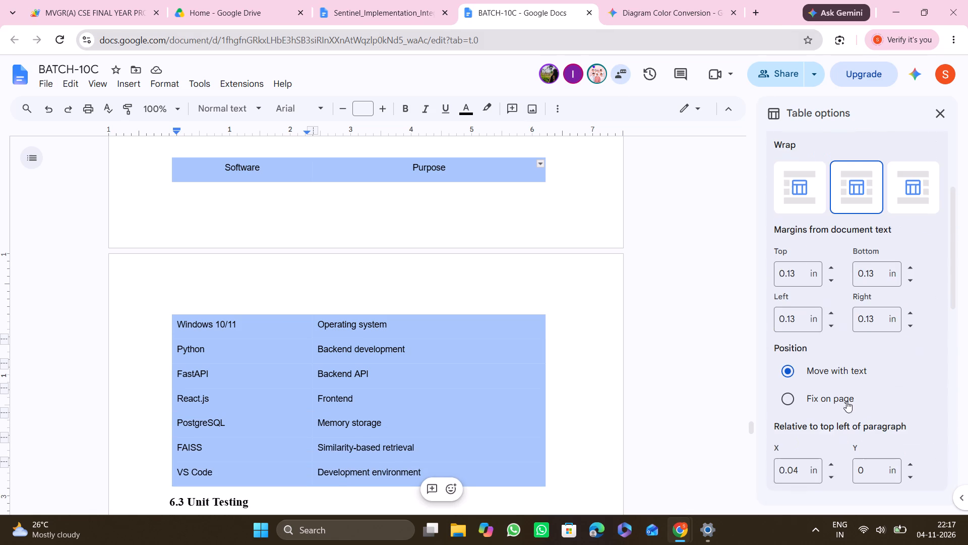
scroll(822, 254, "up", 1)
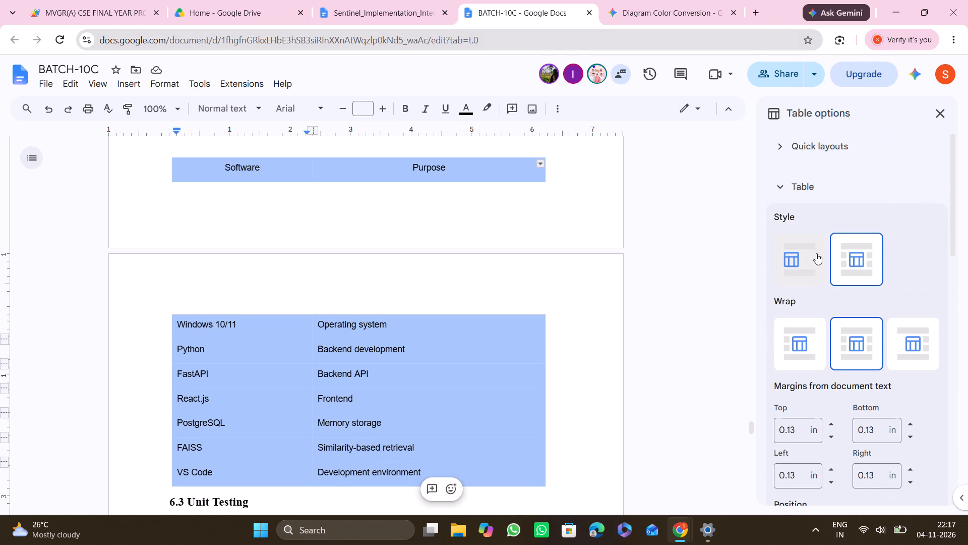
left_click(801, 190)
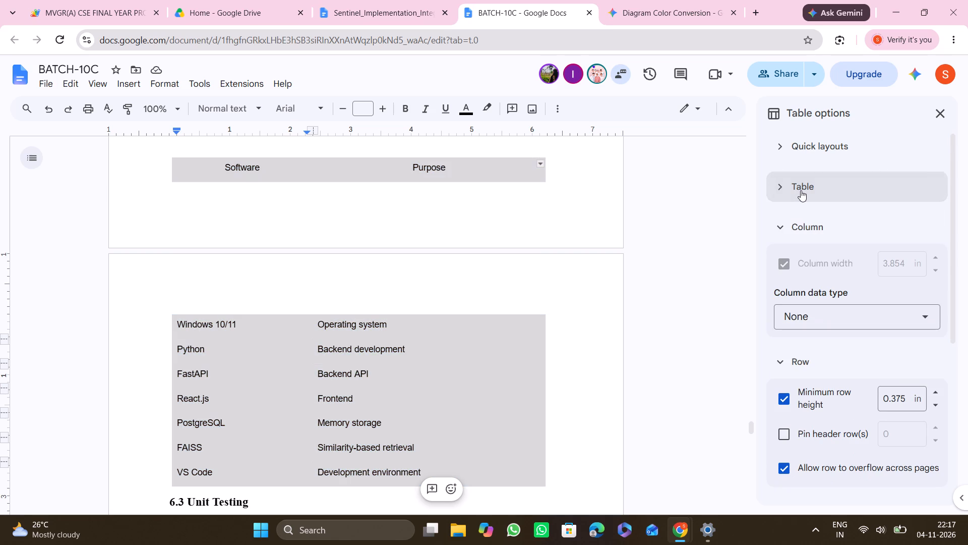
left_click(801, 190)
left_click(789, 151)
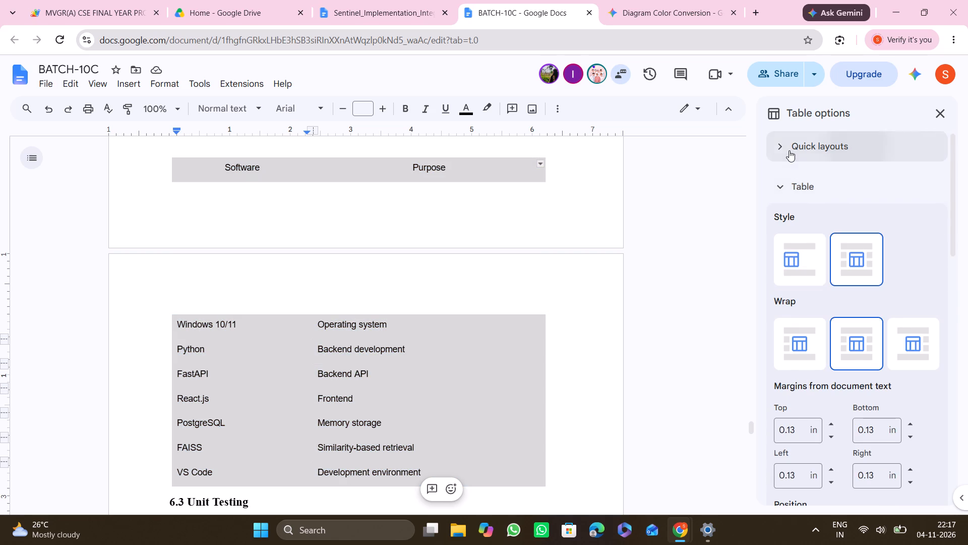
left_click(789, 150)
scroll(830, 298, "down", 1)
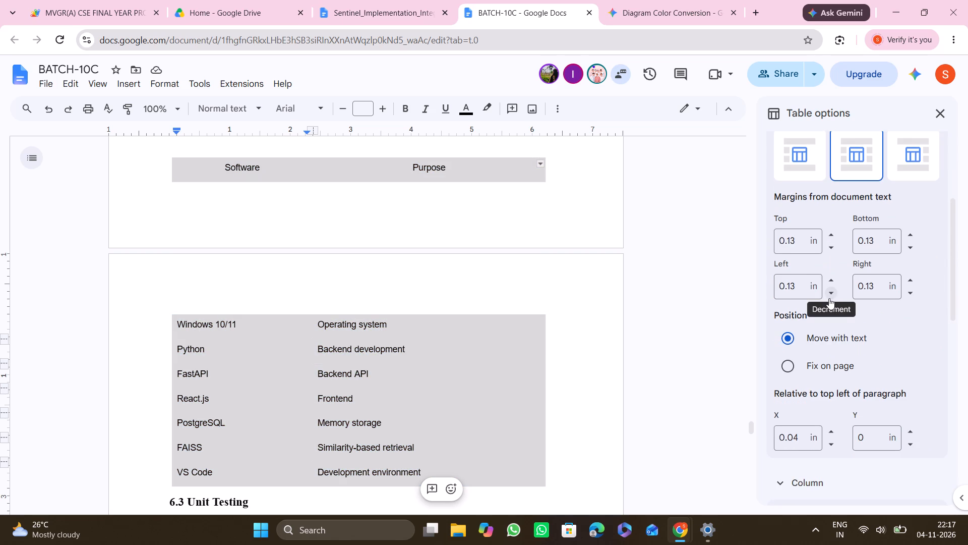
scroll(829, 298, "down", 2)
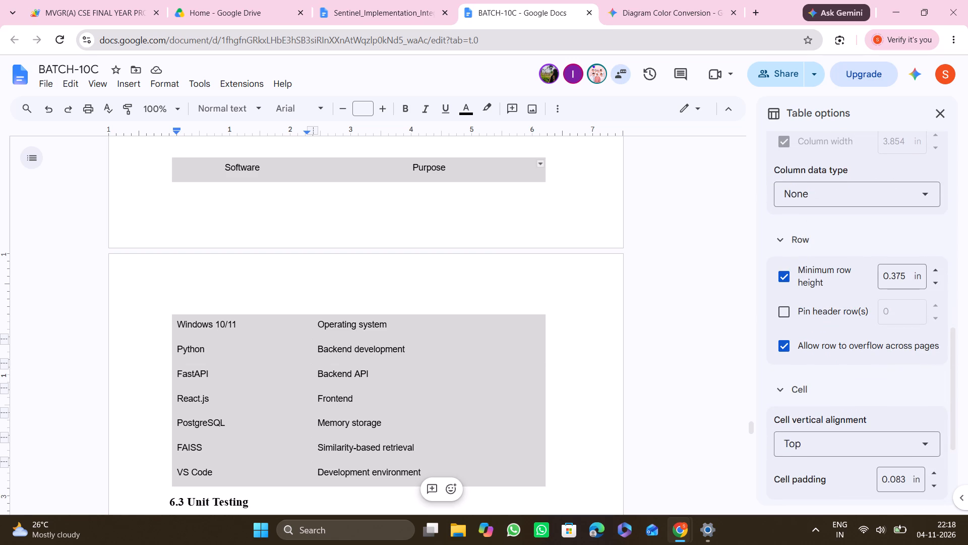
scroll(852, 328, "down", 2)
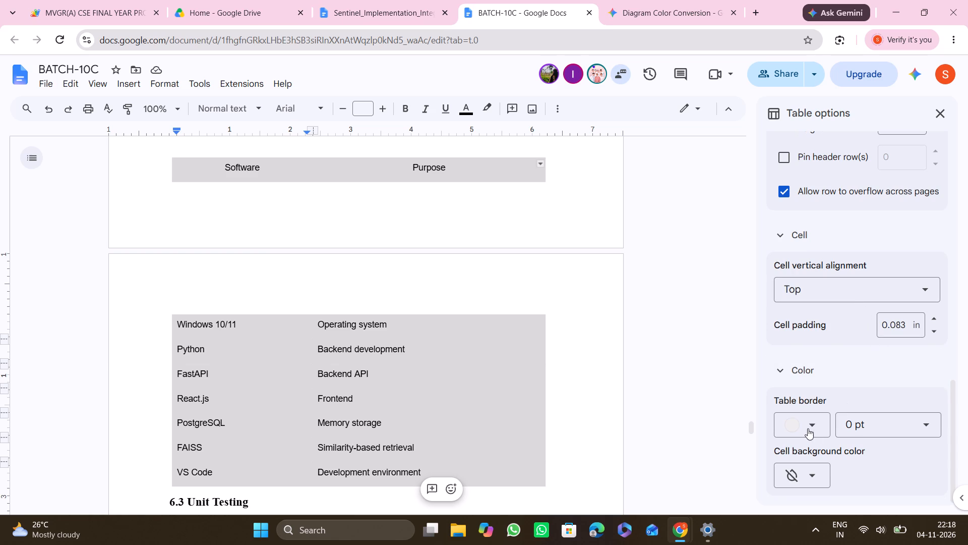
left_click(935, 422)
left_click(861, 254)
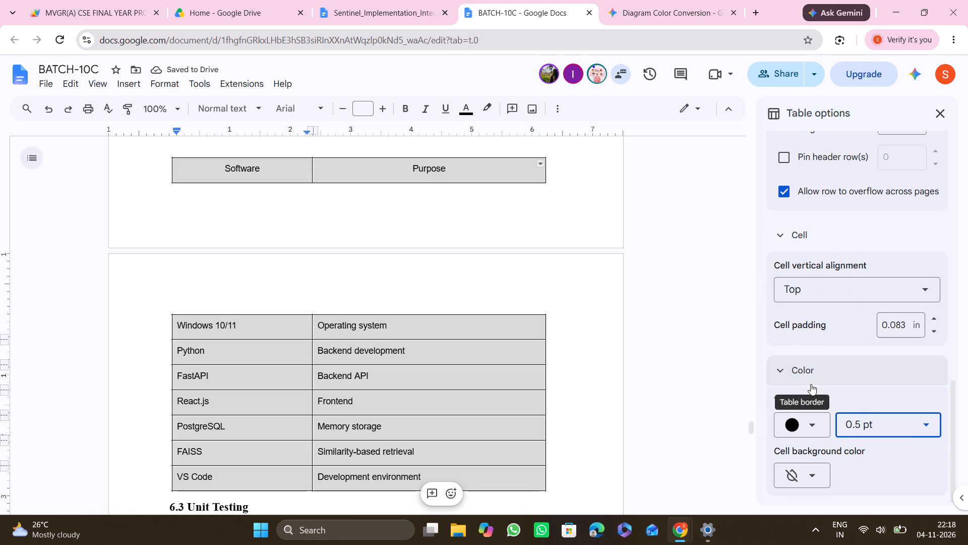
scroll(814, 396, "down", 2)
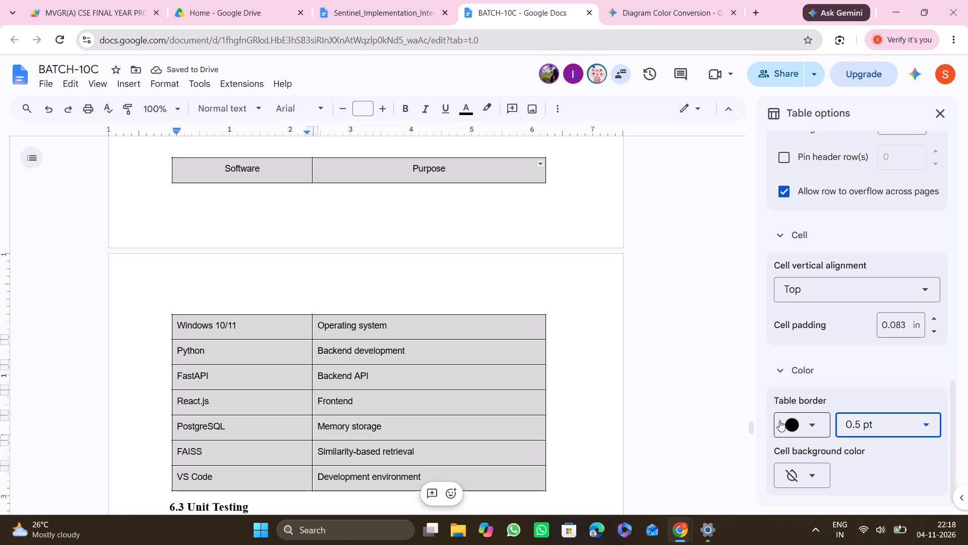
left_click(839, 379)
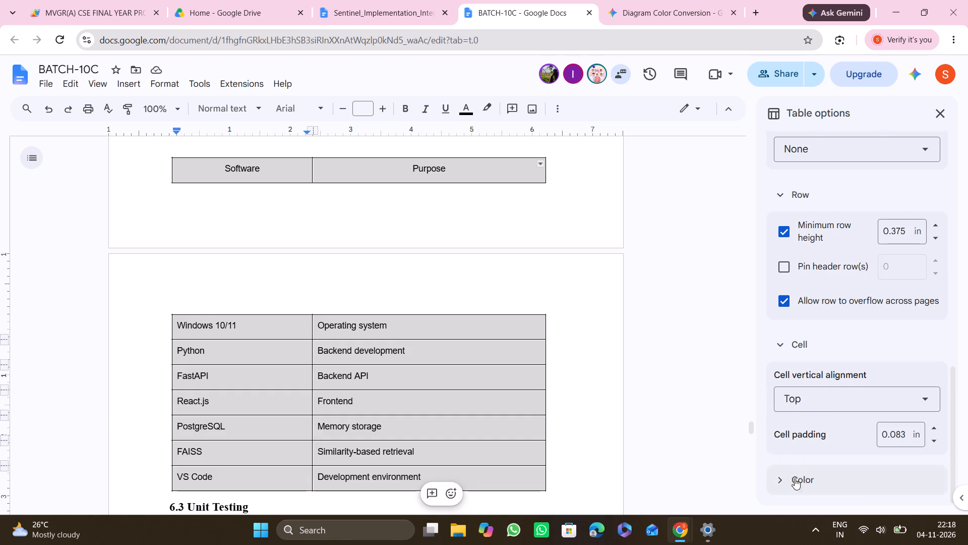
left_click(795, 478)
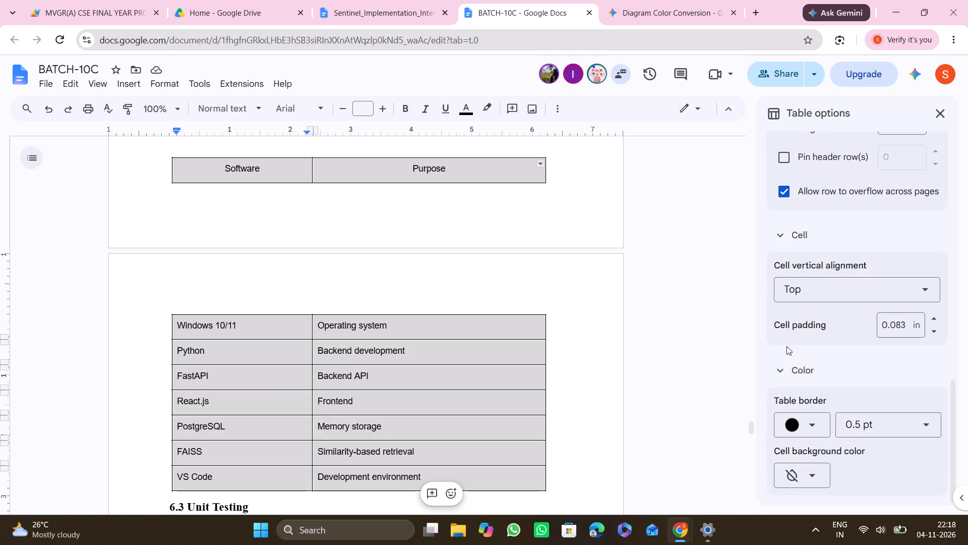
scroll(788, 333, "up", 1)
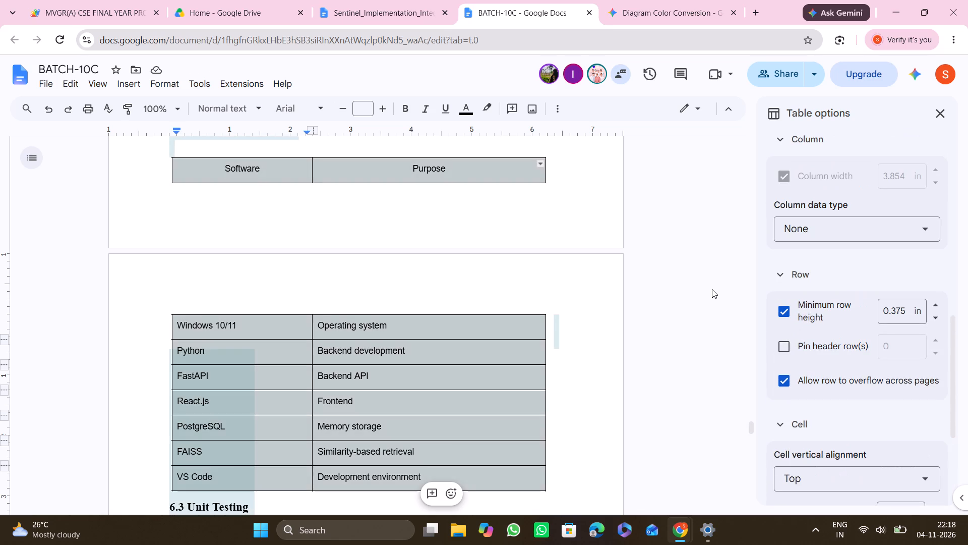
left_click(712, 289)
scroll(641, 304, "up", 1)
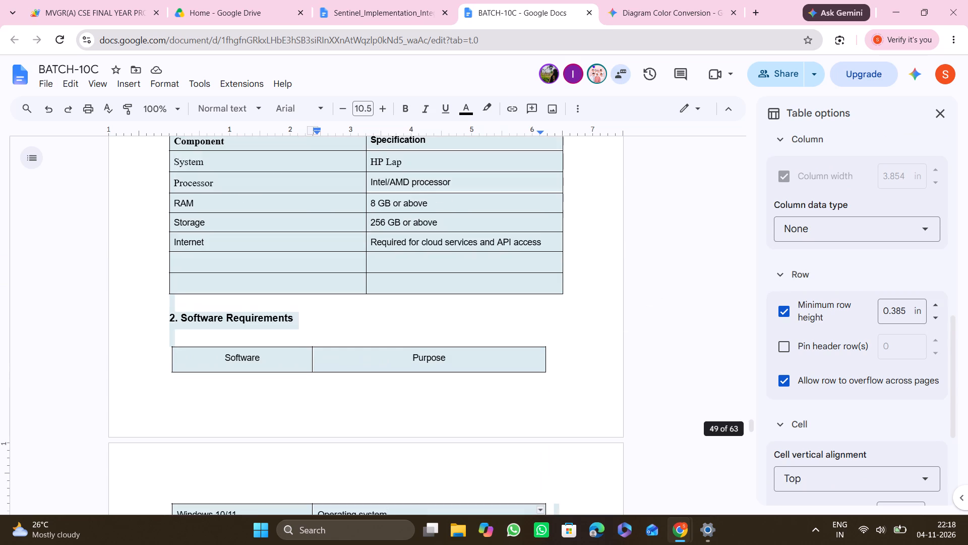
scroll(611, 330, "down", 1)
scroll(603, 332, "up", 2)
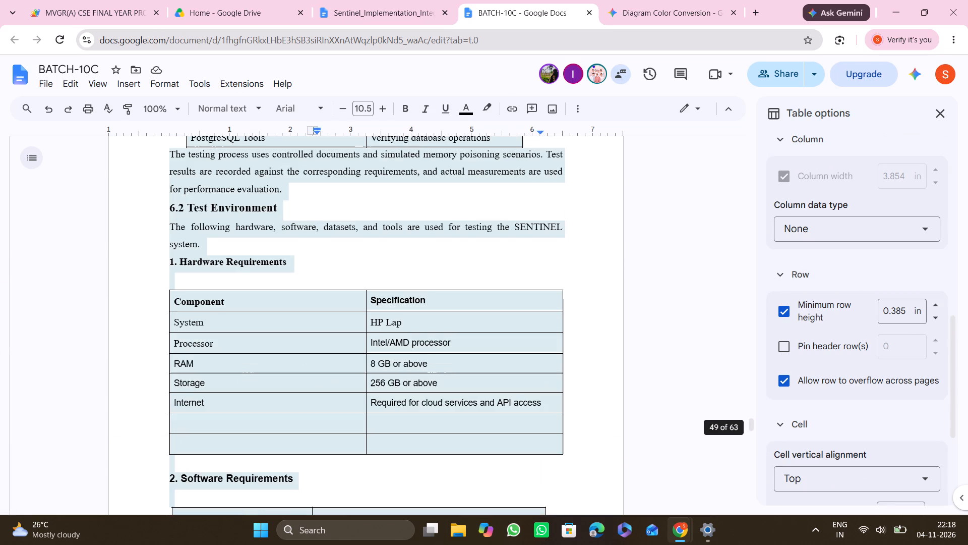
Look through the report from section 5.4 to the appendix tables, then return to the software table in section 6.2.
scroll(603, 332, "up", 8)
left_click(603, 330)
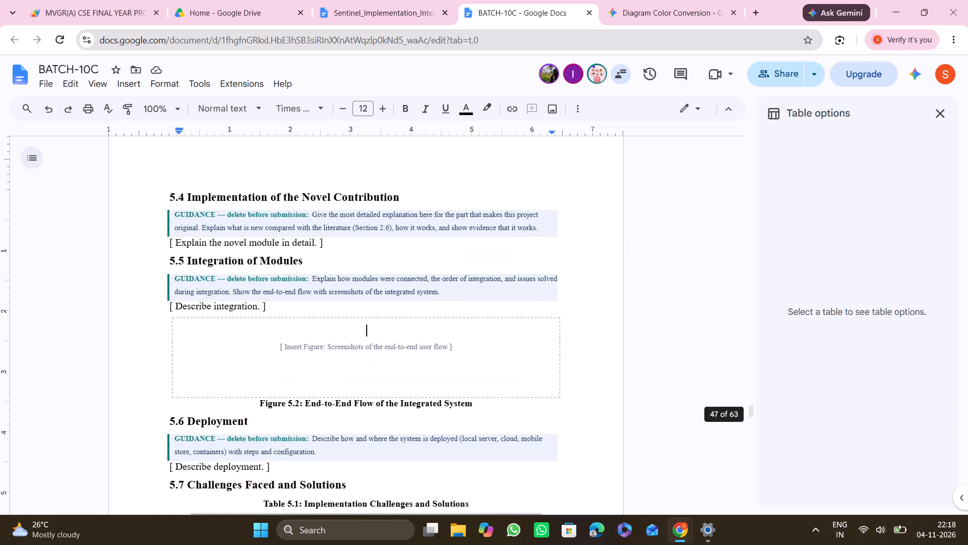
scroll(603, 329, "down", 15)
scroll(582, 324, "up", 2)
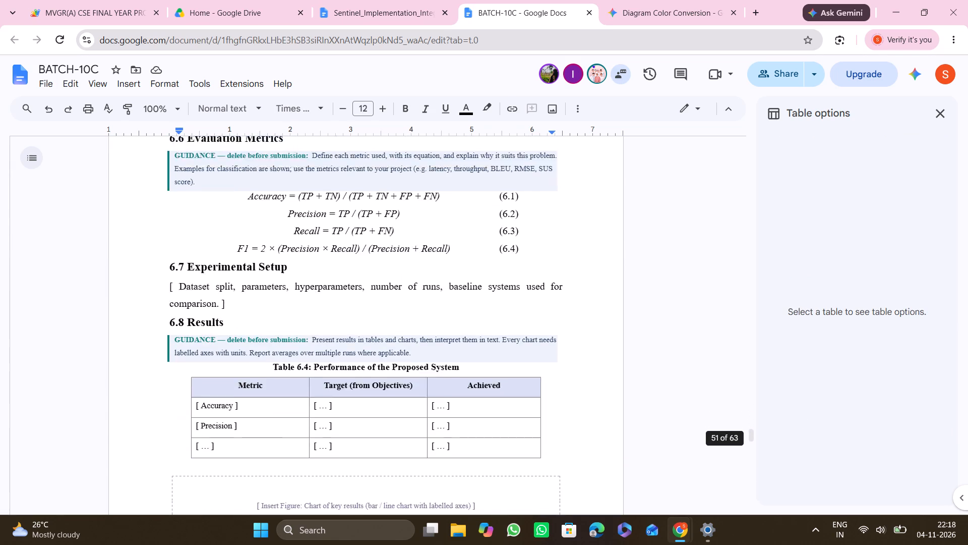
scroll(582, 324, "up", 1)
scroll(582, 324, "down", 17)
scroll(582, 323, "down", 4)
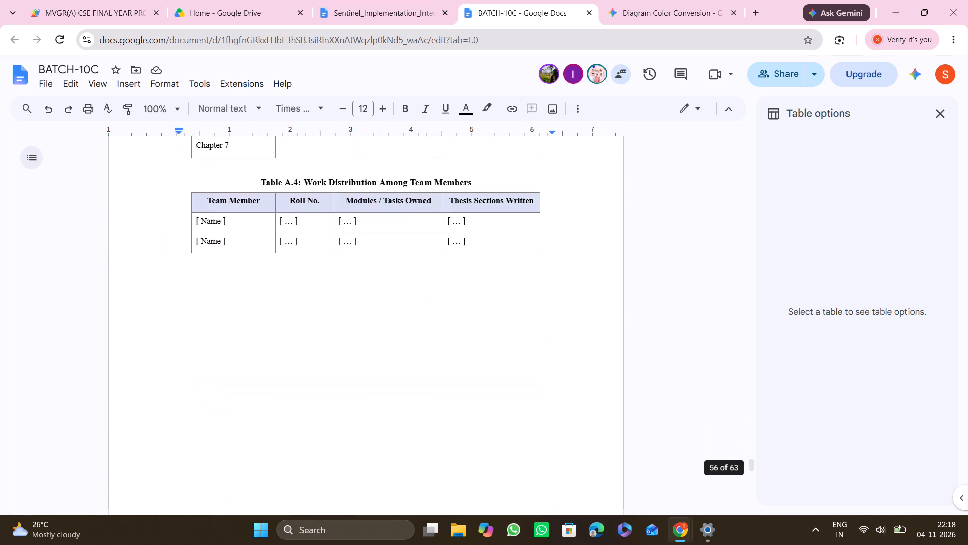
scroll(582, 323, "down", 4)
scroll(582, 323, "up", 5)
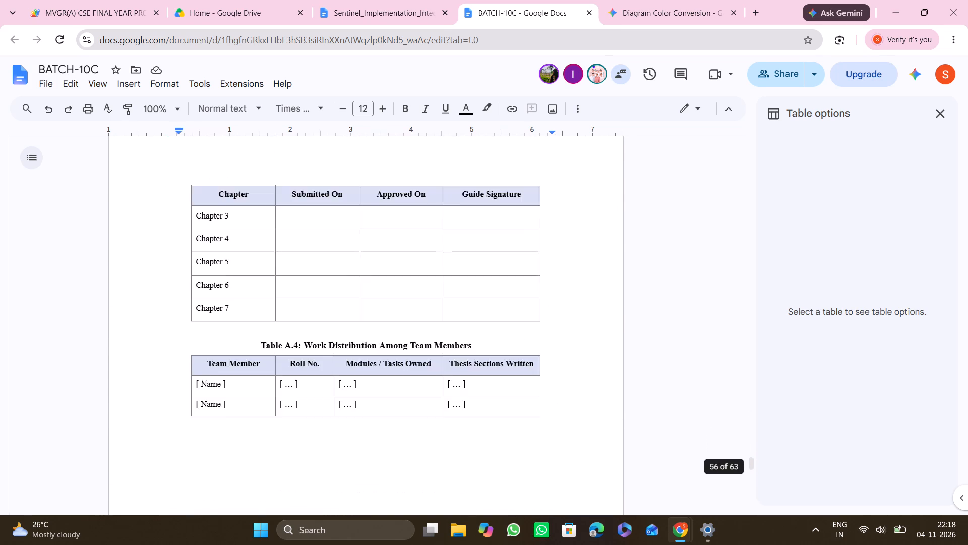
scroll(584, 320, "up", 8)
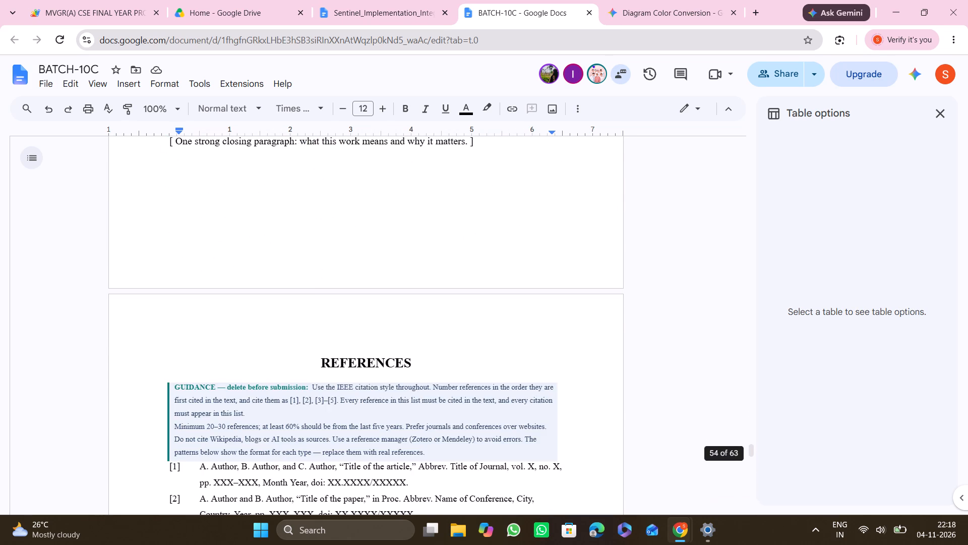
scroll(584, 320, "up", 8)
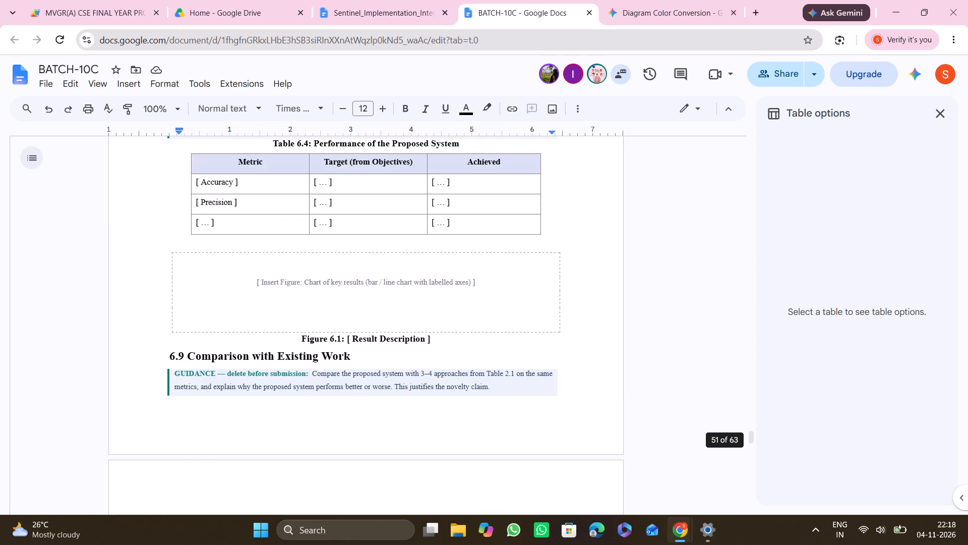
scroll(584, 319, "up", 8)
scroll(584, 319, "down", 2)
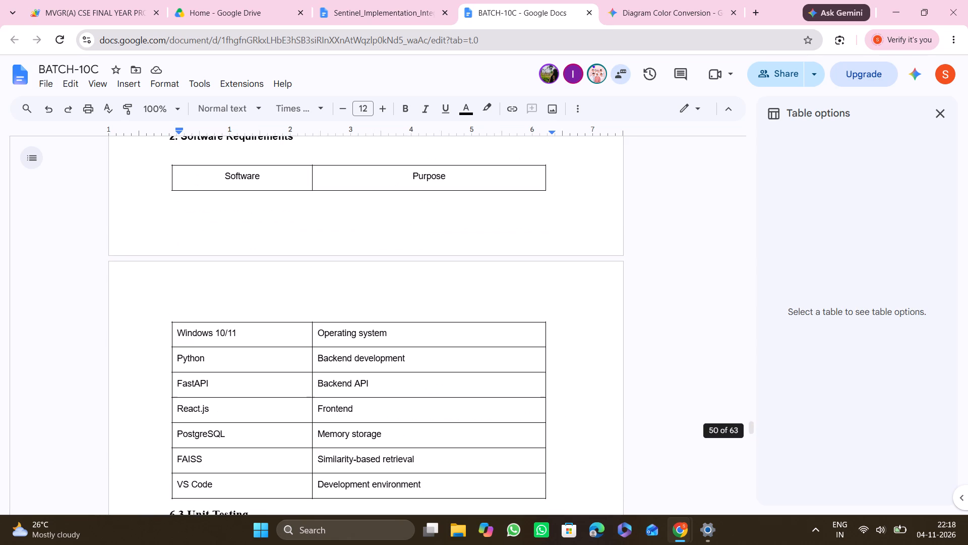
Make the "Software" and "Purpose" header texts of the software requirements table bold.
scroll(584, 319, "up", 1)
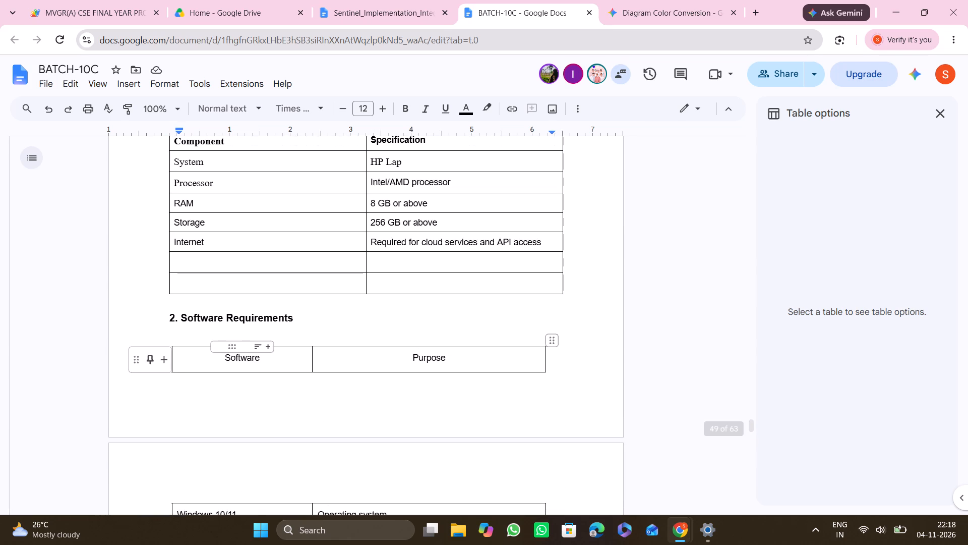
double_click(247, 358)
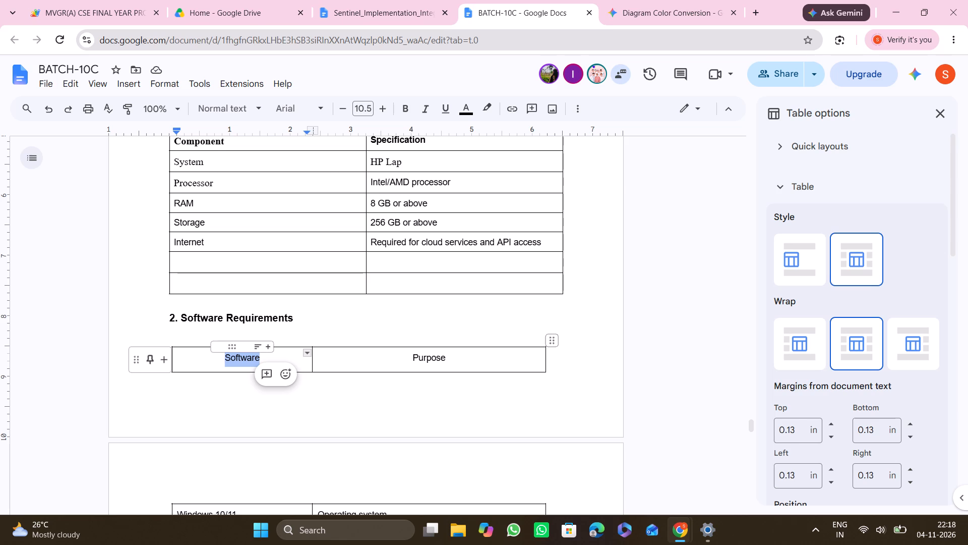
key("ctrl+b")
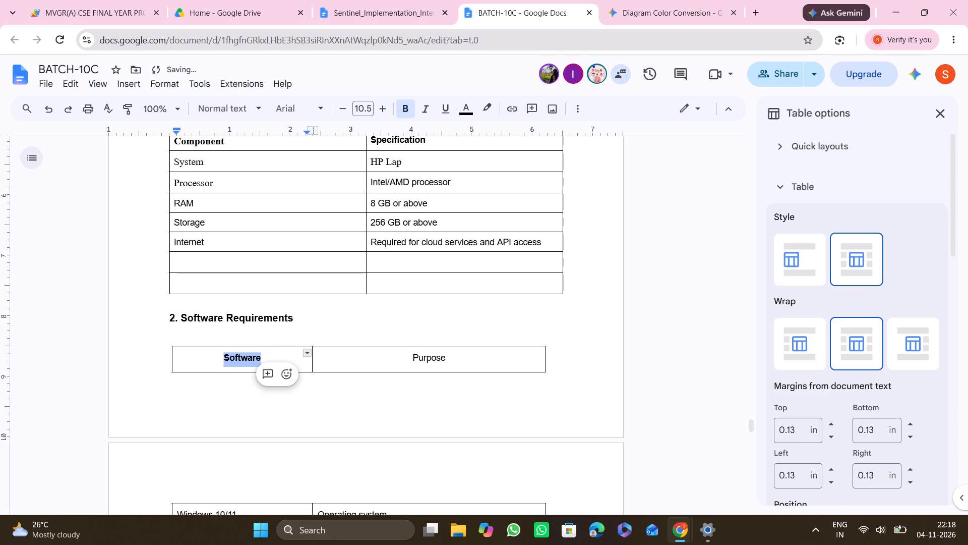
double_click(430, 357)
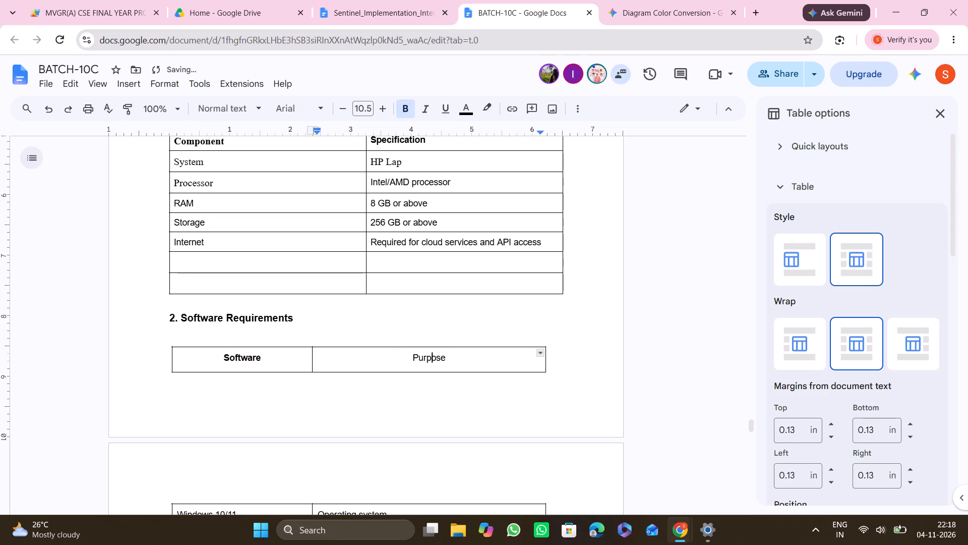
key("ctrl+b")
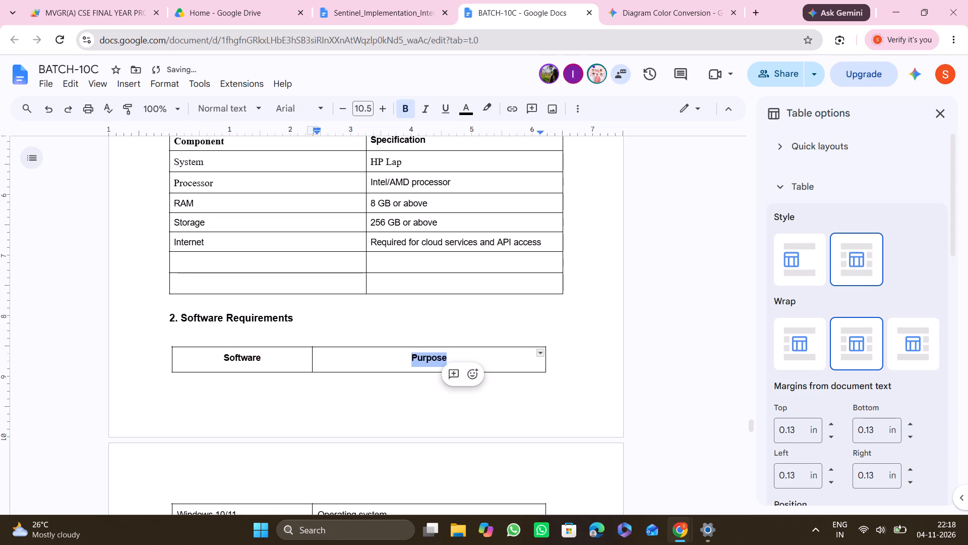
left_click(603, 336)
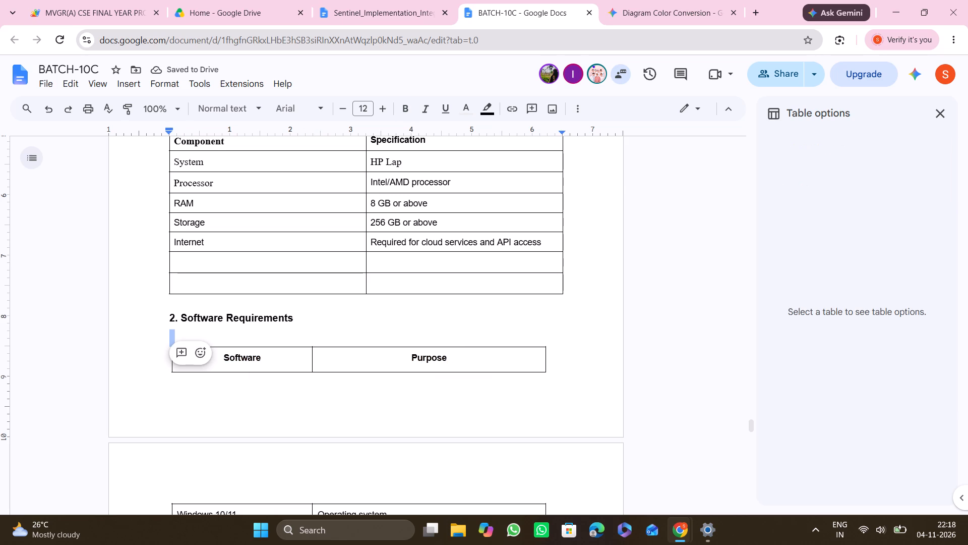
scroll(594, 358, "down", 4)
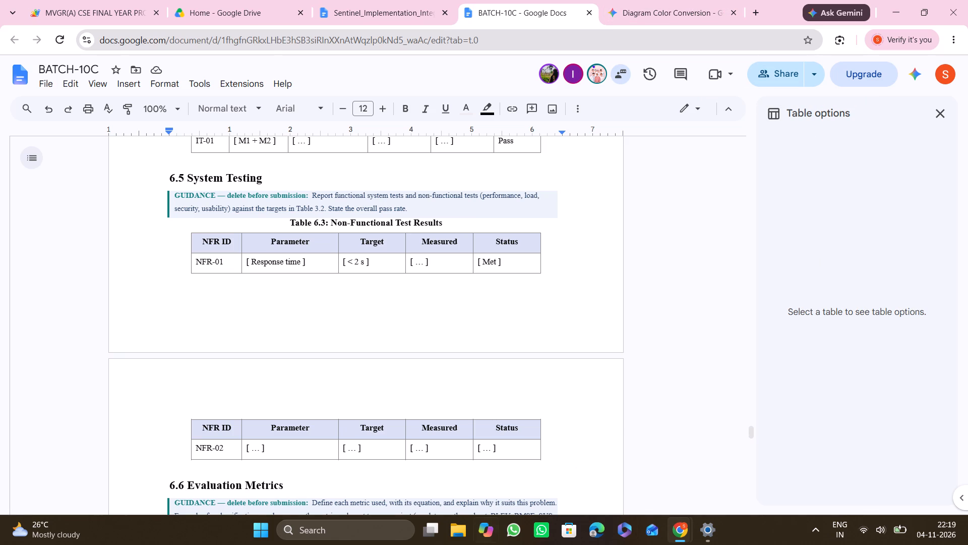
scroll(413, 256, "up", 1)
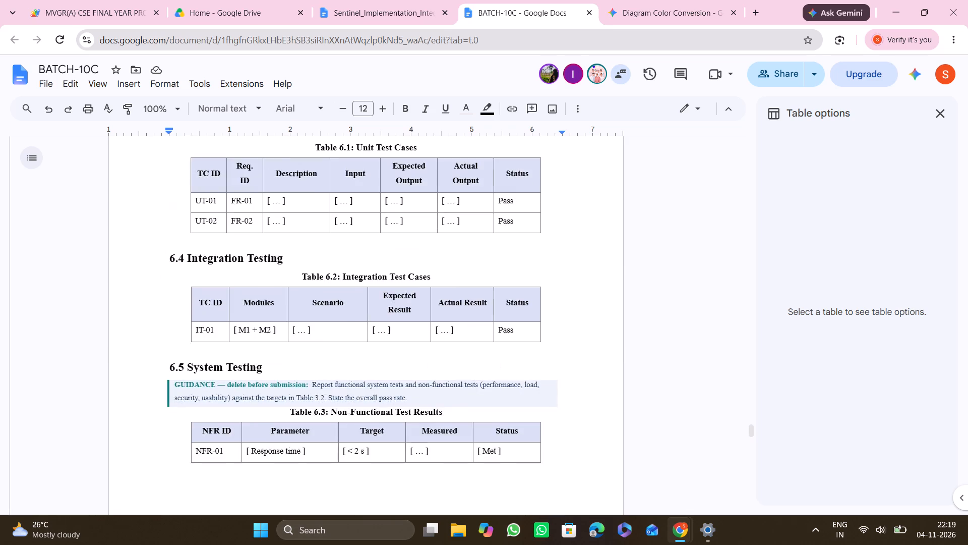
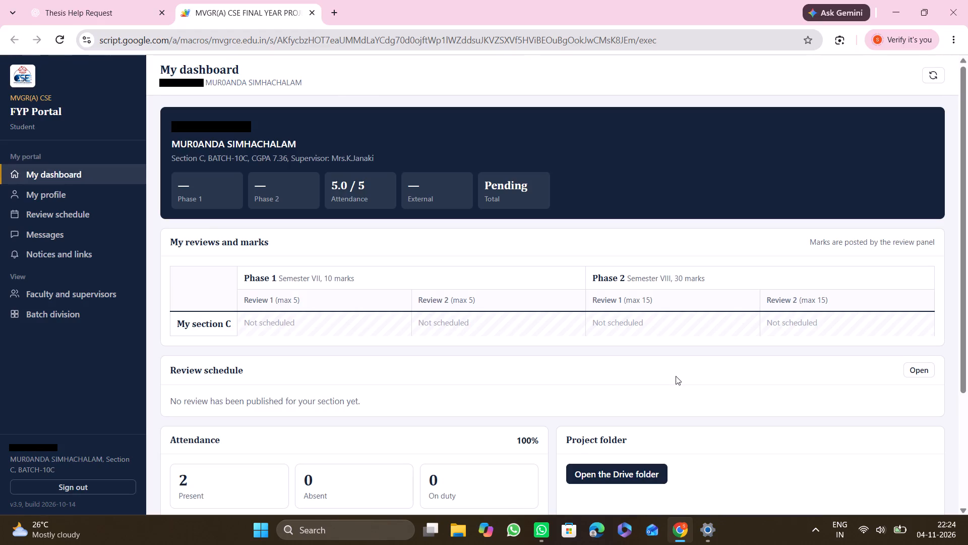
Open the project's Drive folder from the FYP Portal dashboard and reopen the BATCH-10C report document from it.
left_click(629, 485)
left_click(617, 463)
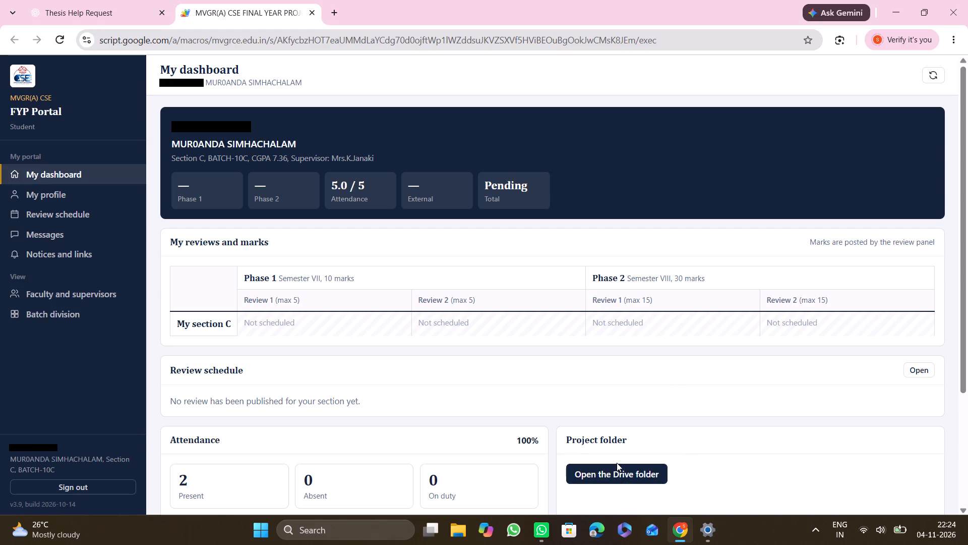
left_click(618, 477)
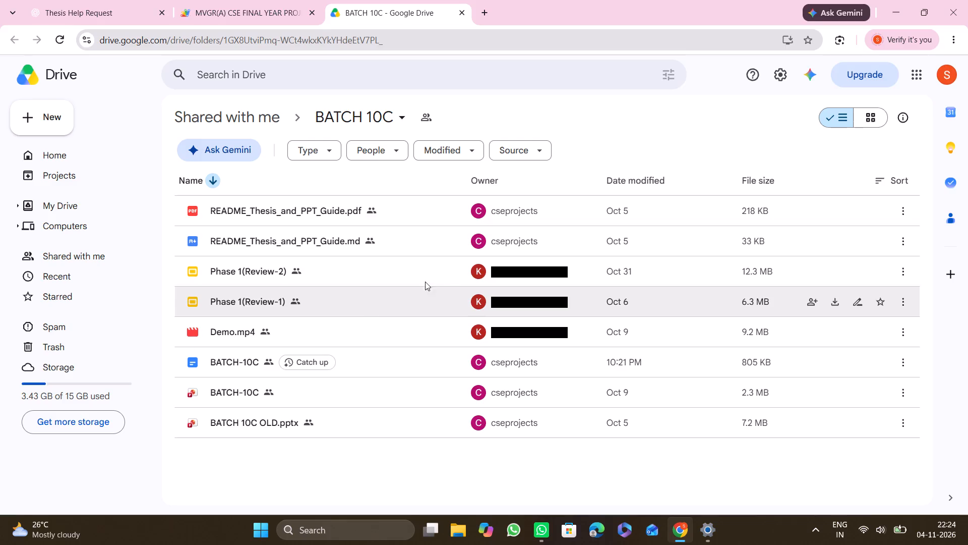
double_click(363, 360)
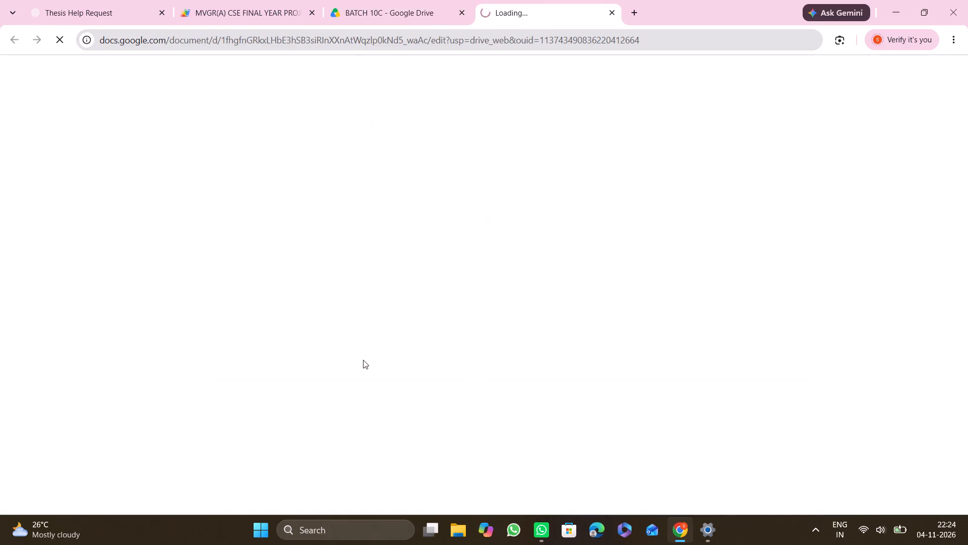
scroll(363, 360, "down", 1)
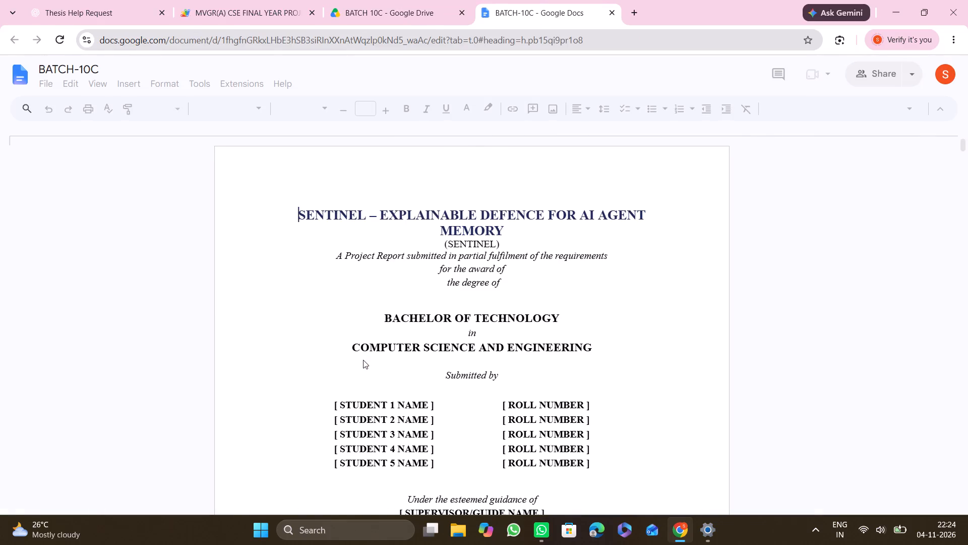
Look through the opening pages of the BATCH-10C report, from the title page through the certificate to the declaration, and return to the title page.
scroll(363, 360, "down", 4)
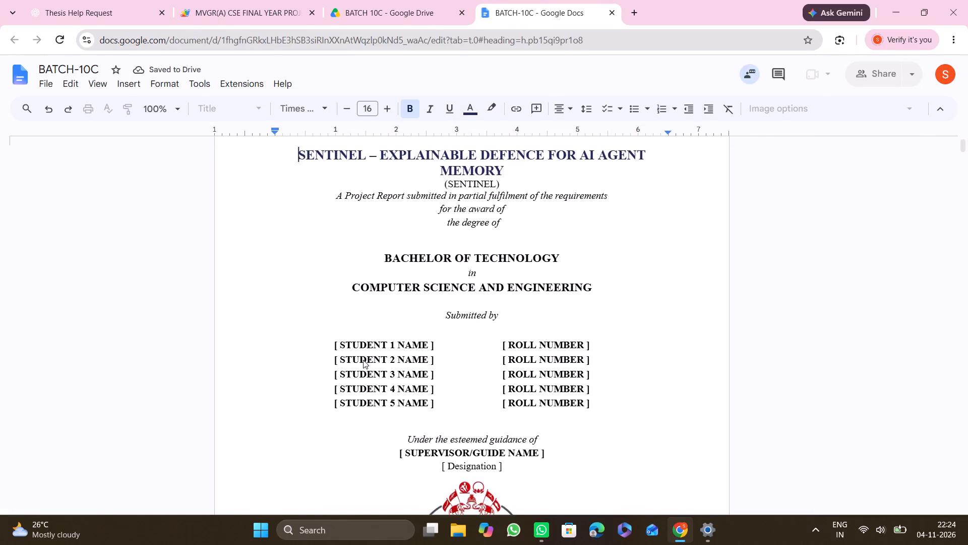
scroll(363, 360, "down", 4)
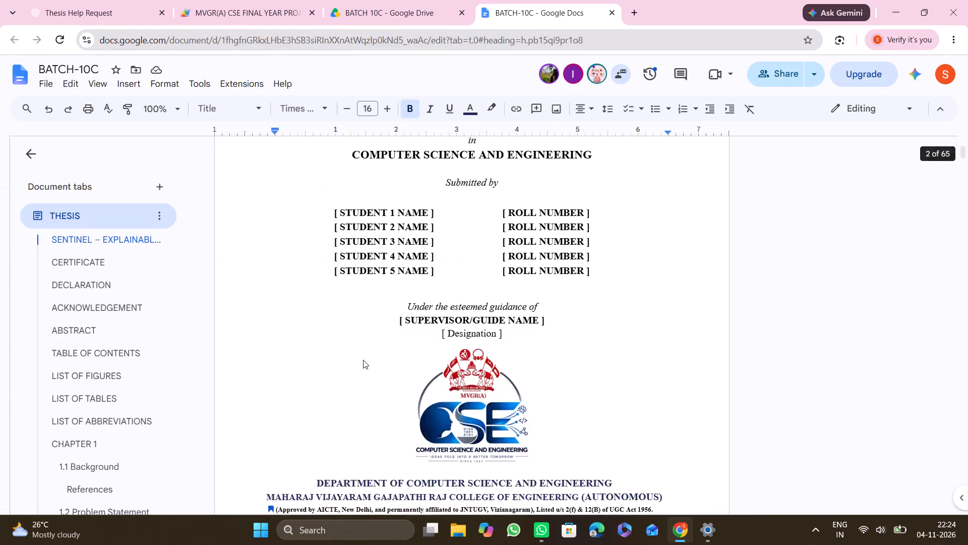
scroll(363, 360, "down", 3)
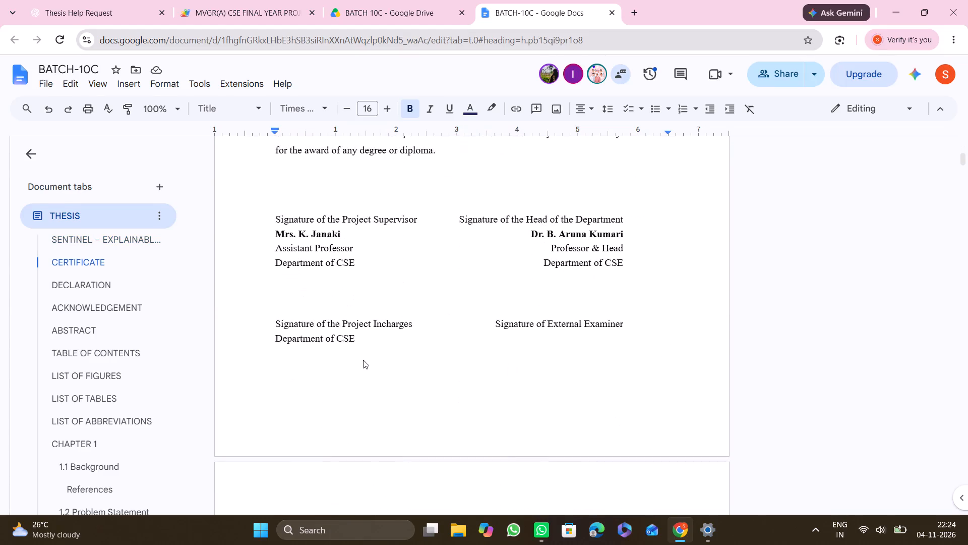
scroll(363, 360, "down", 1)
scroll(363, 360, "up", 1)
scroll(363, 360, "down", 3)
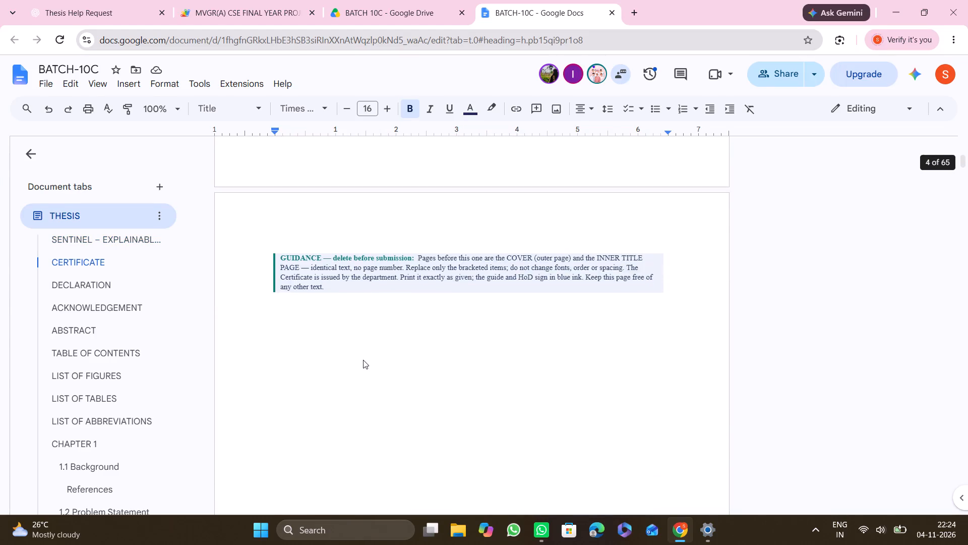
scroll(363, 360, "down", 1)
scroll(363, 360, "up", 3)
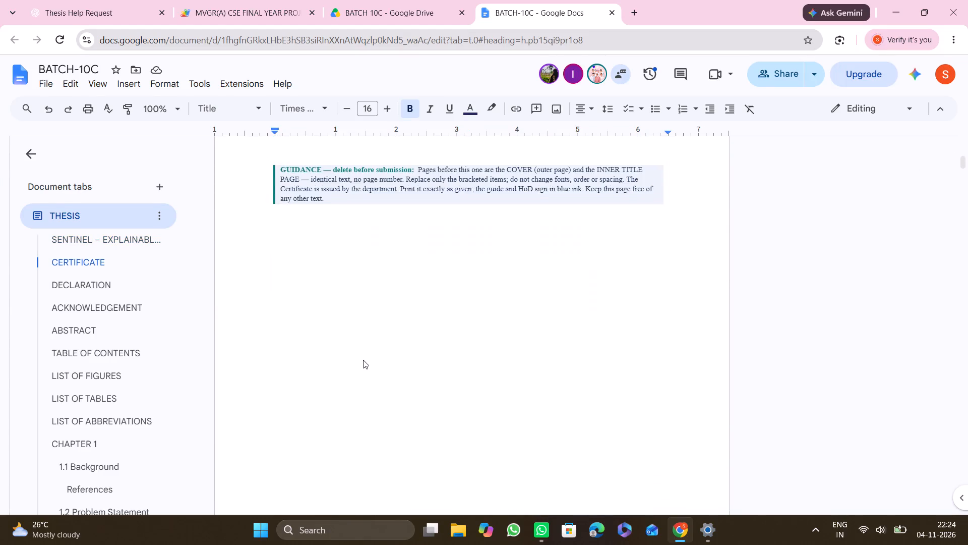
scroll(363, 360, "up", 2)
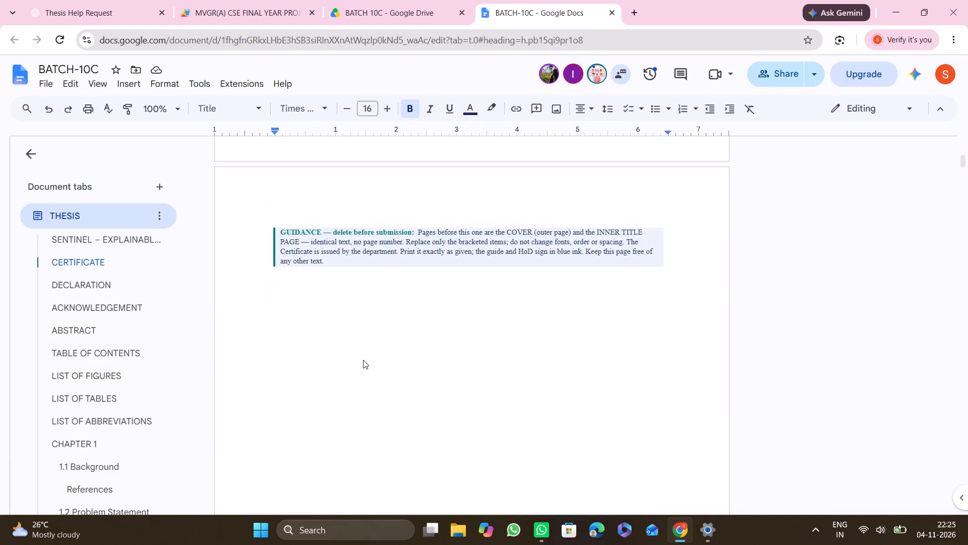
scroll(363, 360, "up", 1)
scroll(363, 360, "down", 3)
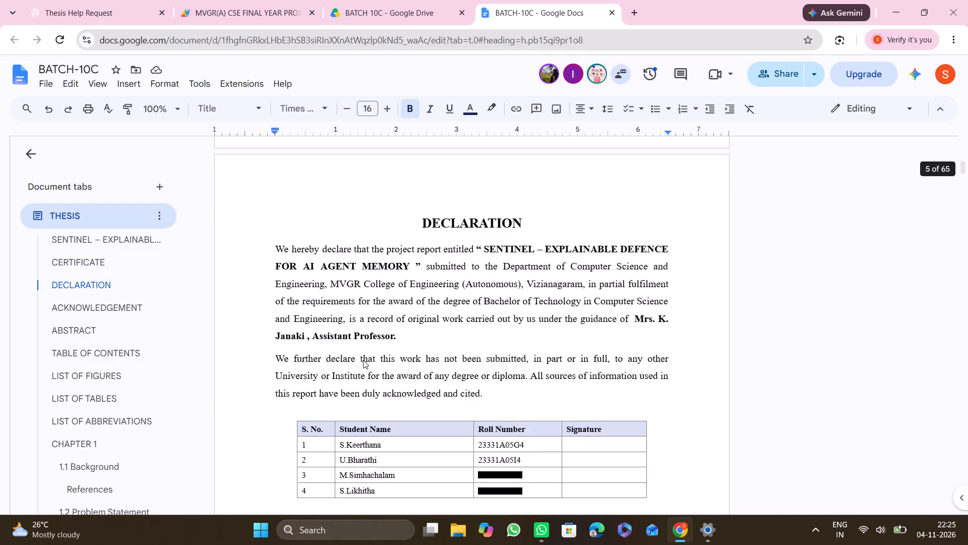
scroll(363, 360, "down", 3)
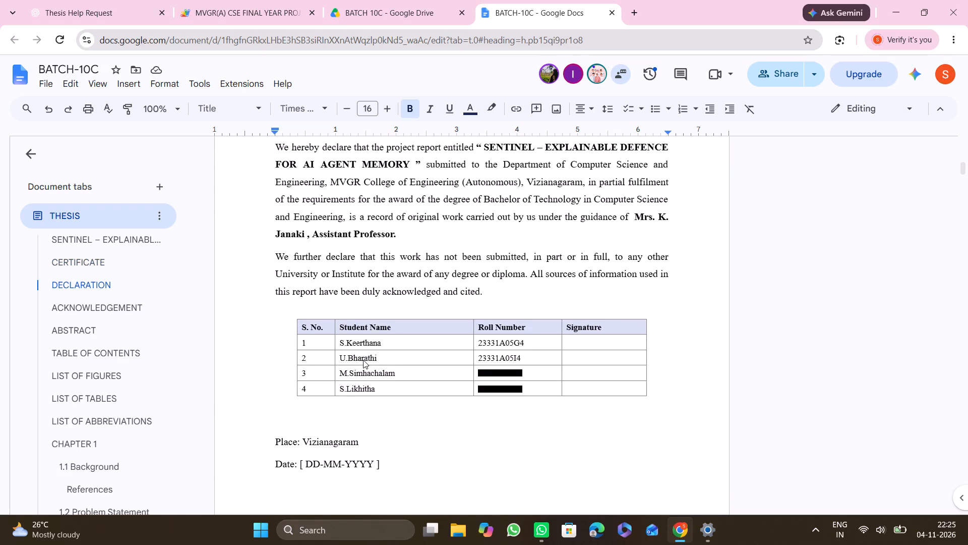
scroll(363, 360, "up", 1)
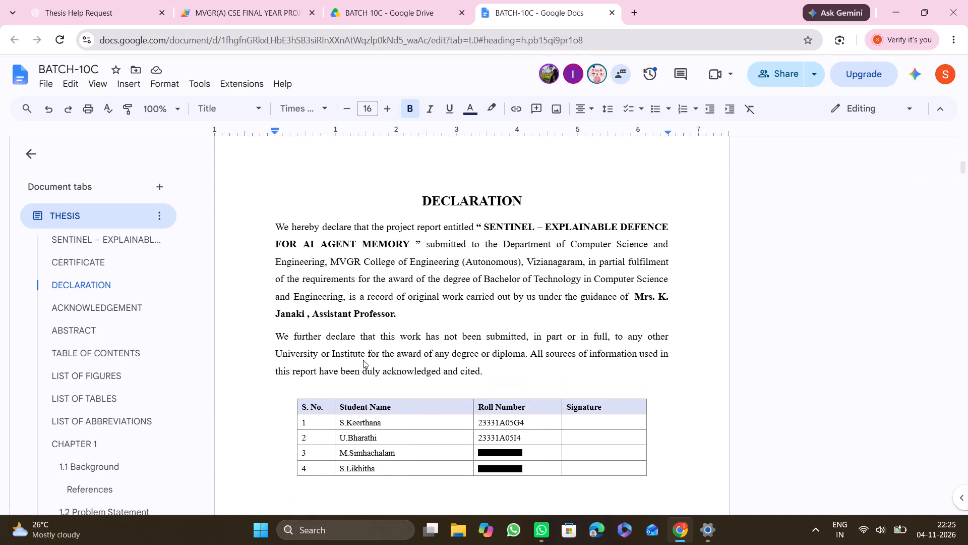
scroll(363, 360, "up", 2)
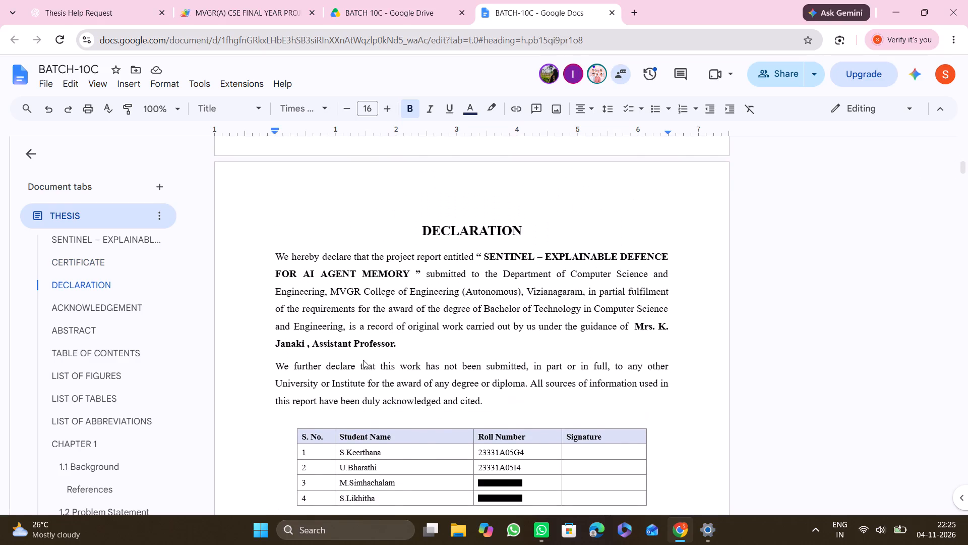
scroll(363, 360, "up", 7)
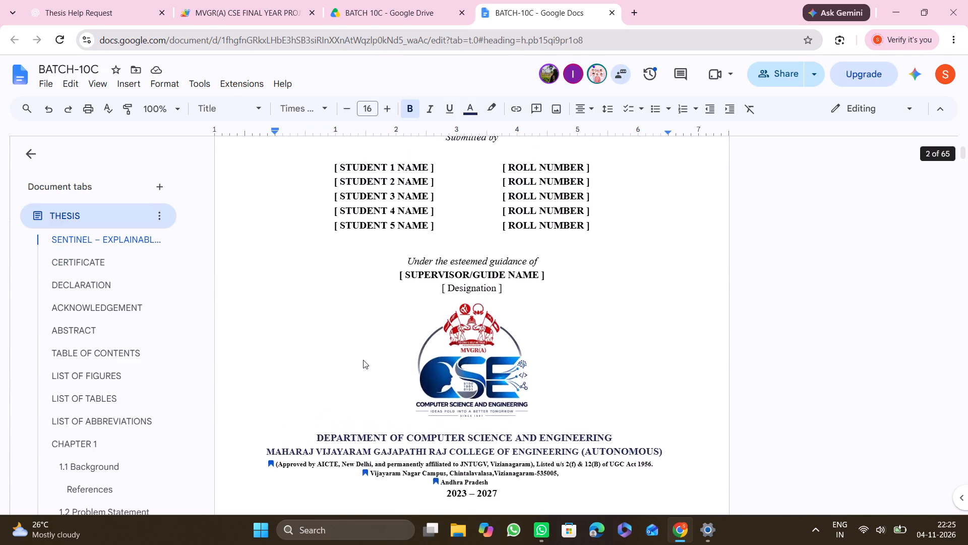
scroll(363, 360, "up", 2)
Review the report's front matter again from the title page through the certificate and declaration to the end of the acknowledgement.
scroll(363, 360, "down", 2)
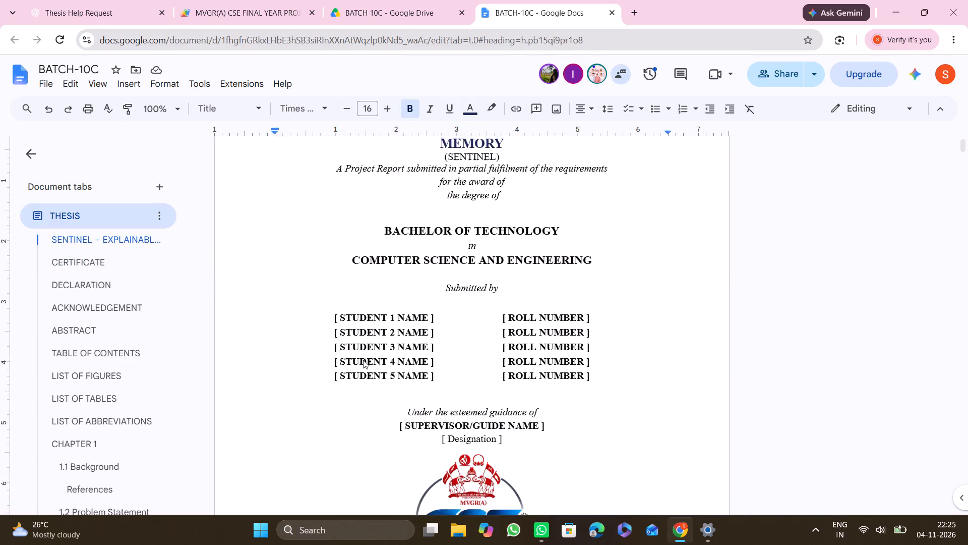
scroll(363, 360, "down", 1)
scroll(363, 360, "up", 2)
scroll(363, 360, "down", 1)
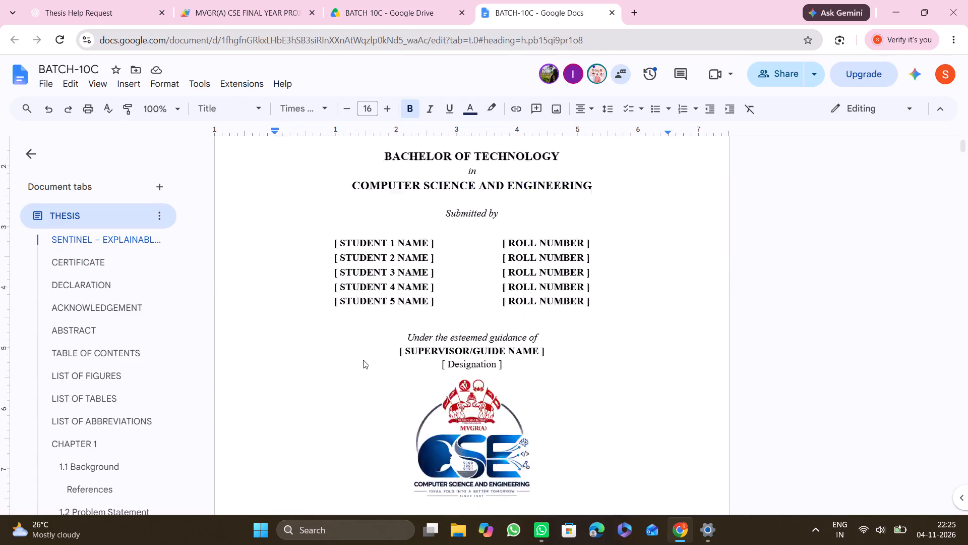
scroll(363, 360, "down", 5)
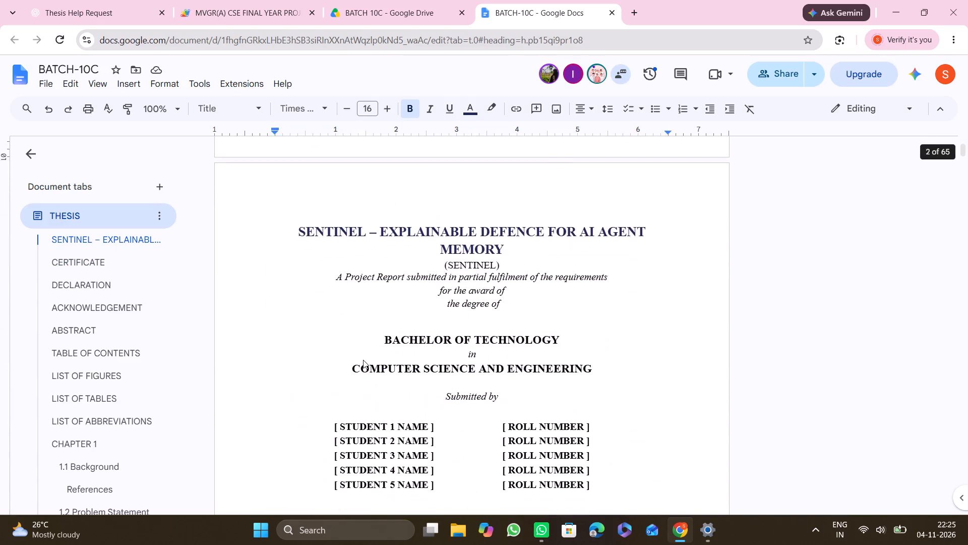
scroll(363, 360, "down", 4)
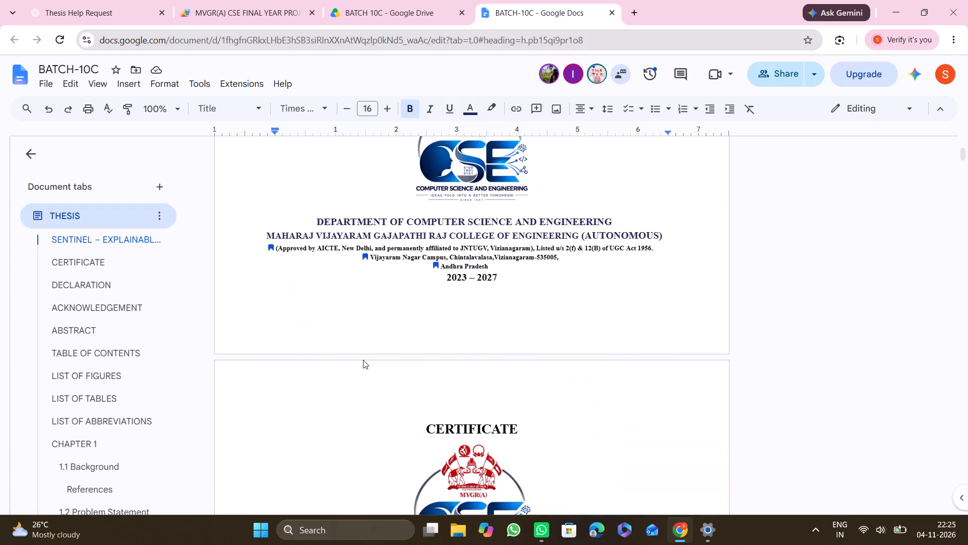
scroll(363, 360, "down", 2)
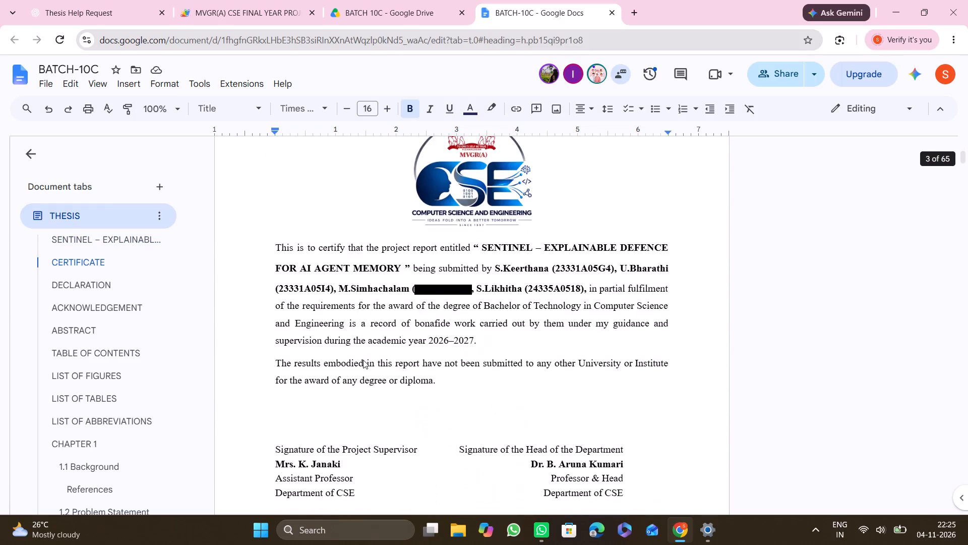
scroll(363, 360, "down", 3)
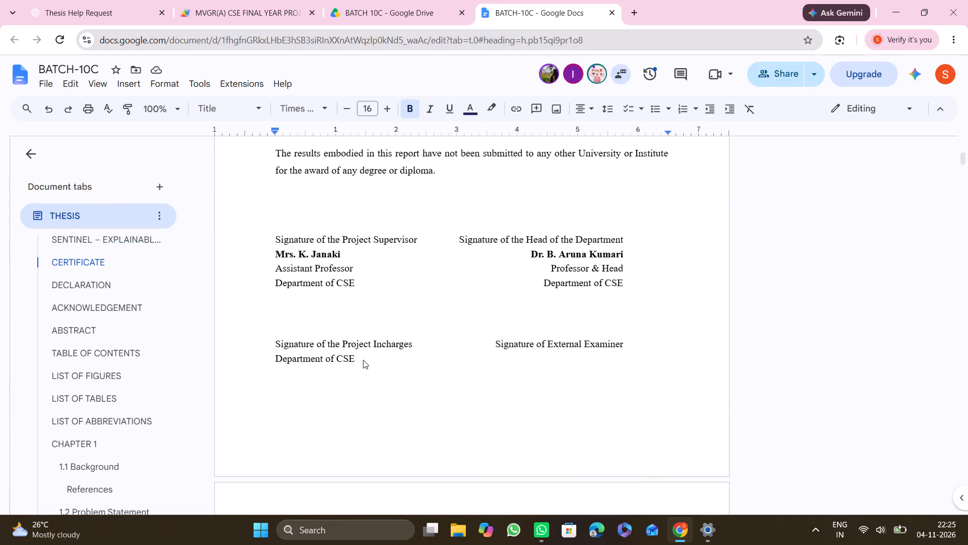
scroll(363, 360, "down", 5)
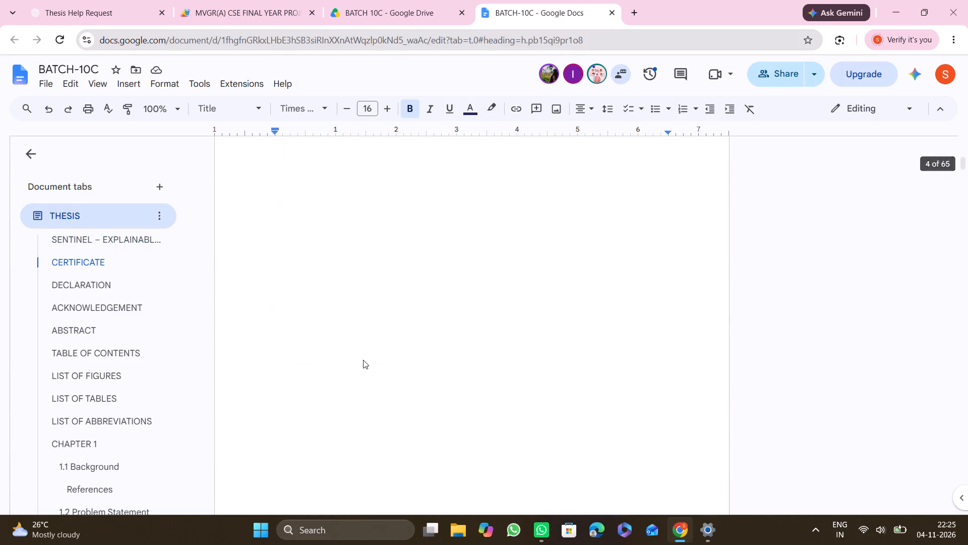
scroll(363, 360, "down", 4)
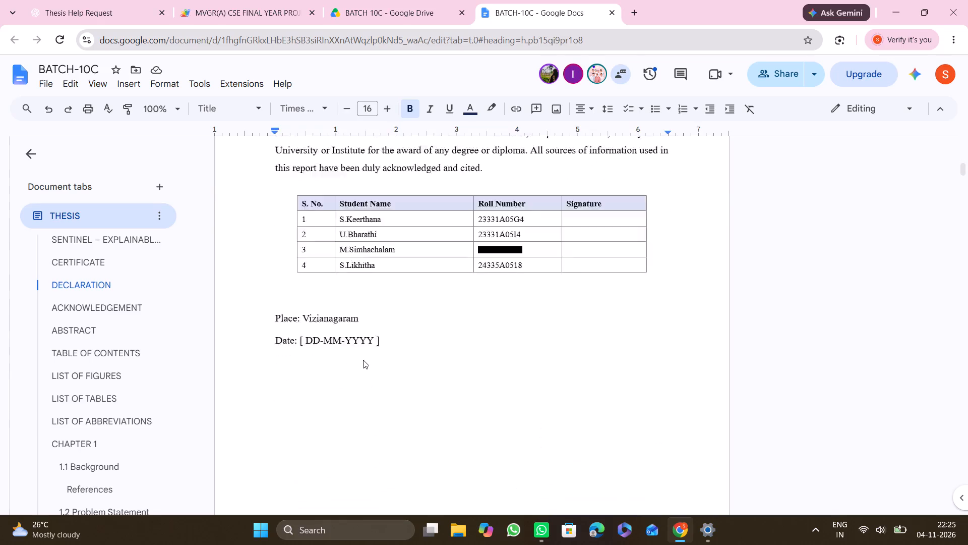
scroll(363, 360, "down", 2)
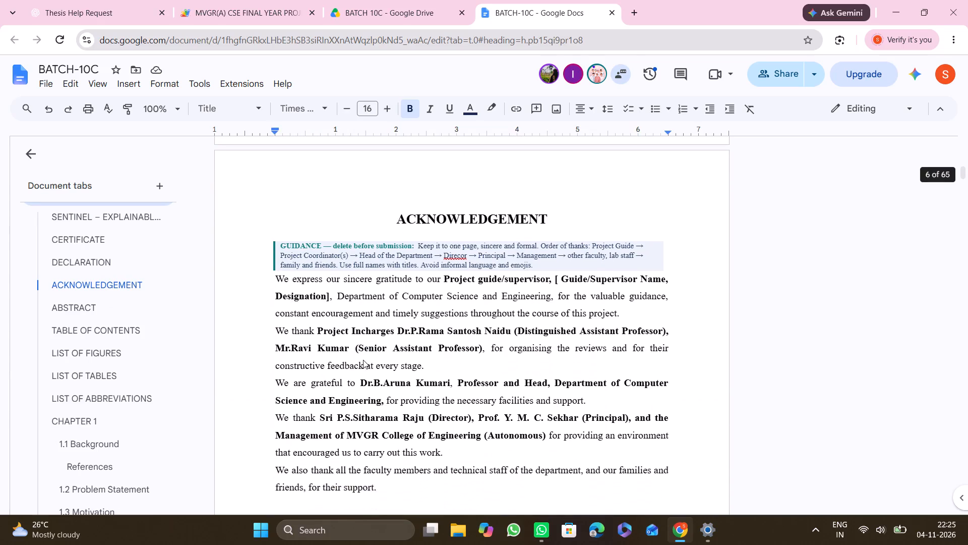
scroll(363, 360, "down", 3)
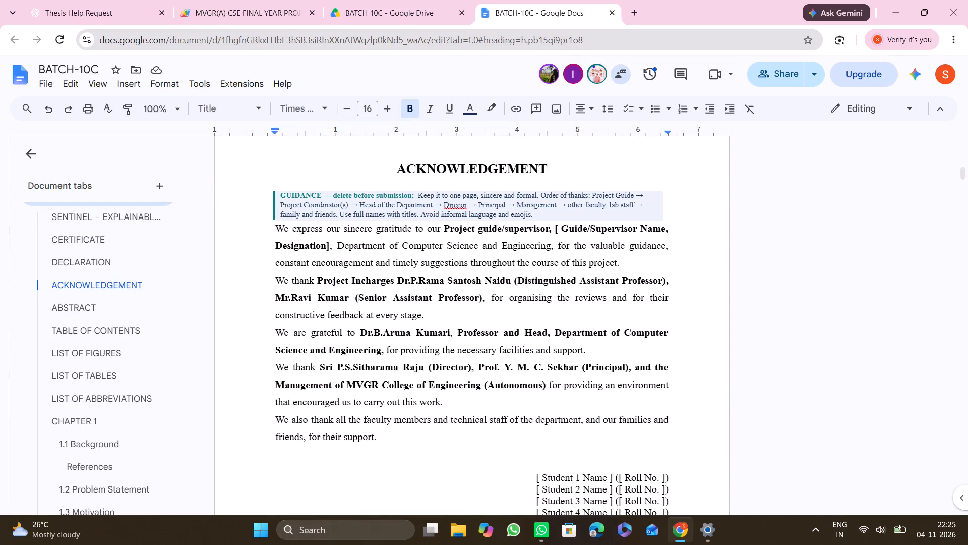
scroll(386, 367, "down", 2)
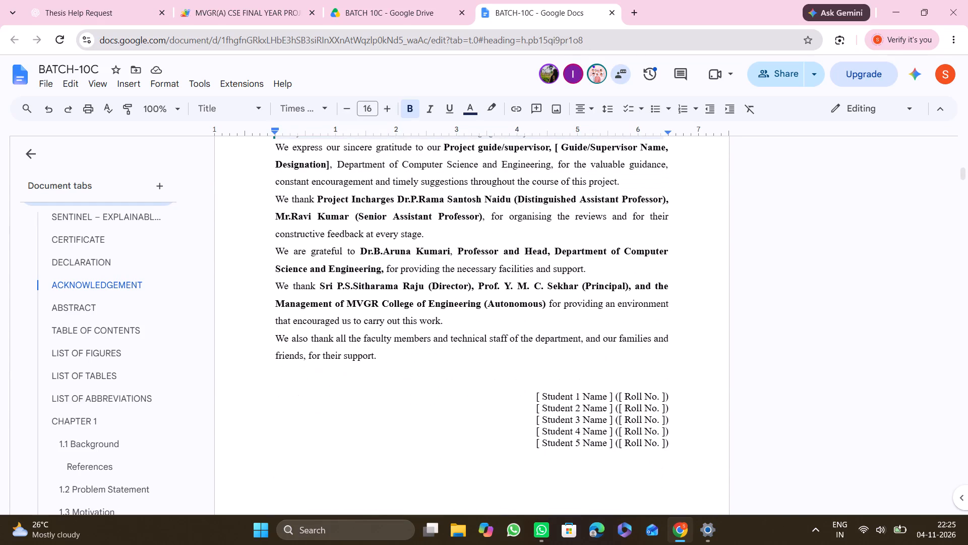
scroll(386, 367, "down", 2)
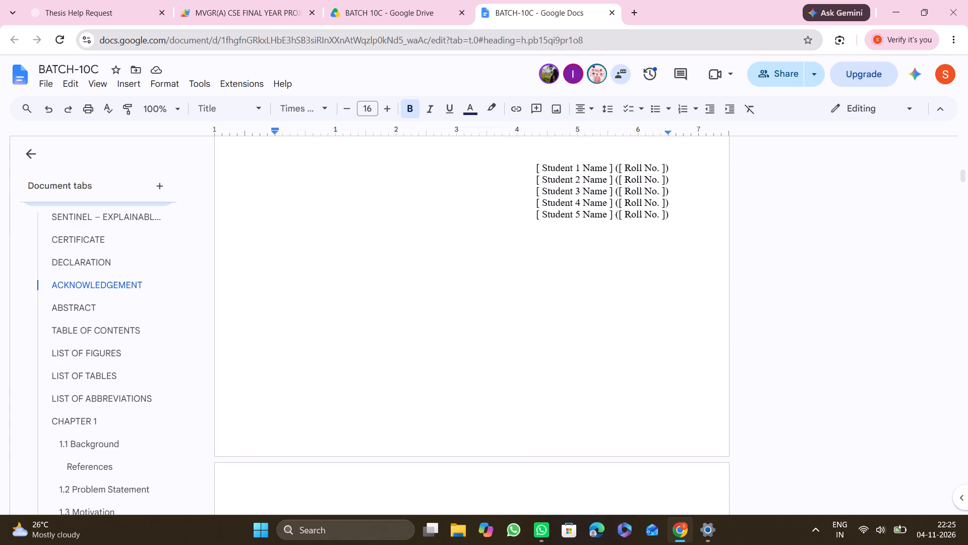
Read the Abstract page, including its guidance note, paragraphs and keywords.
scroll(386, 367, "down", 2)
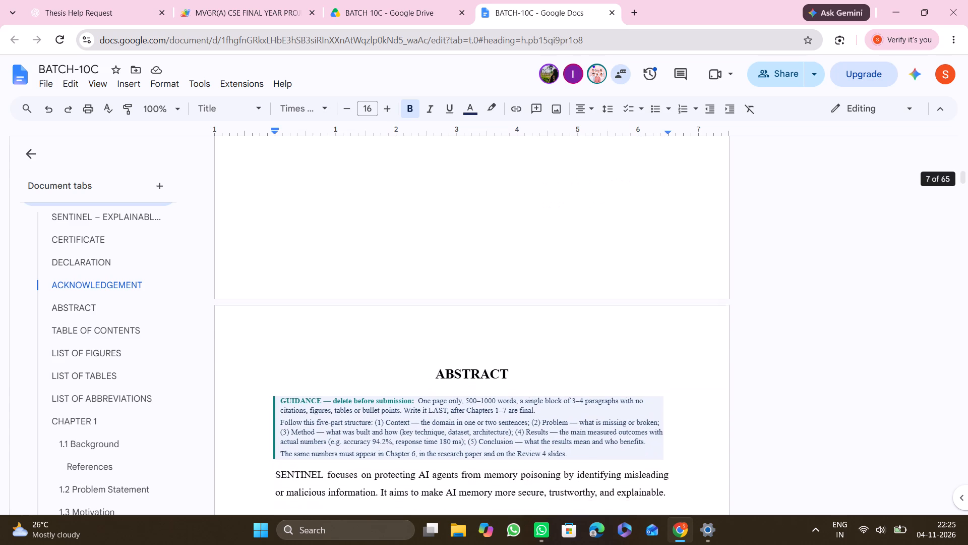
scroll(386, 367, "down", 2)
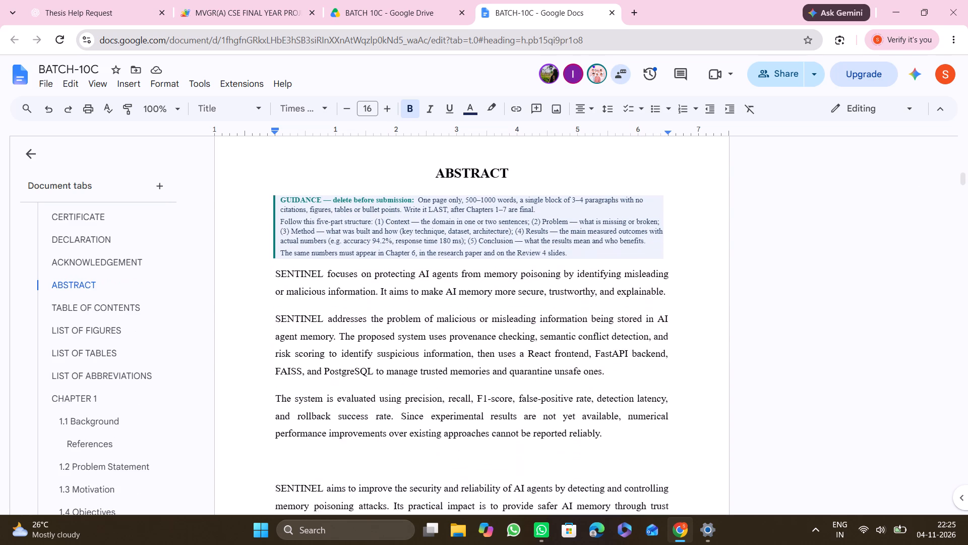
scroll(386, 367, "down", 1)
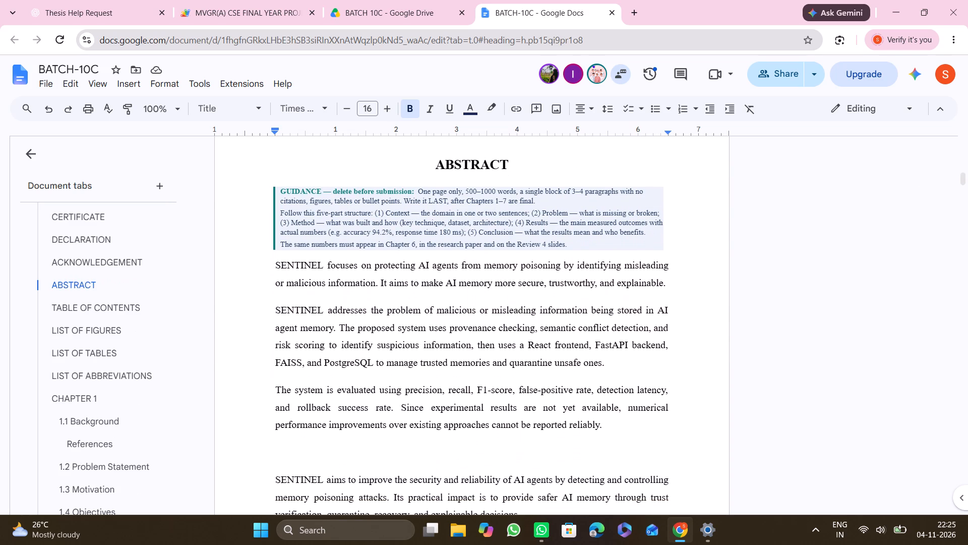
scroll(386, 367, "down", 2)
scroll(386, 367, "up", 1)
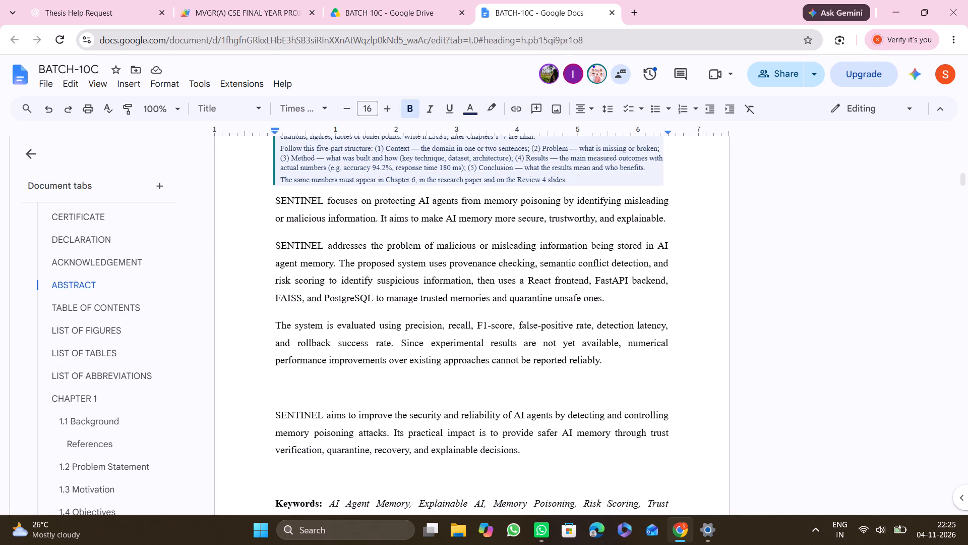
scroll(386, 367, "up", 1)
scroll(110, 379, "up", 1)
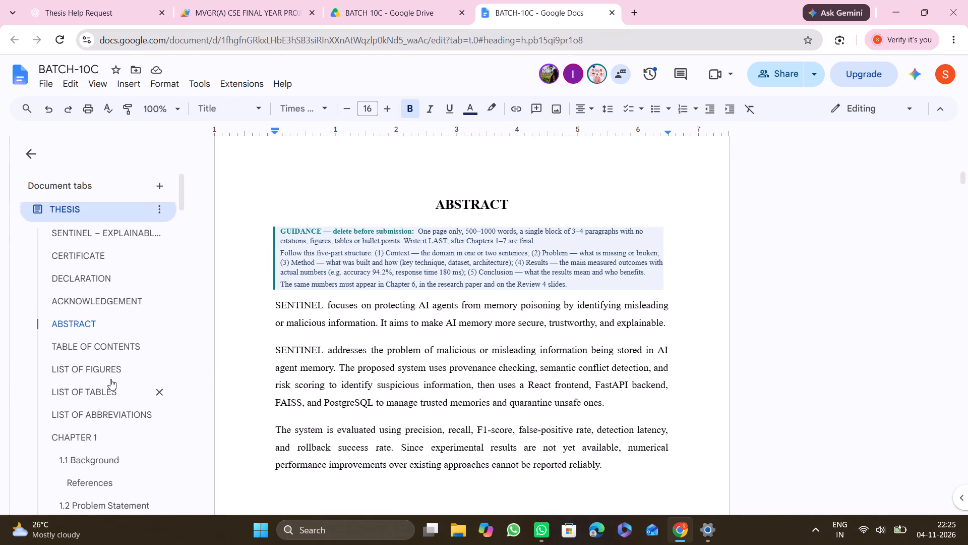
scroll(110, 379, "up", 2)
scroll(110, 379, "down", 1)
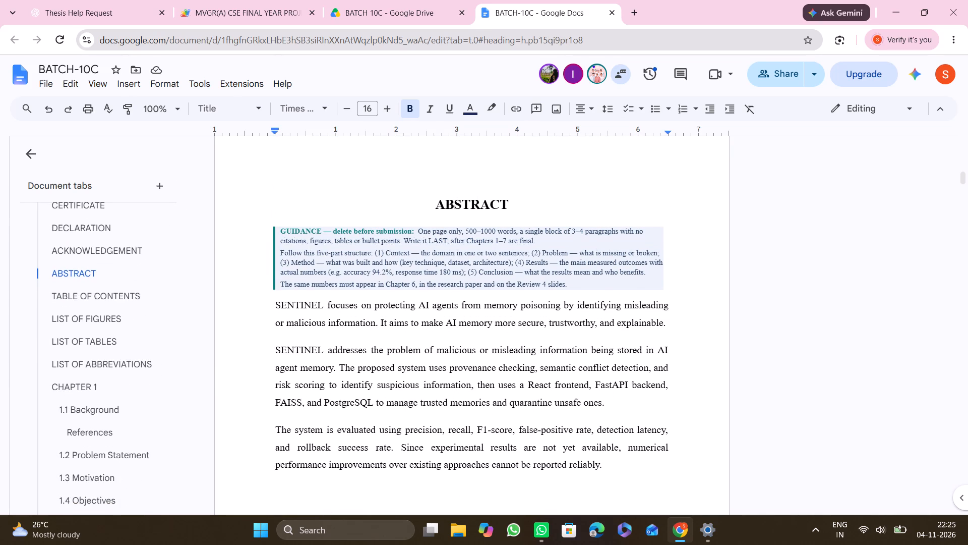
scroll(327, 379, "down", 1)
scroll(327, 379, "up", 1)
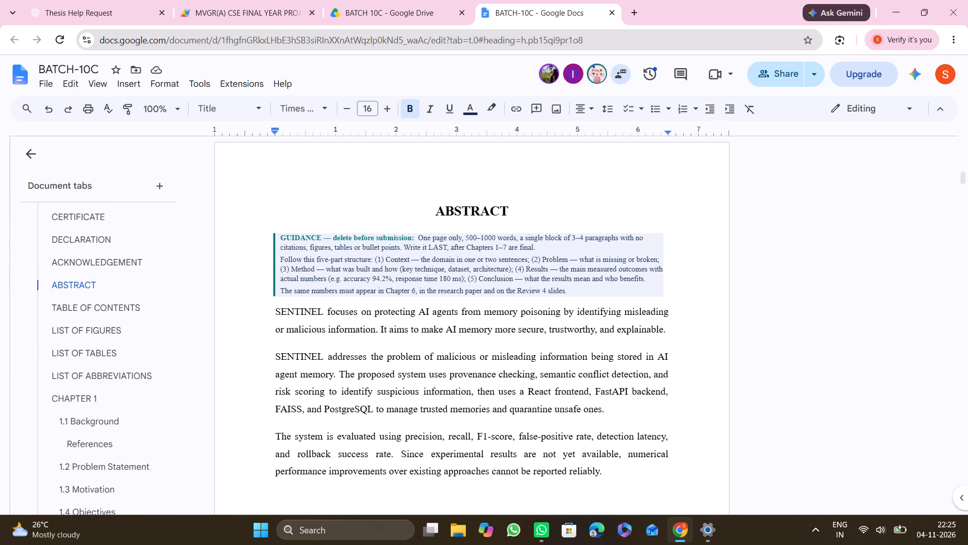
scroll(327, 379, "down", 3)
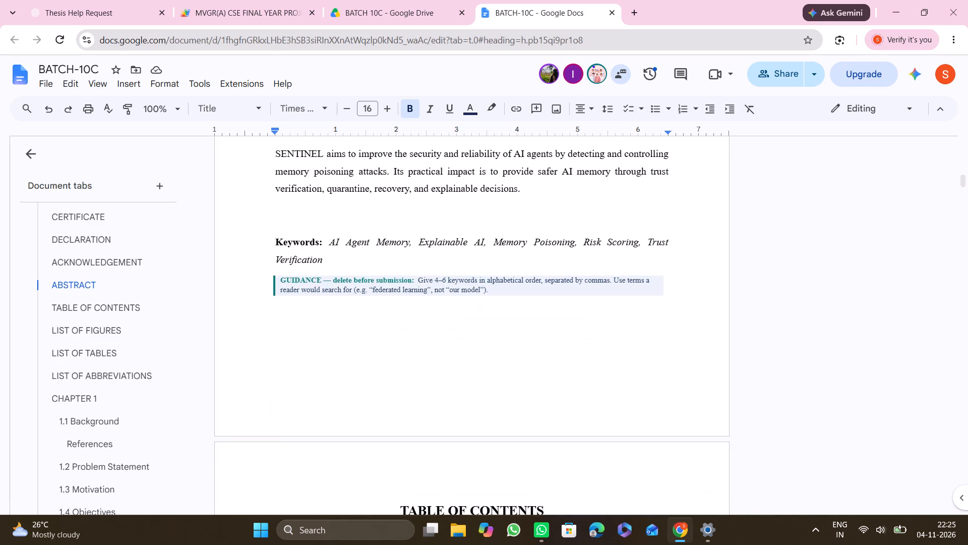
Look through the Table of Contents, List of Figures, List of Tables and List of Abbreviations pages.
scroll(327, 379, "down", 5)
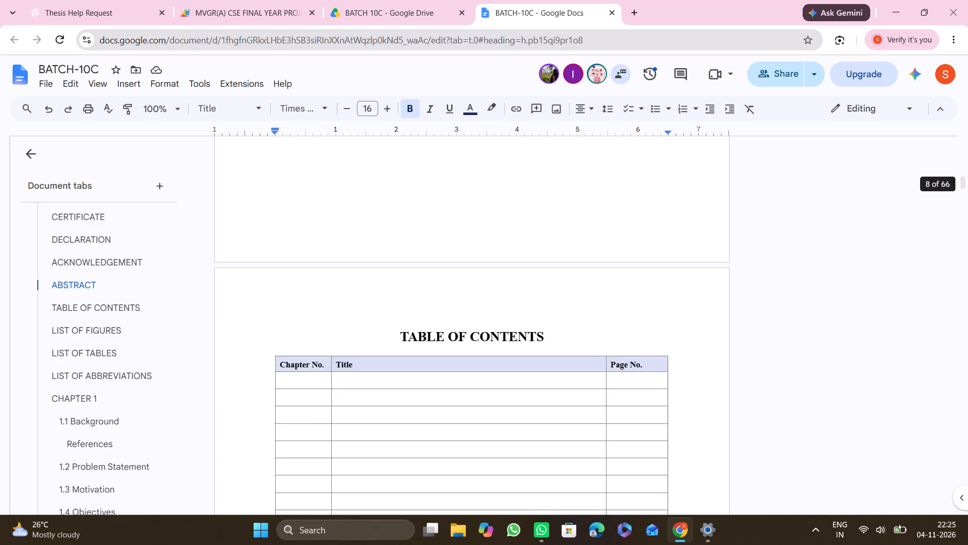
scroll(327, 379, "down", 4)
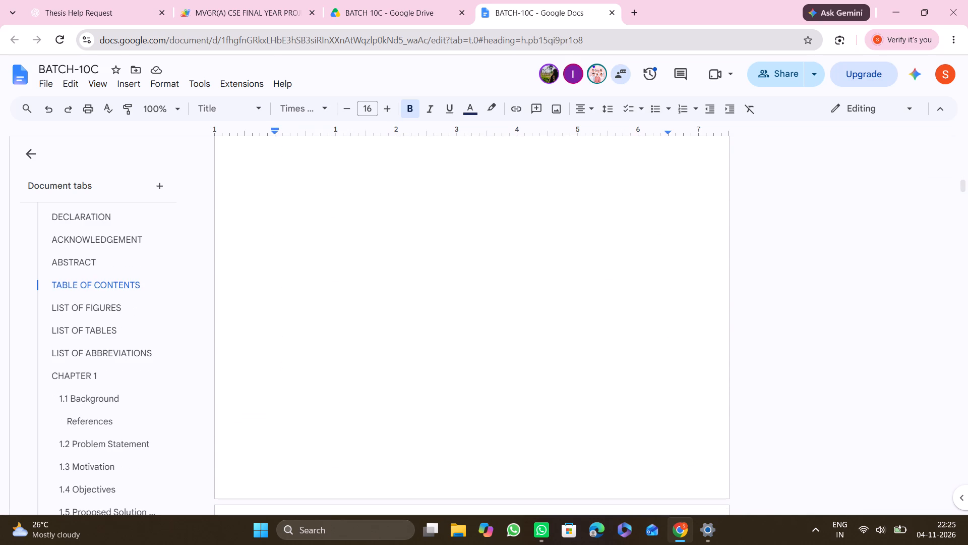
scroll(327, 379, "down", 4)
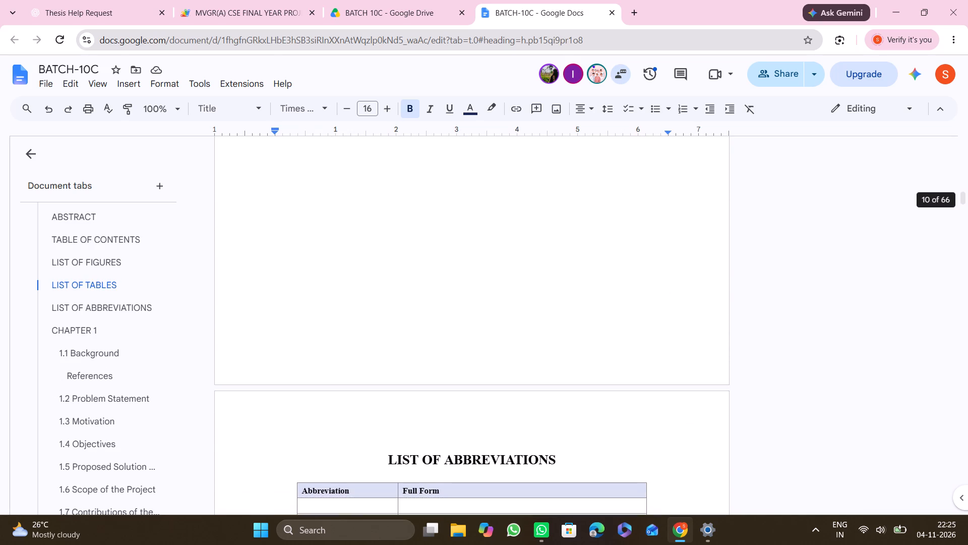
scroll(327, 379, "down", 4)
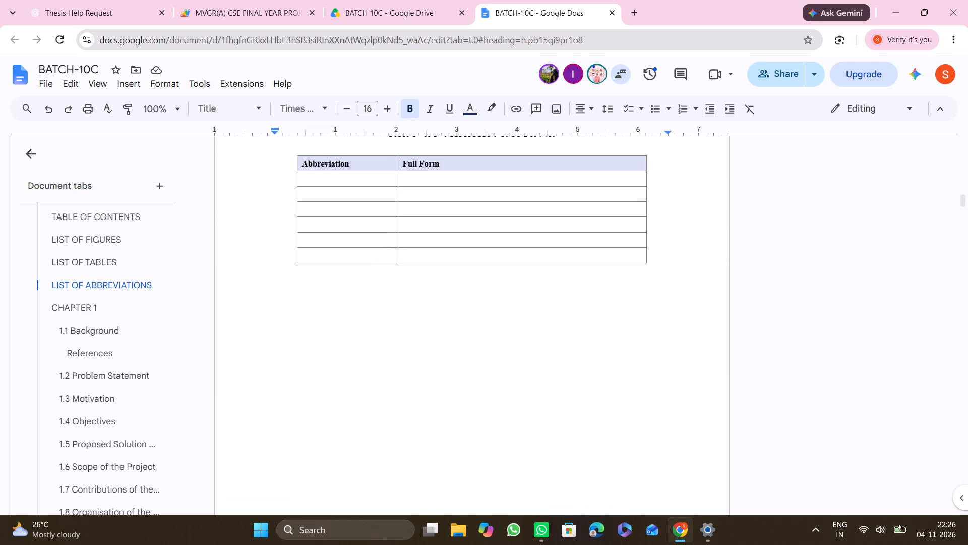
scroll(327, 379, "down", 3)
Review Chapter 1 from the introduction and 1.1 Background through the references, Problem Statement and Motivation to 1.4 Objectives.
scroll(327, 379, "down", 1)
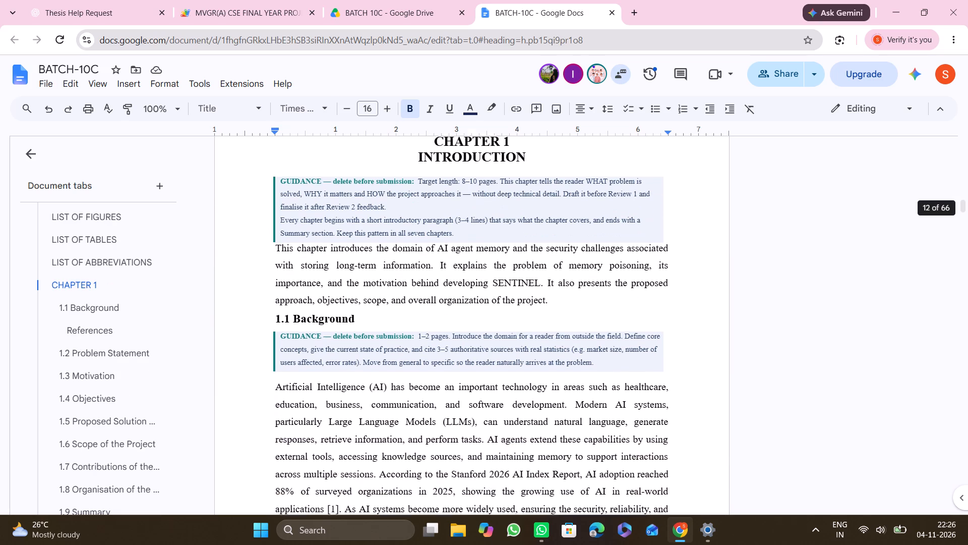
scroll(327, 379, "down", 5)
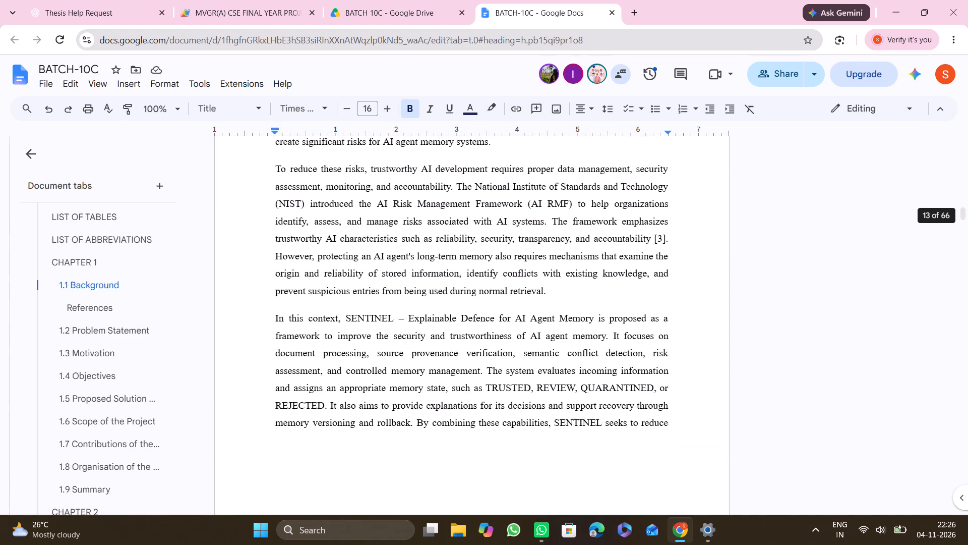
scroll(327, 379, "down", 3)
scroll(327, 379, "up", 3)
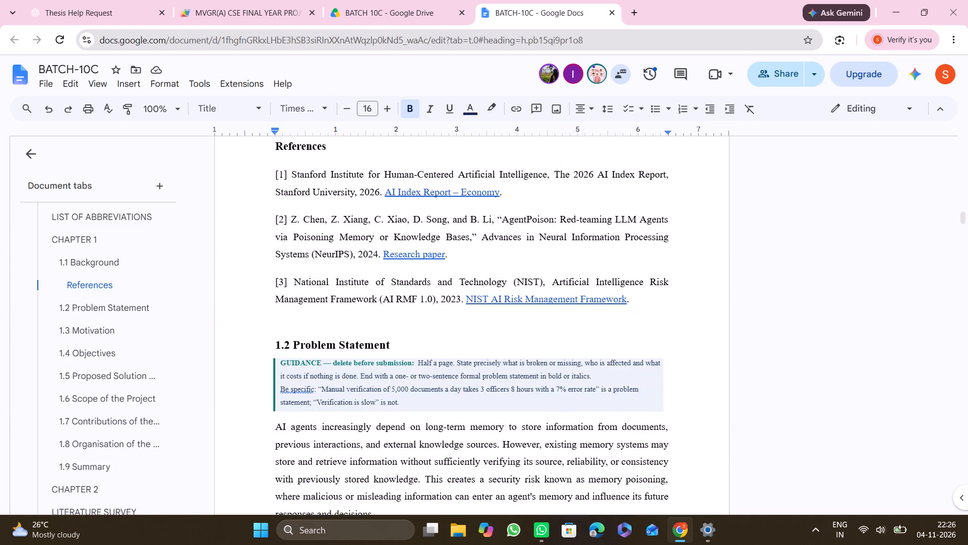
scroll(327, 379, "down", 1)
scroll(327, 379, "up", 1)
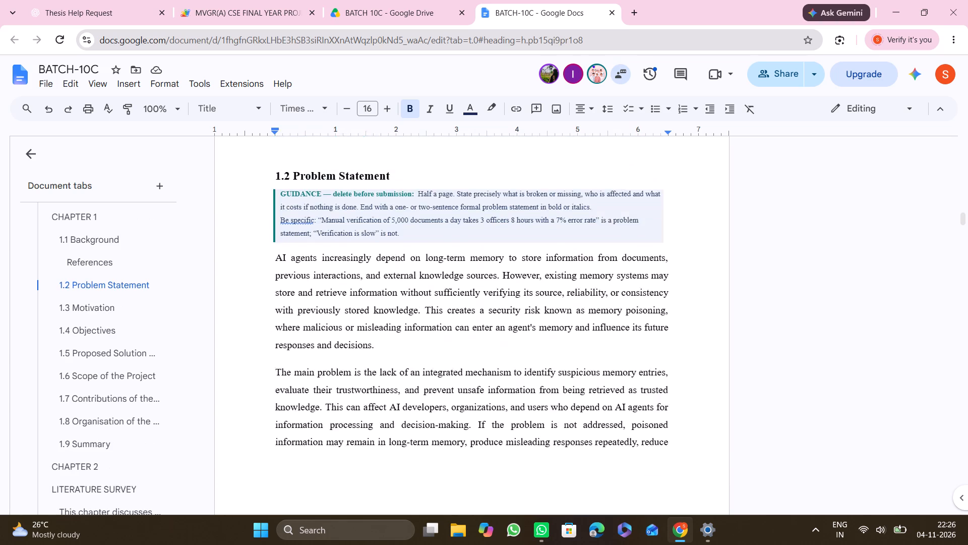
scroll(327, 379, "up", 1)
scroll(327, 379, "down", 3)
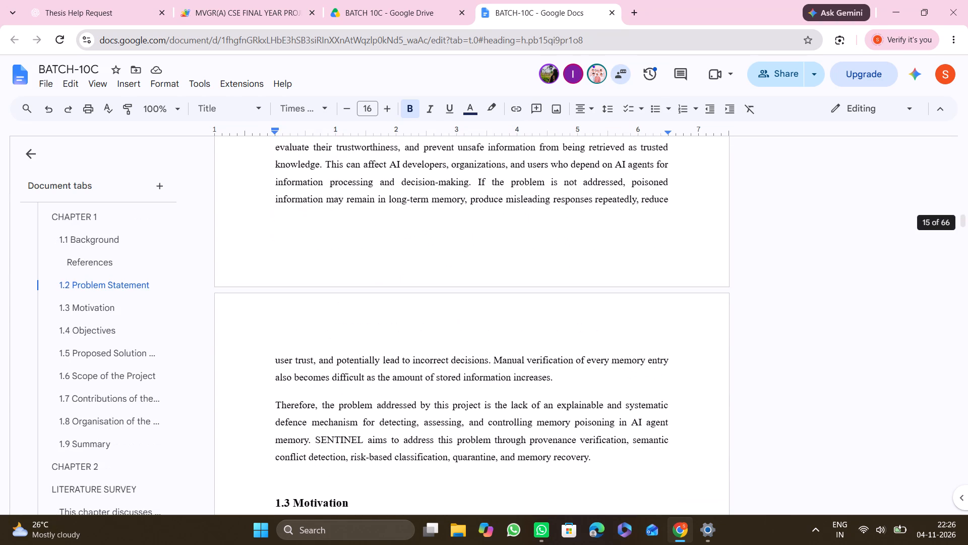
scroll(327, 379, "down", 4)
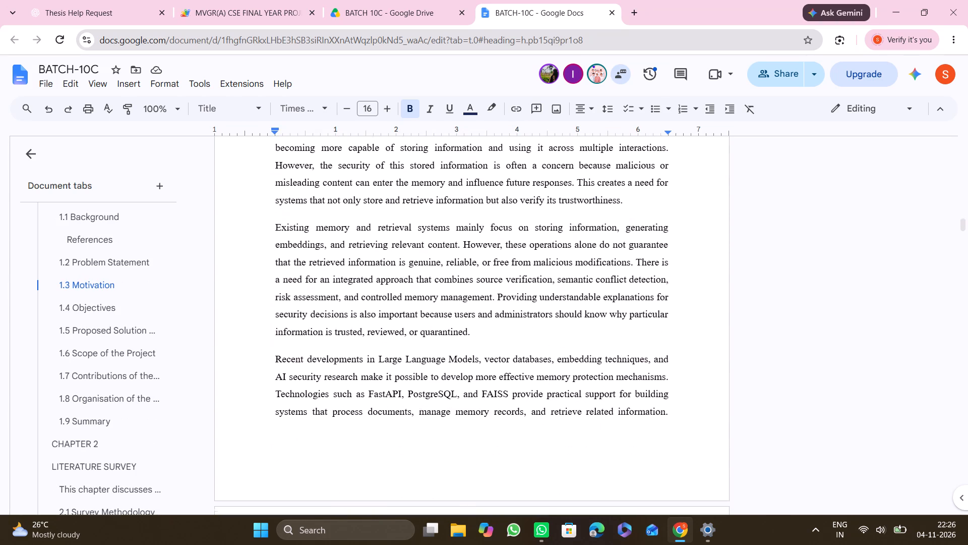
scroll(327, 379, "down", 4)
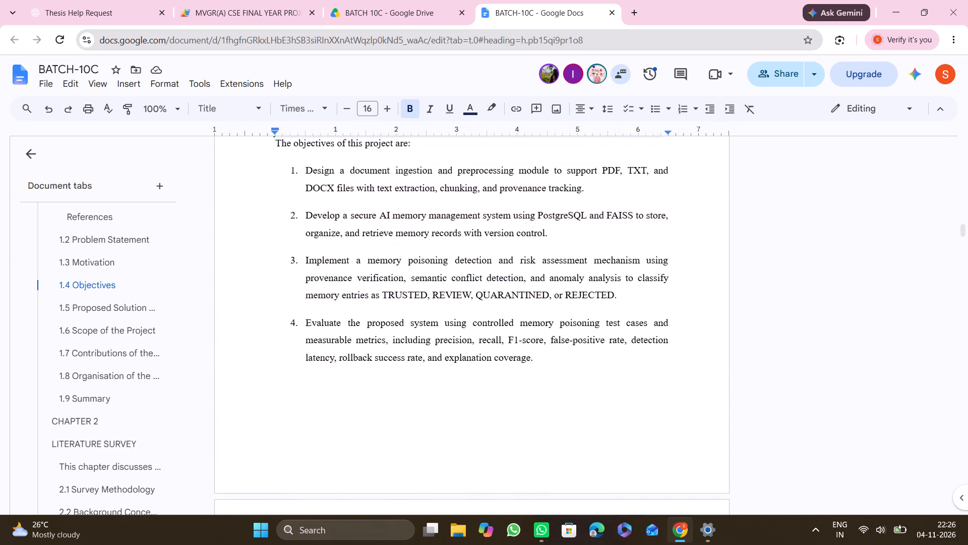
Review the rest of Chapter 1, from the proposed solution diagram and scope table through the contributions to 1.9 Summary.
scroll(327, 379, "down", 4)
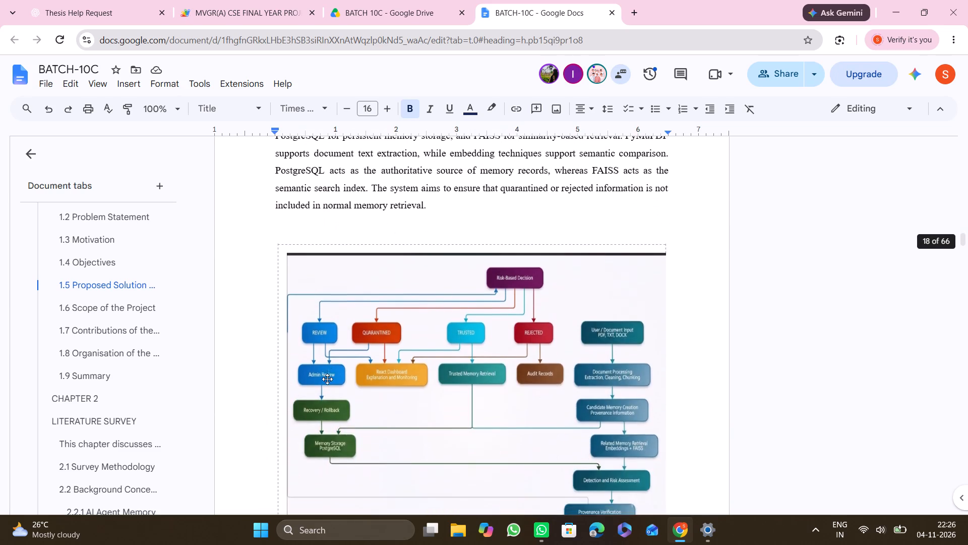
scroll(327, 379, "down", 4)
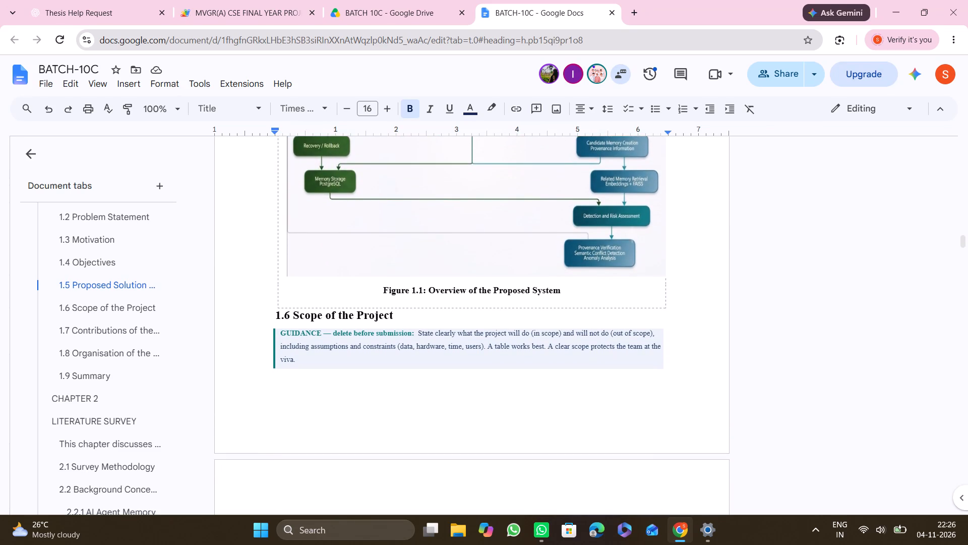
scroll(327, 379, "down", 4)
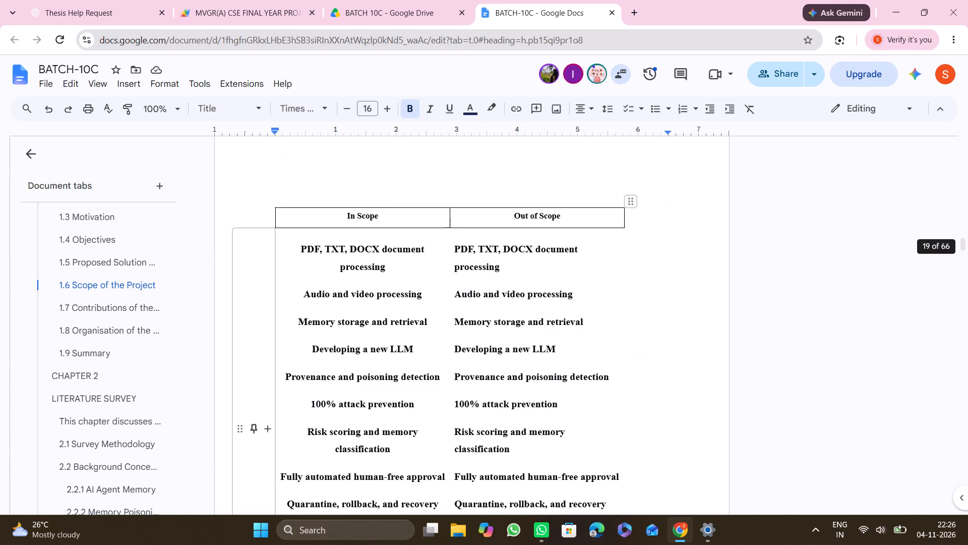
scroll(327, 379, "down", 2)
scroll(327, 379, "up", 1)
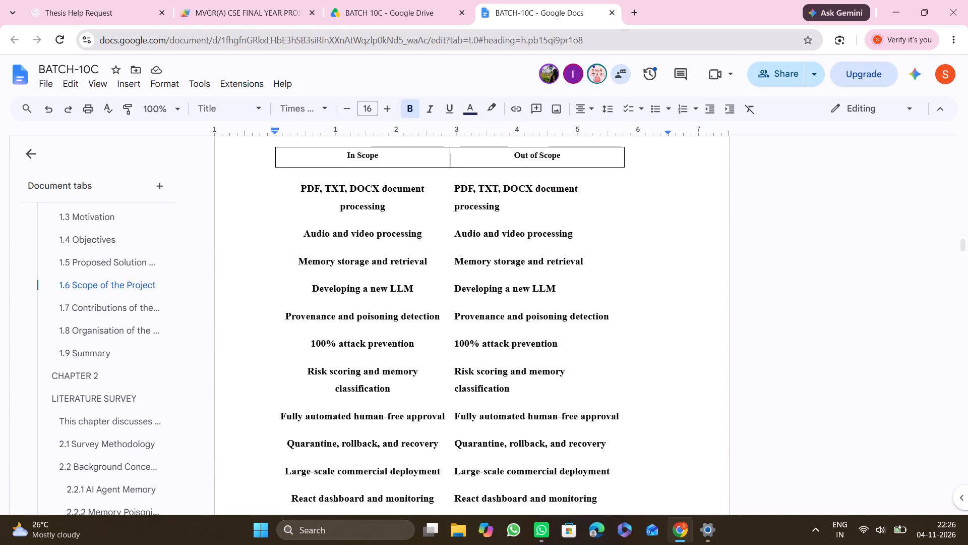
scroll(328, 372, "down", 2)
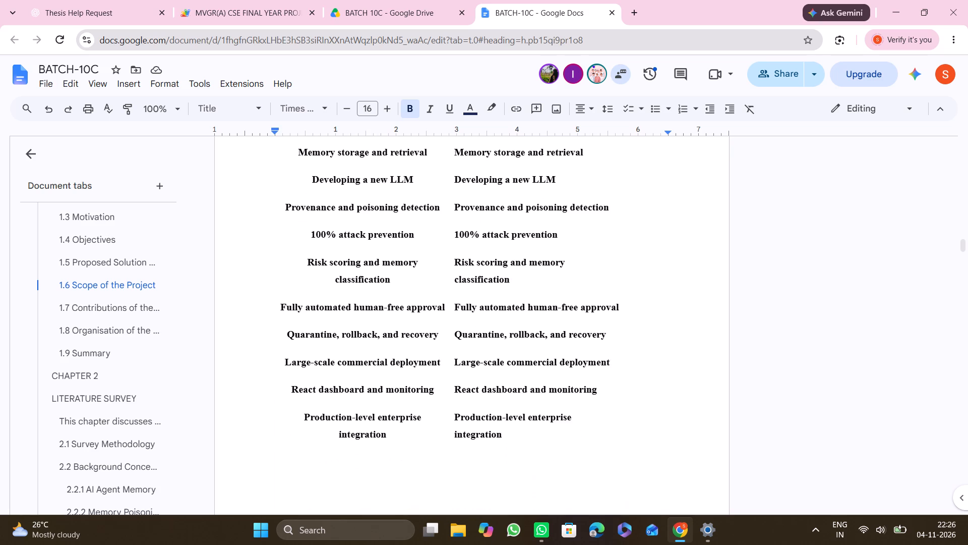
scroll(324, 354, "down", 4)
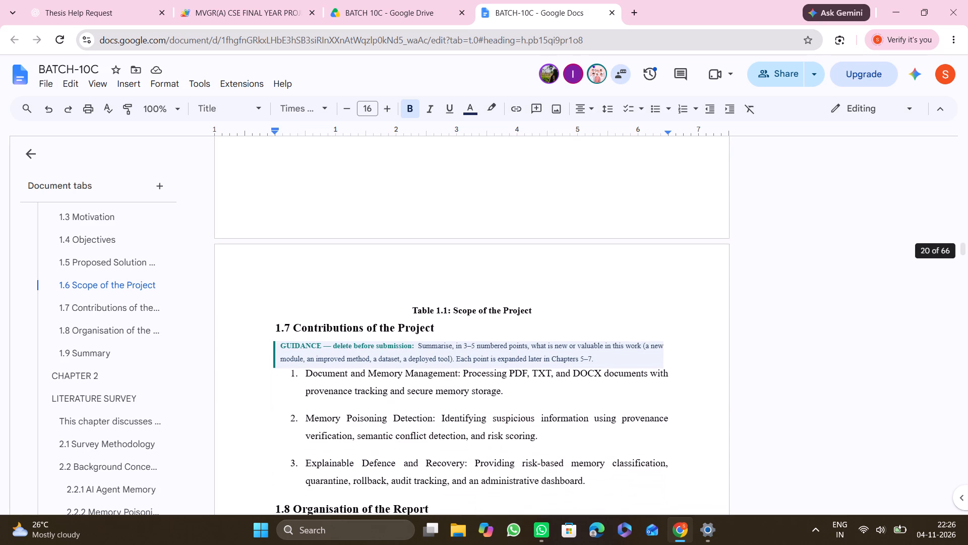
scroll(324, 354, "down", 3)
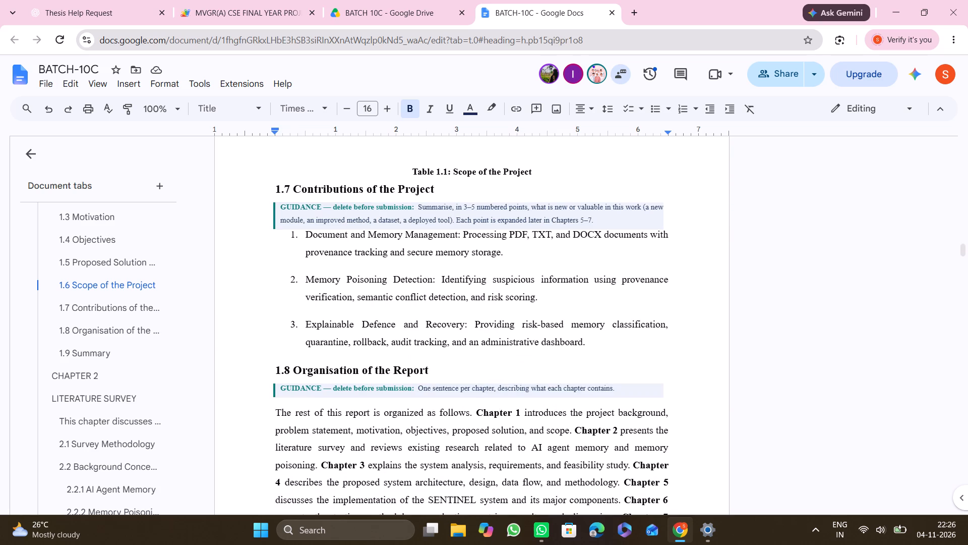
scroll(324, 354, "down", 4)
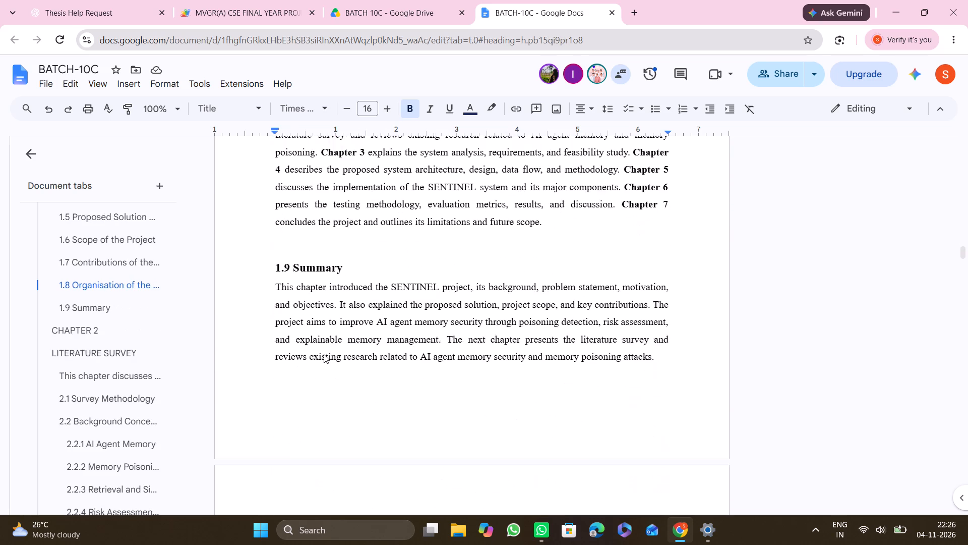
Review the Chapter 2 literature survey from 2.1 Survey Methodology through Background Concepts to the 2.4 Comparative Analysis table.
scroll(324, 354, "down", 4)
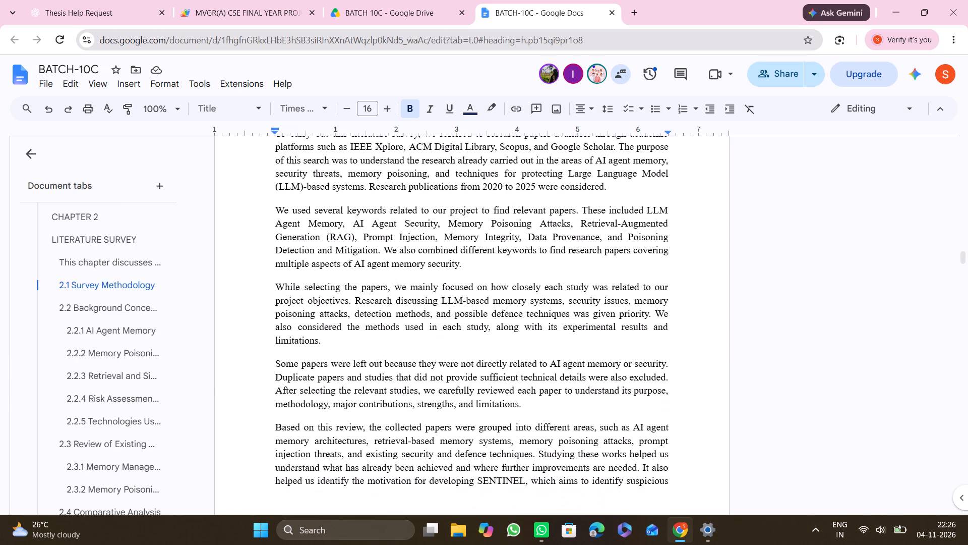
scroll(324, 354, "down", 1)
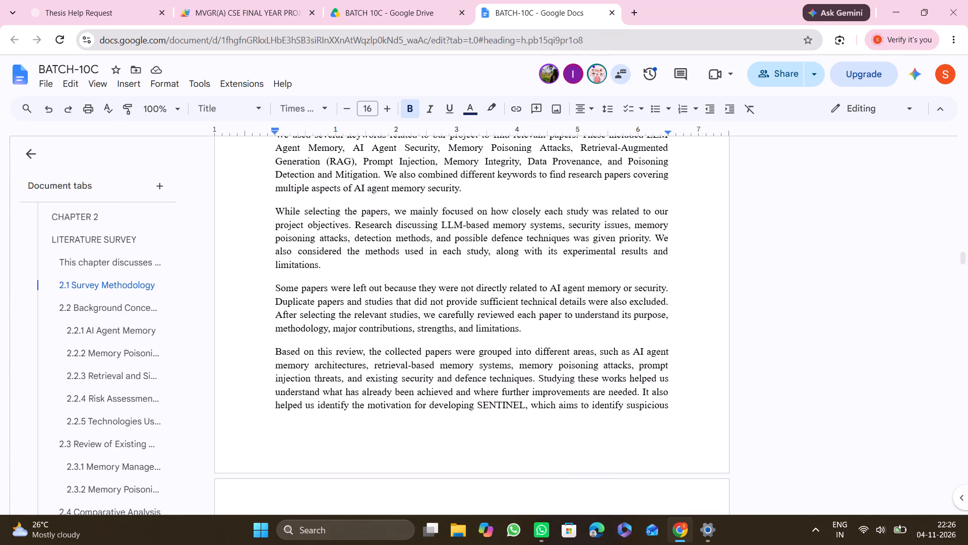
scroll(324, 354, "down", 1)
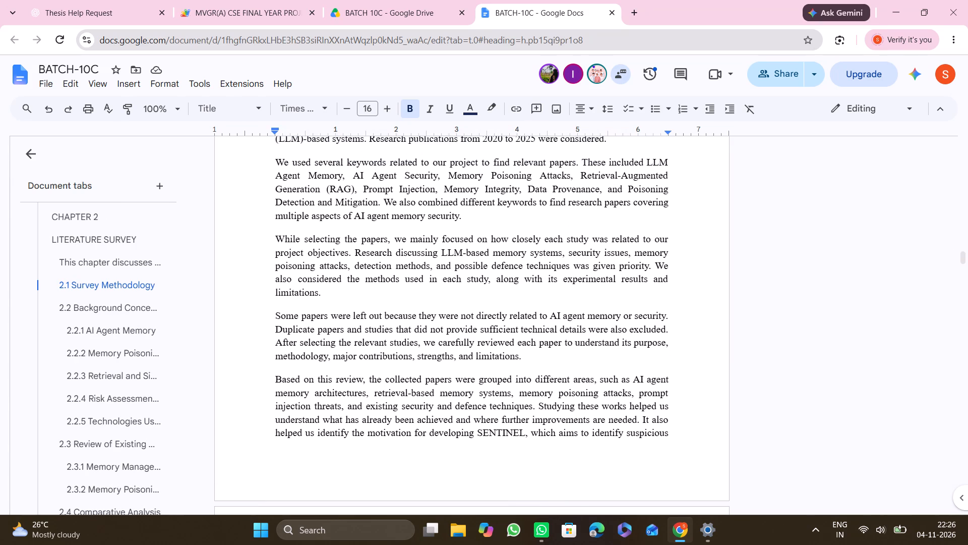
scroll(324, 354, "down", 3)
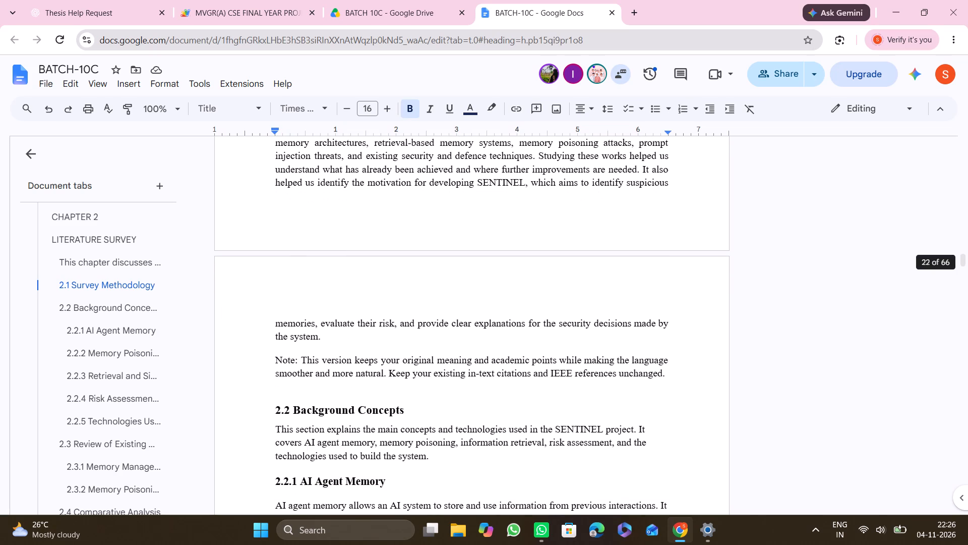
scroll(324, 354, "down", 3)
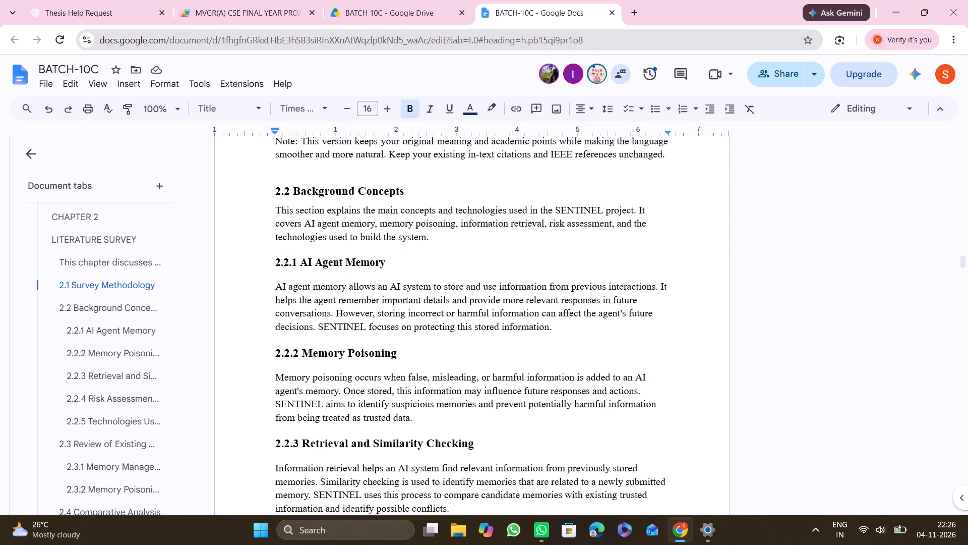
scroll(324, 354, "down", 3)
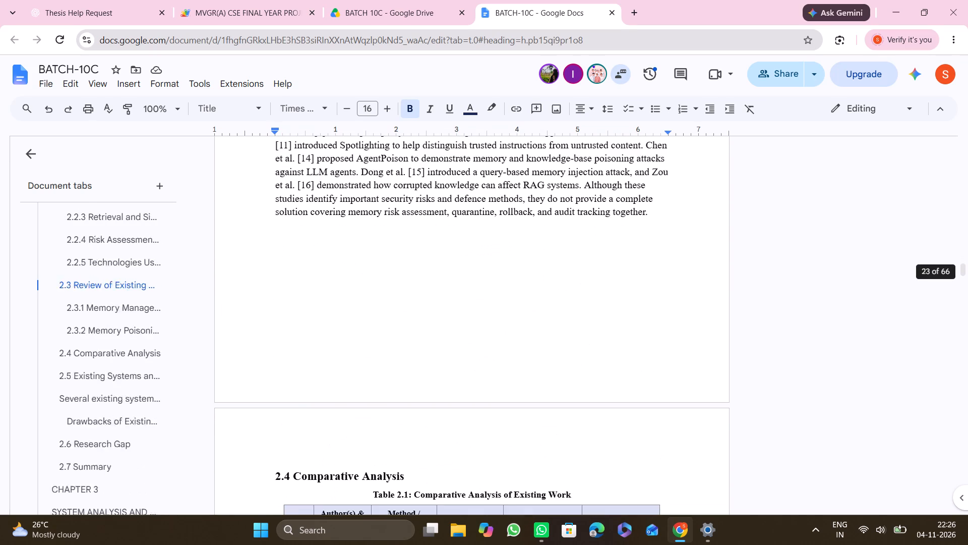
scroll(324, 354, "down", 2)
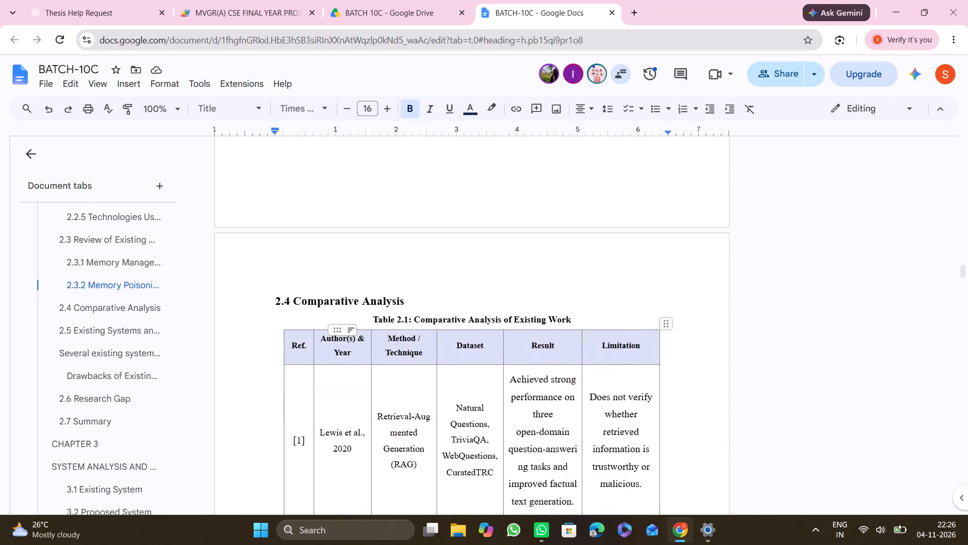
scroll(324, 354, "down", 1)
scroll(324, 354, "up", 2)
scroll(324, 354, "down", 2)
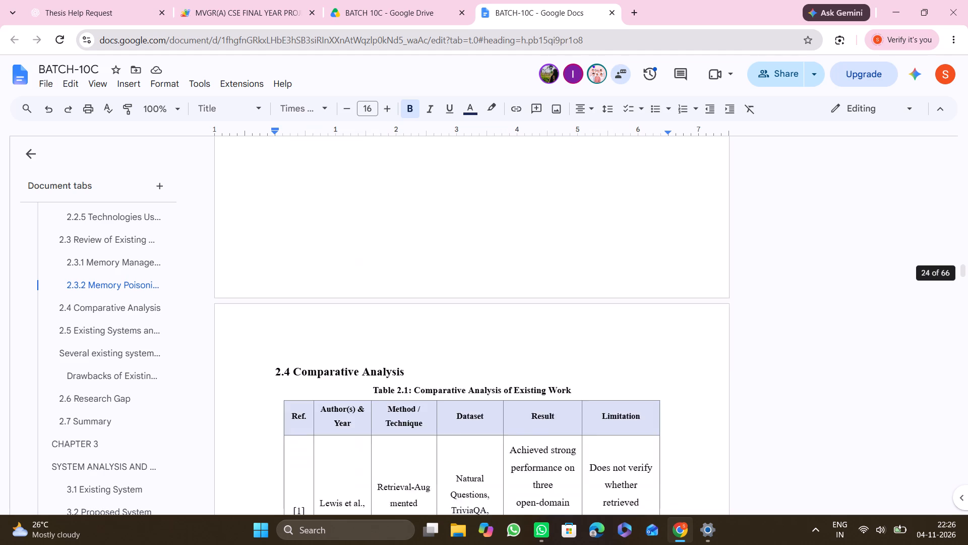
Skim the report from Chapter 3's requirements through Chapter 5's implementation to the testing strategy and 6.2 Test Environment in Chapter 6.
scroll(324, 354, "down", 6)
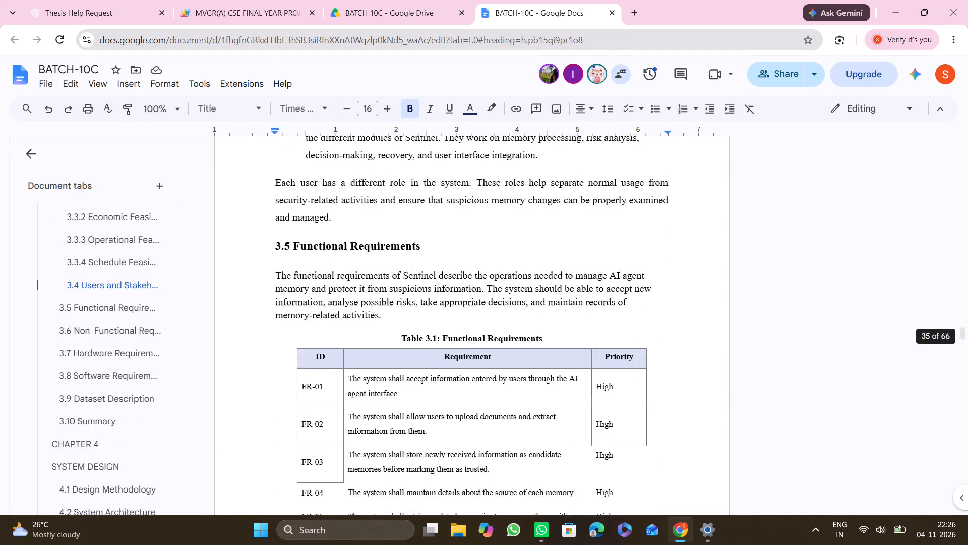
scroll(324, 354, "down", 6)
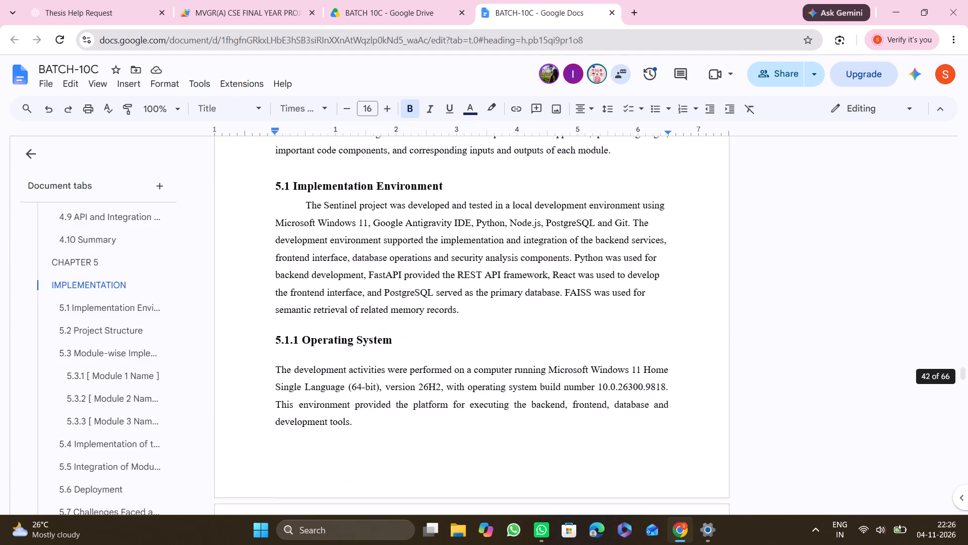
scroll(324, 354, "down", 6)
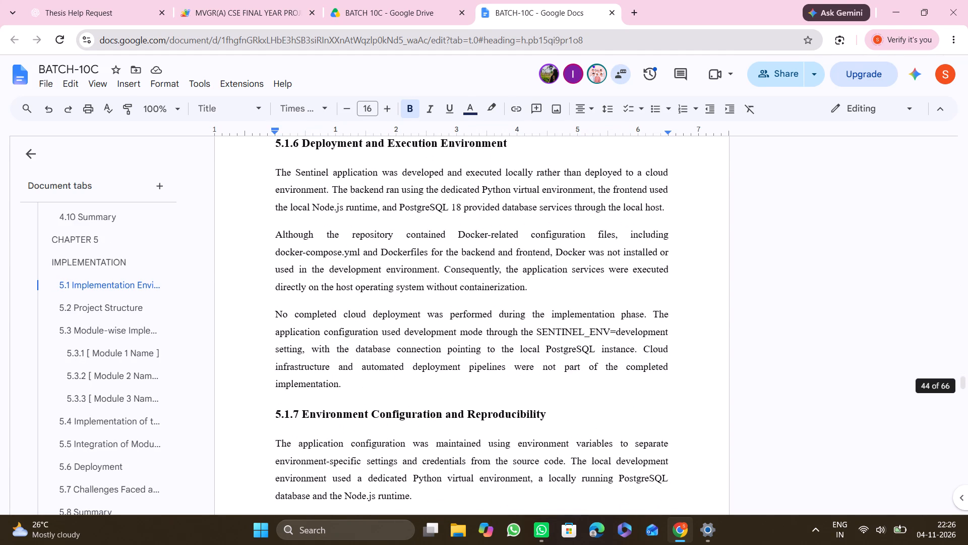
scroll(324, 354, "down", 6)
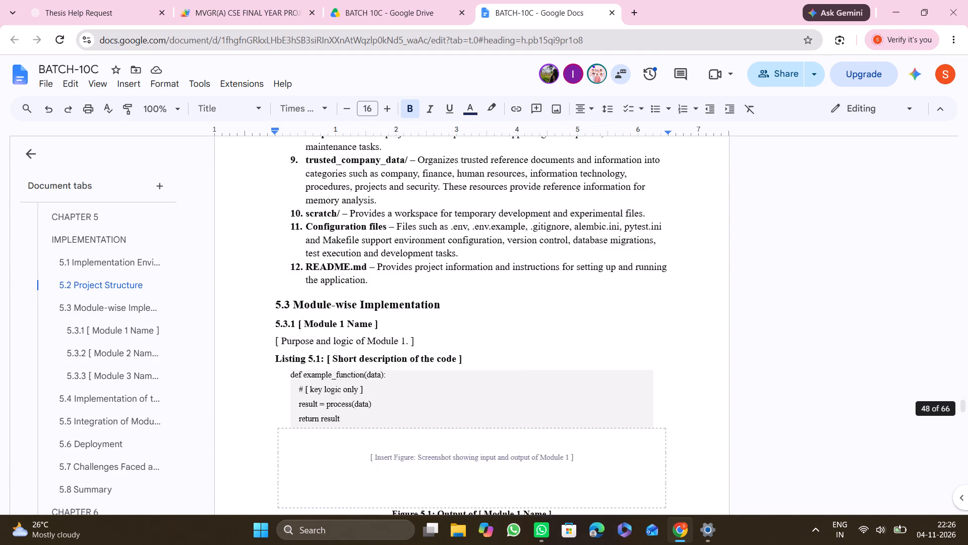
scroll(324, 354, "down", 6)
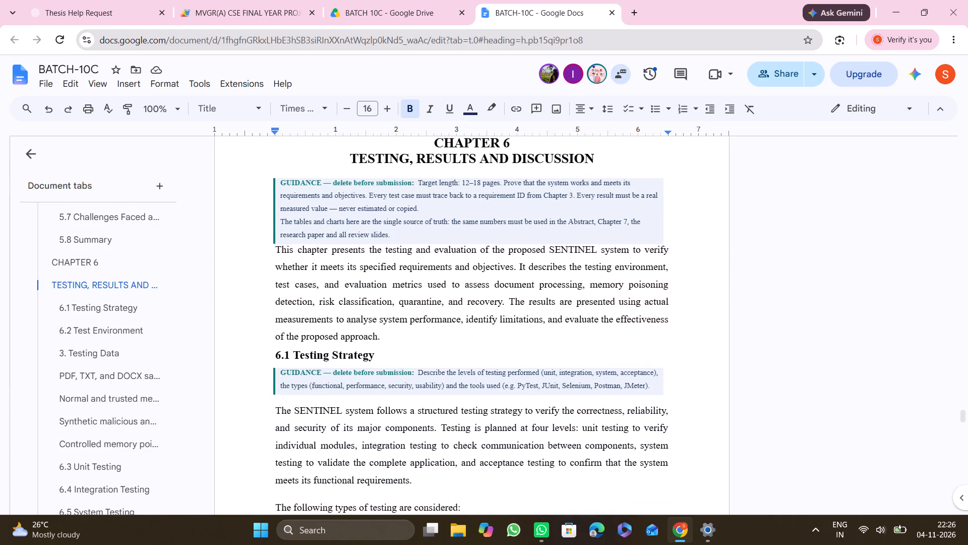
scroll(324, 354, "down", 6)
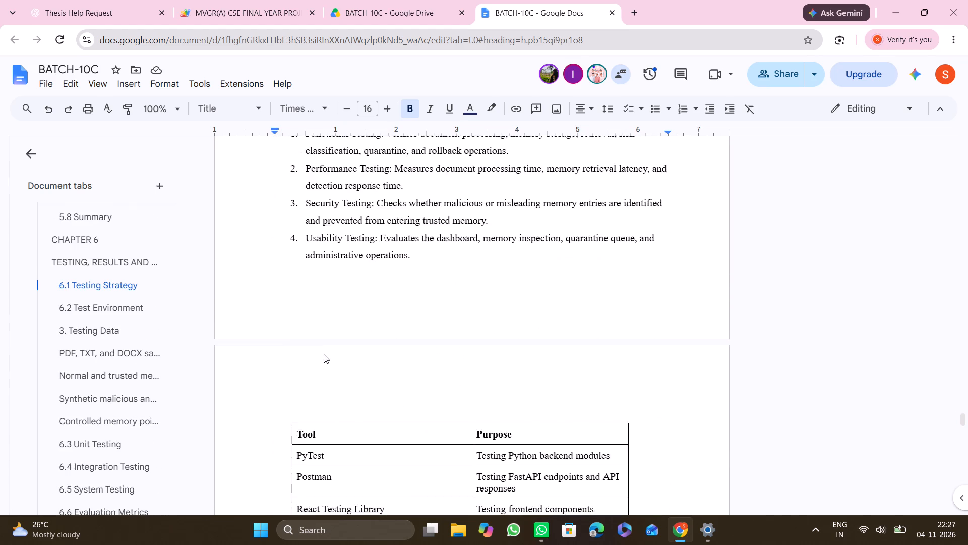
scroll(324, 354, "down", 3)
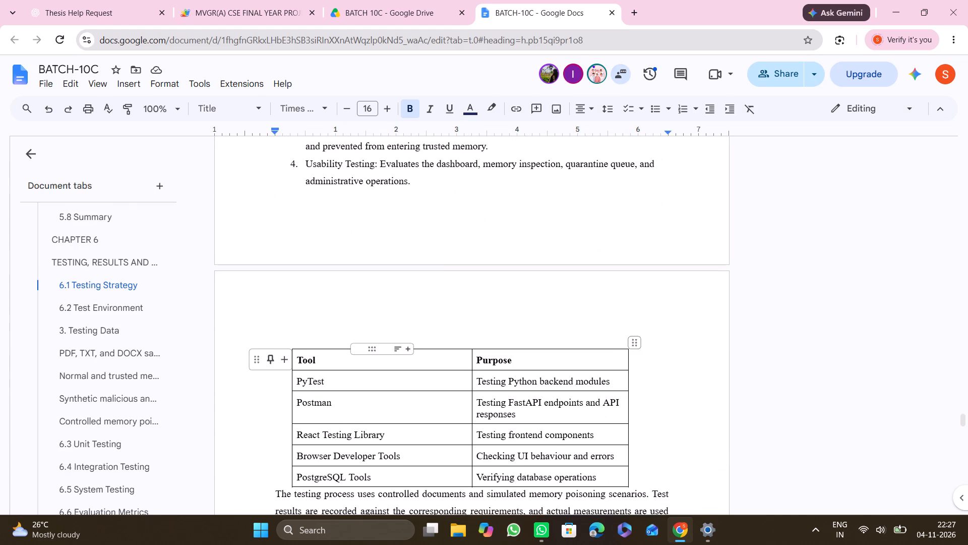
scroll(324, 354, "down", 3)
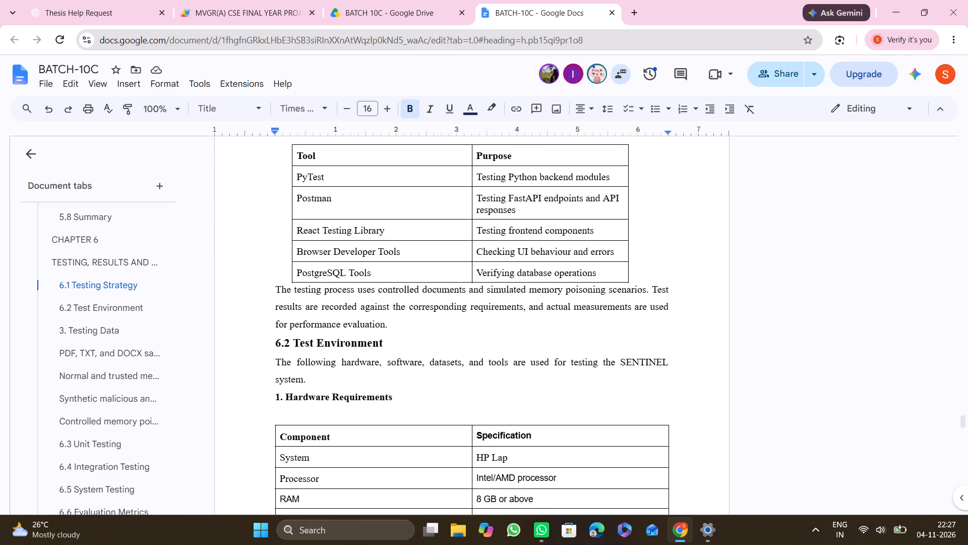
Delete the two empty rows at the end of the Hardware Requirements table in 6.2 Test Environment.
scroll(324, 354, "down", 3)
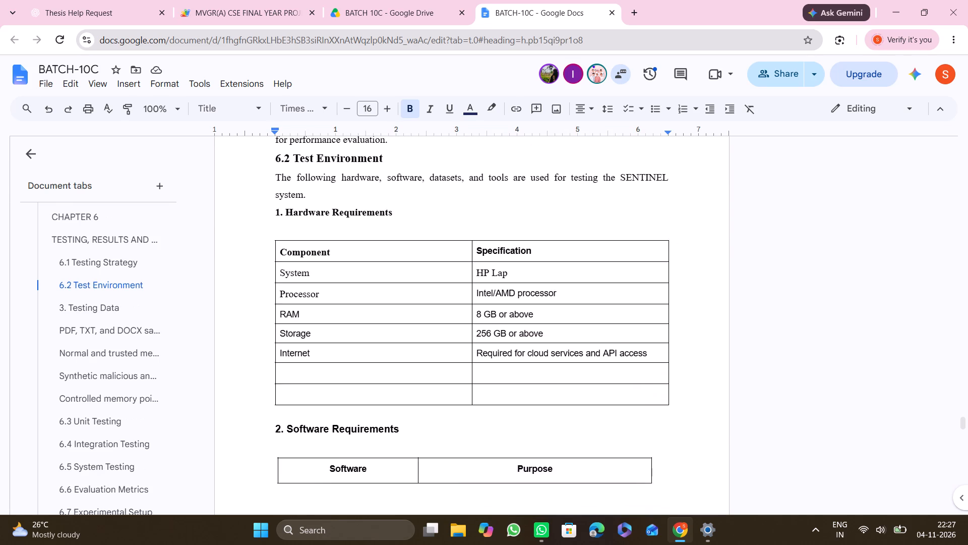
scroll(324, 354, "down", 1)
right_click(324, 354)
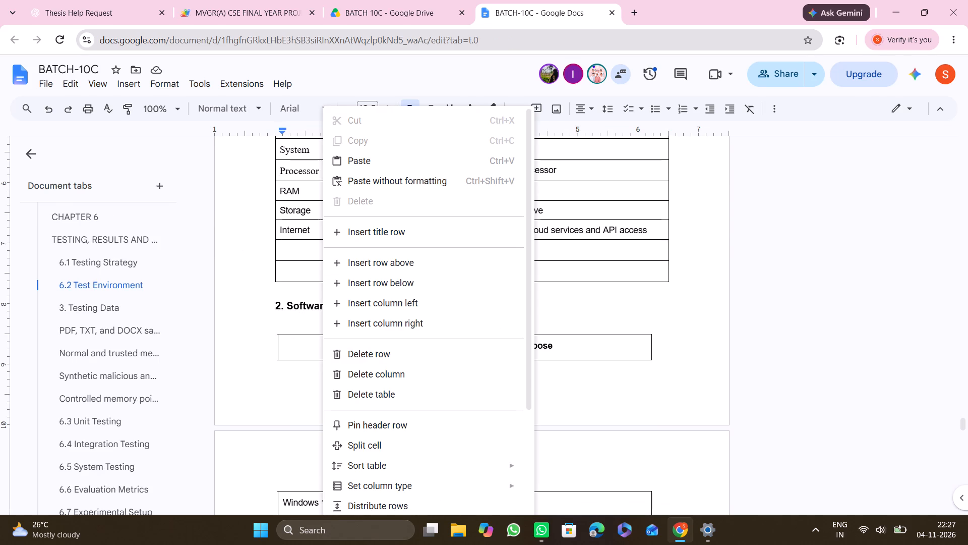
left_click(291, 252)
left_click(348, 262)
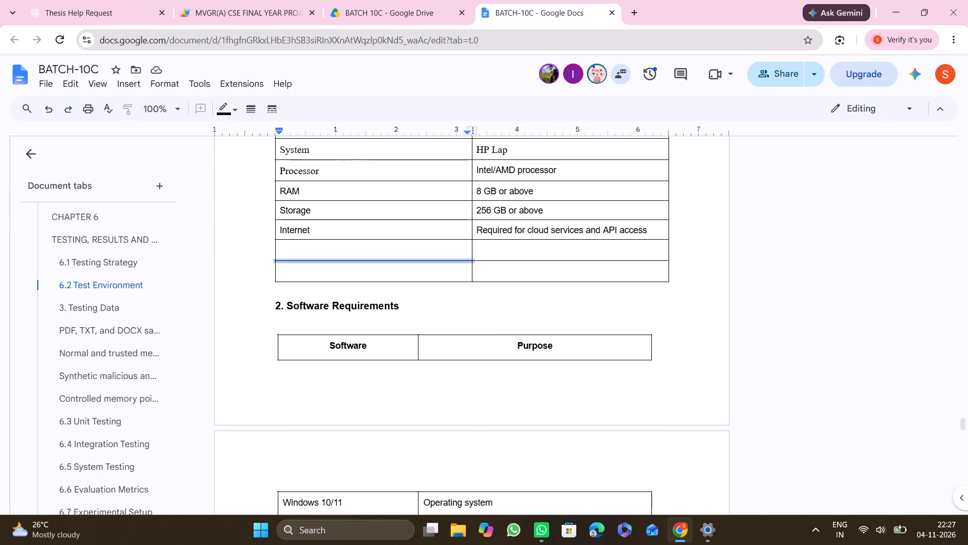
left_click(376, 256)
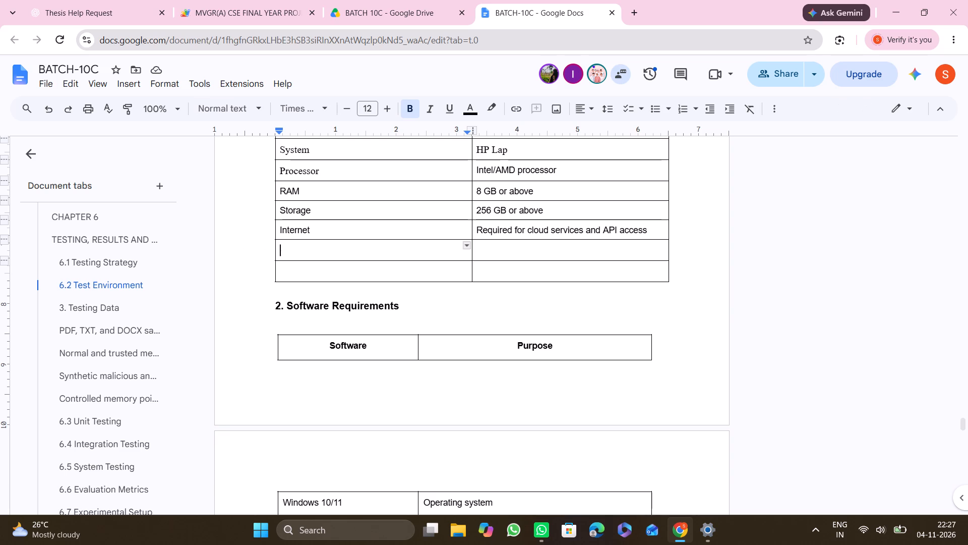
left_click(468, 248)
left_click(468, 248)
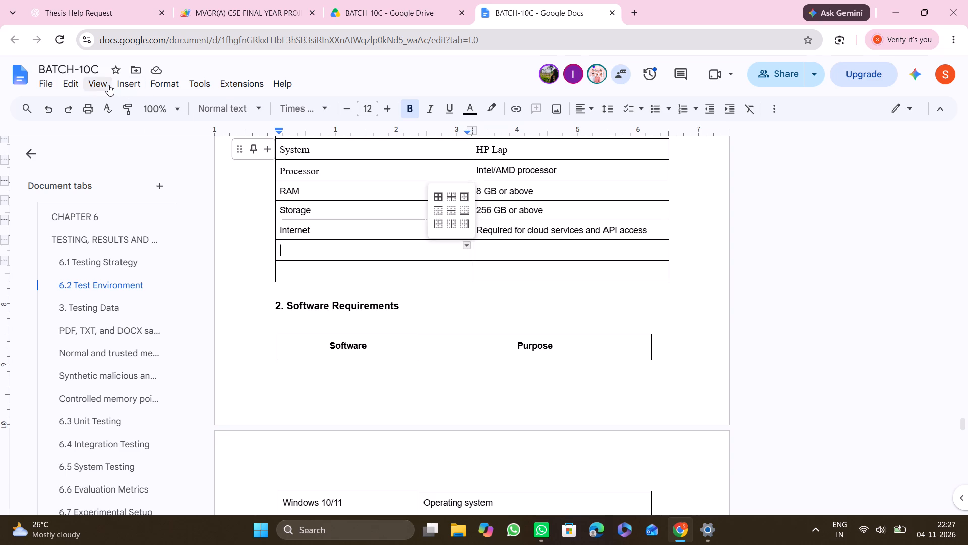
left_click(160, 85)
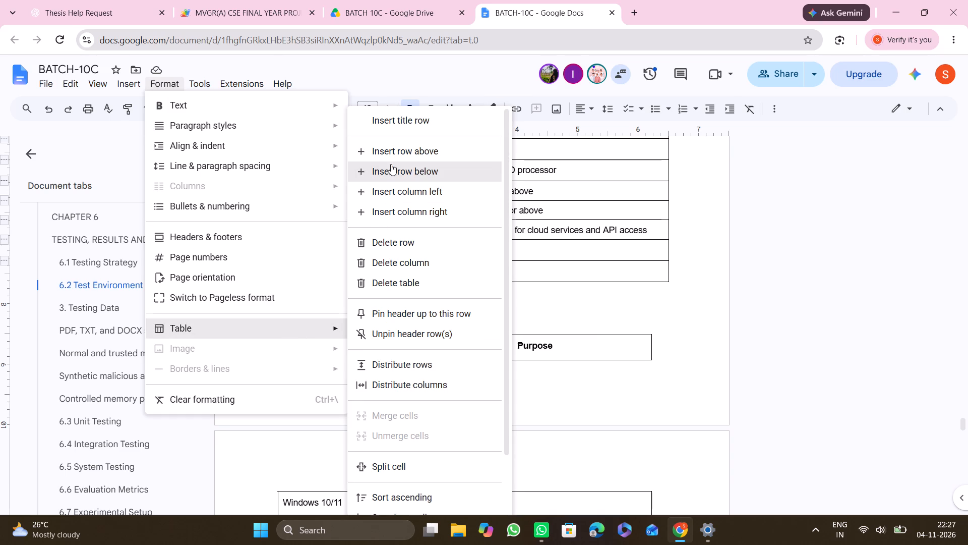
left_click(390, 250)
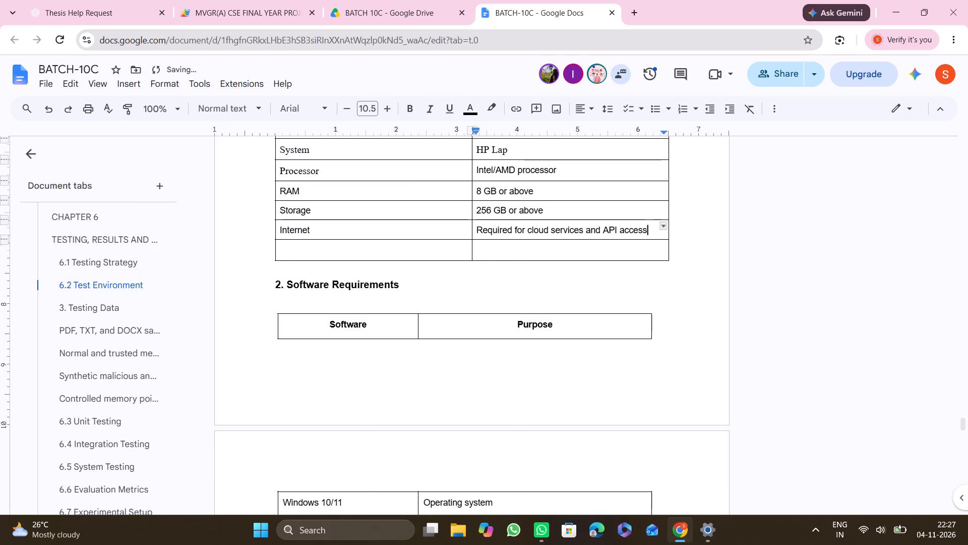
left_click(364, 247)
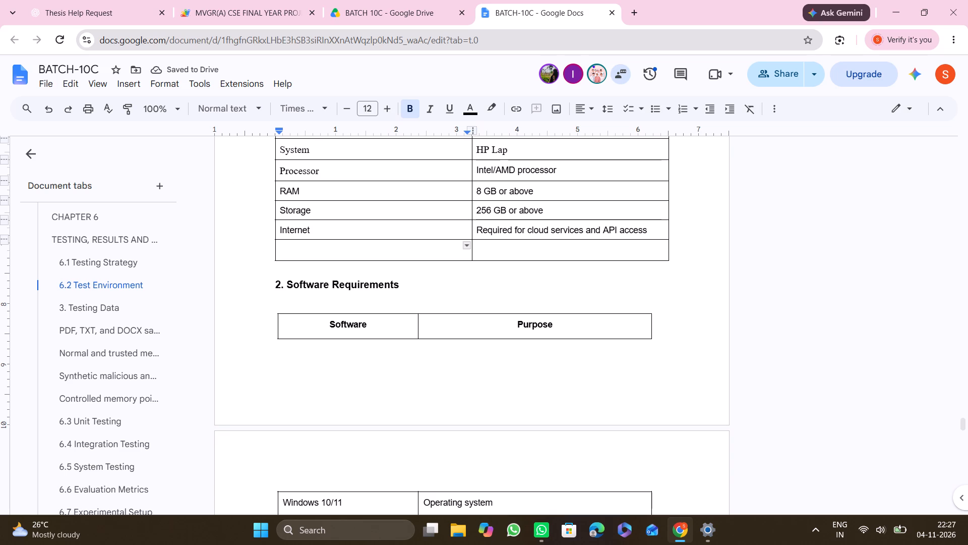
left_click(158, 84)
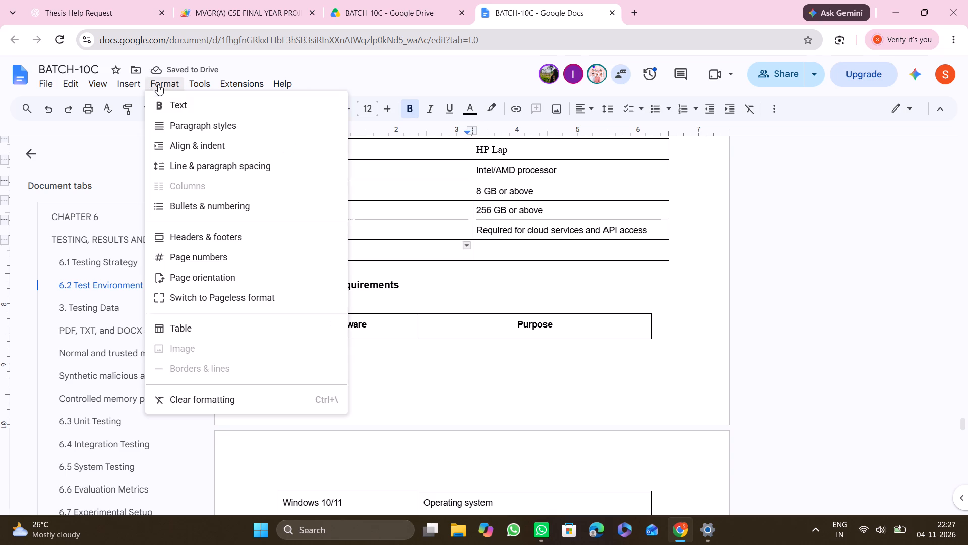
left_click(216, 334)
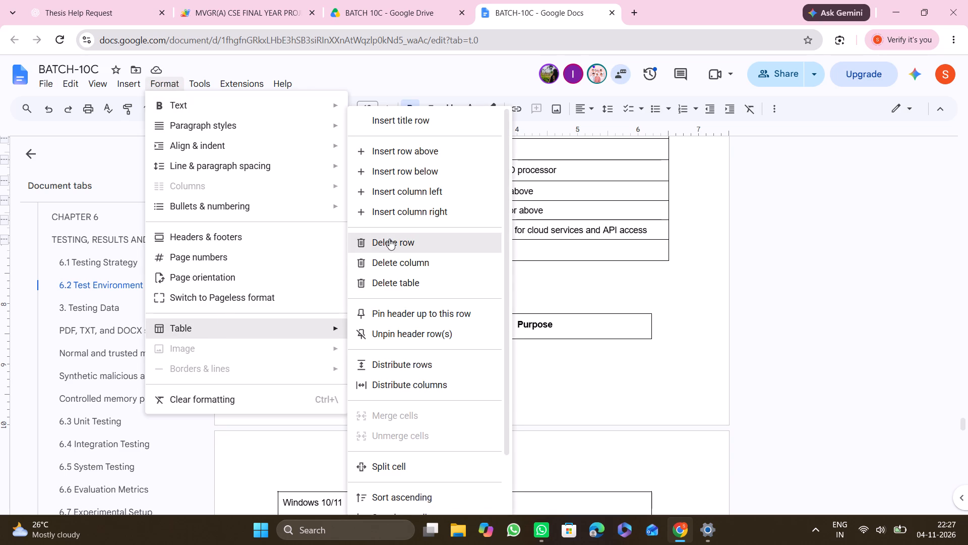
left_click(390, 249)
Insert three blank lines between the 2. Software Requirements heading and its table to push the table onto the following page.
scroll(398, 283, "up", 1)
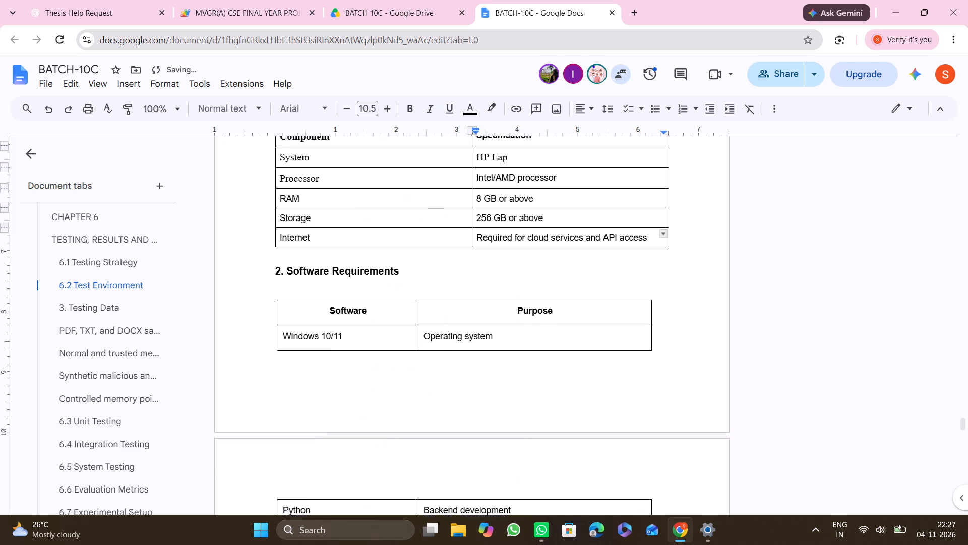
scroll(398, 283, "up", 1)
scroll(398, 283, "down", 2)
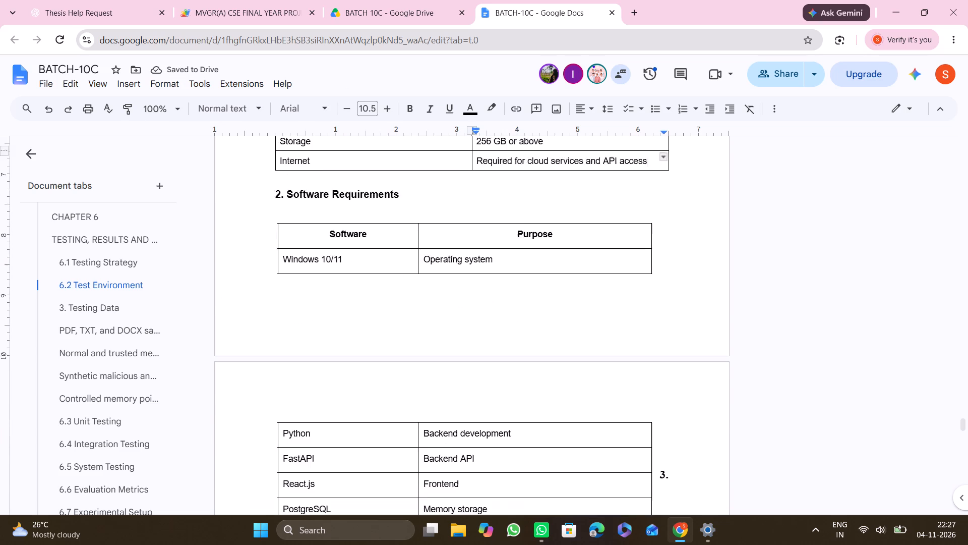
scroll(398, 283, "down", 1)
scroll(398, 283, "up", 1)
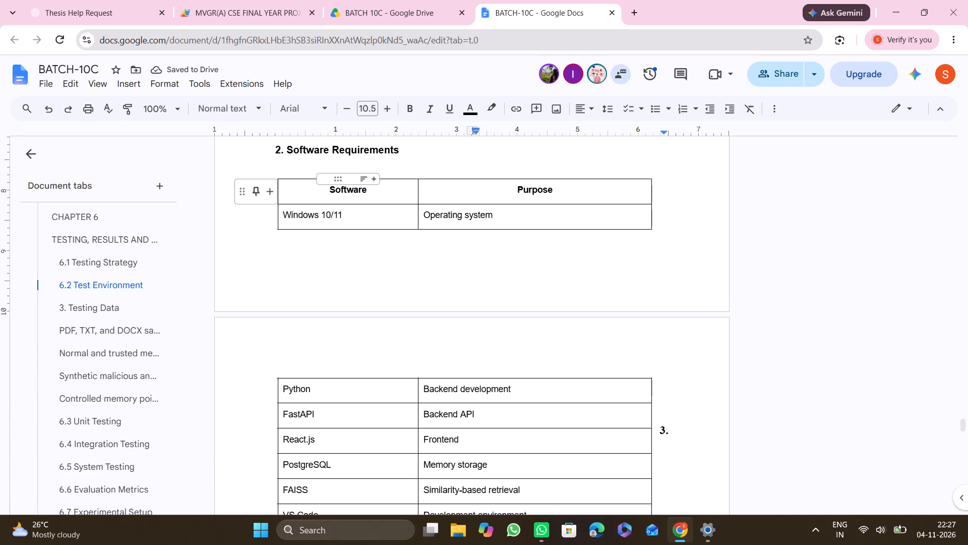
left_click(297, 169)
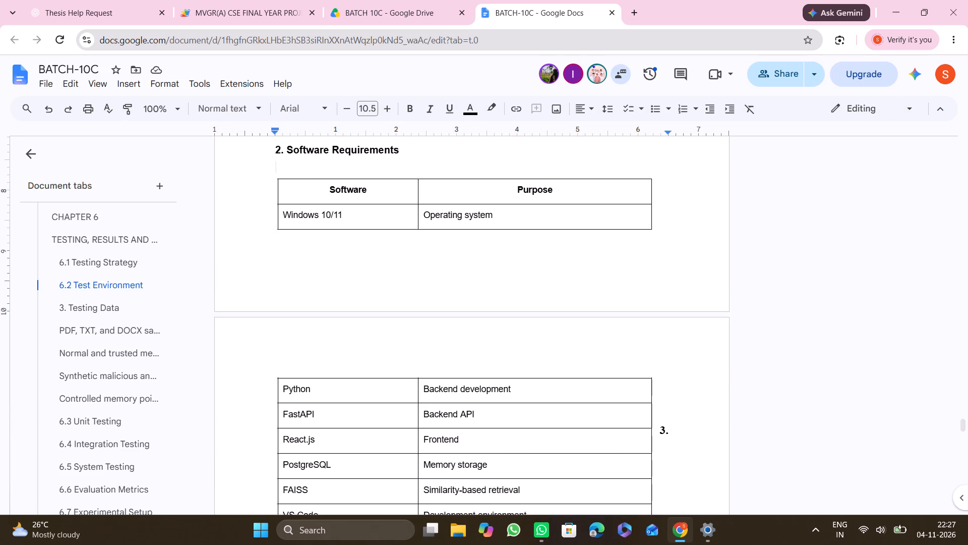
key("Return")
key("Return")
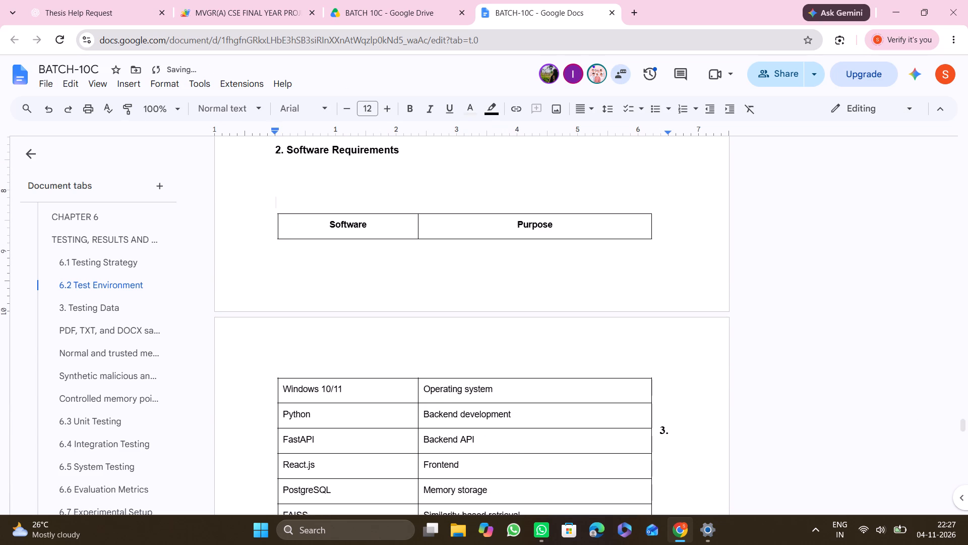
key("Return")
Insert six blank lines before the 2. Software Requirements heading to move it onto the same page as its table.
scroll(277, 180, "up", 1)
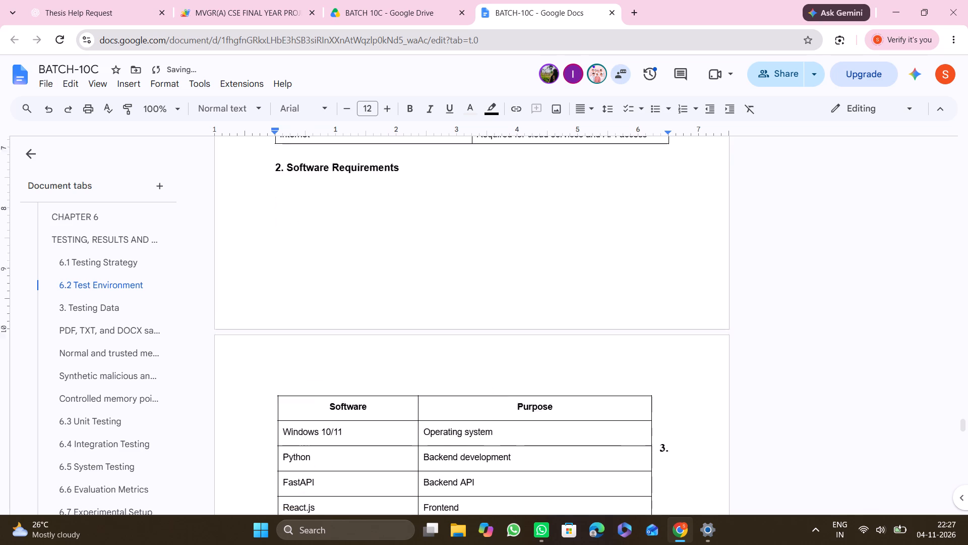
scroll(277, 180, "up", 1)
left_click(277, 190)
key("Return")
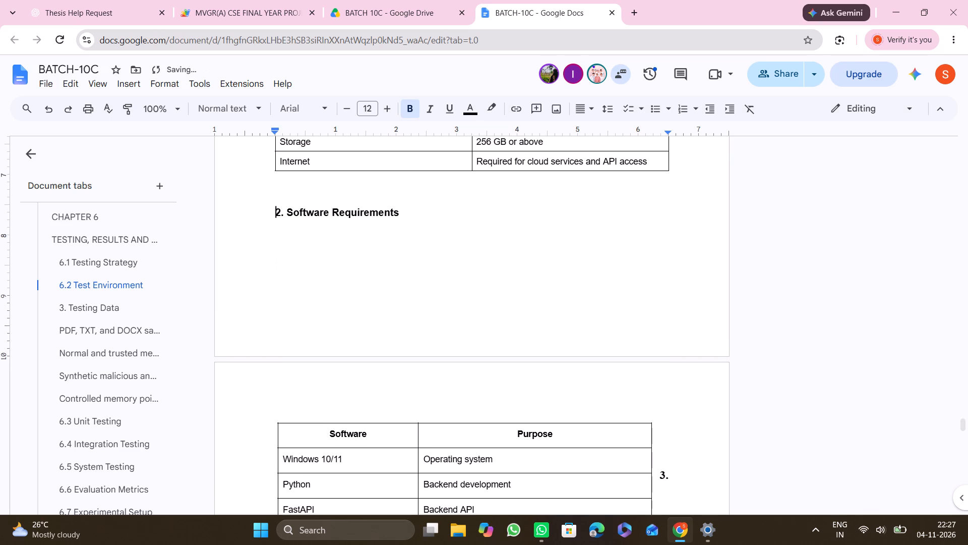
key("Return")
key("Return")
key("Return")
key("Return")
key("Return")
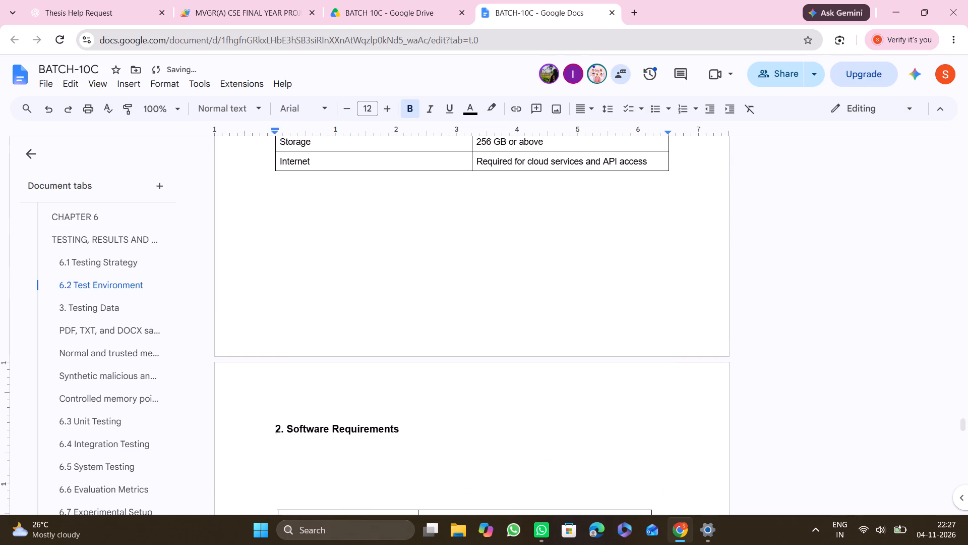
Remove the blank lines between the 2. Software Requirements heading and the Software/Purpose table.
scroll(206, 407, "down", 1)
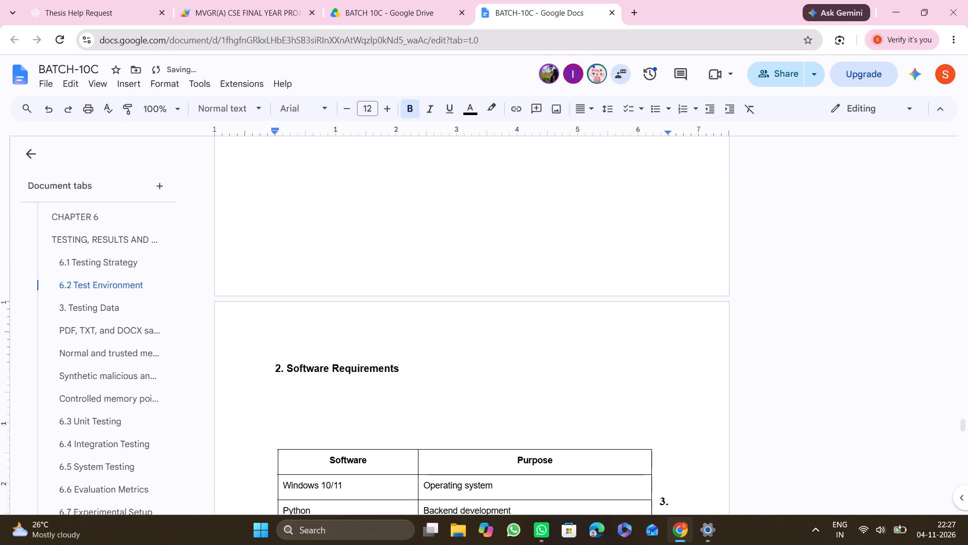
left_click(281, 446)
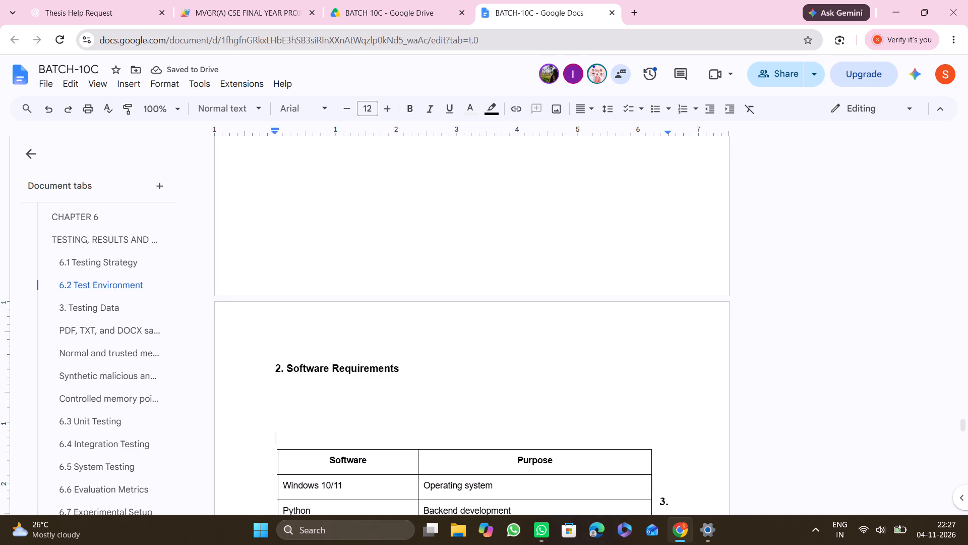
key("BackSpace")
key("BackSpace")
key("BackSpace")
key("BackSpace")
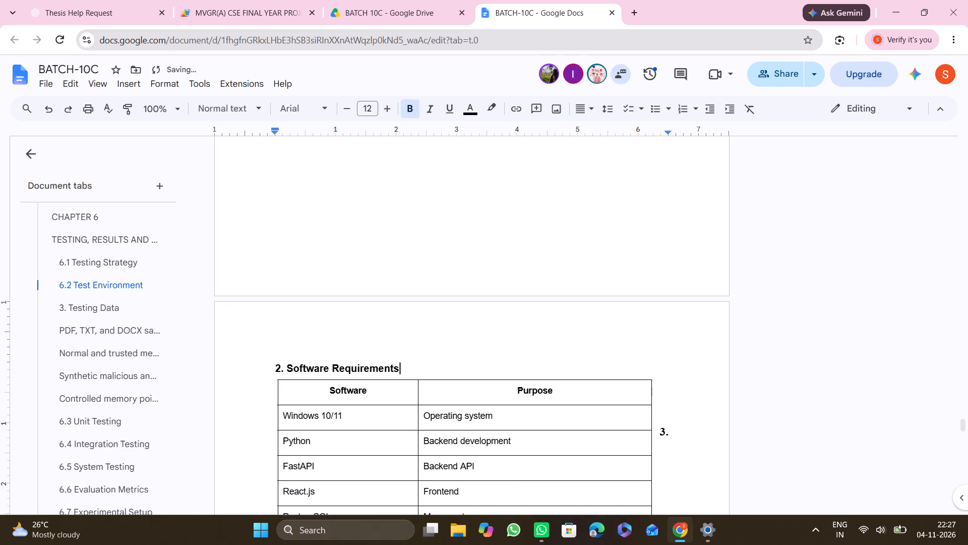
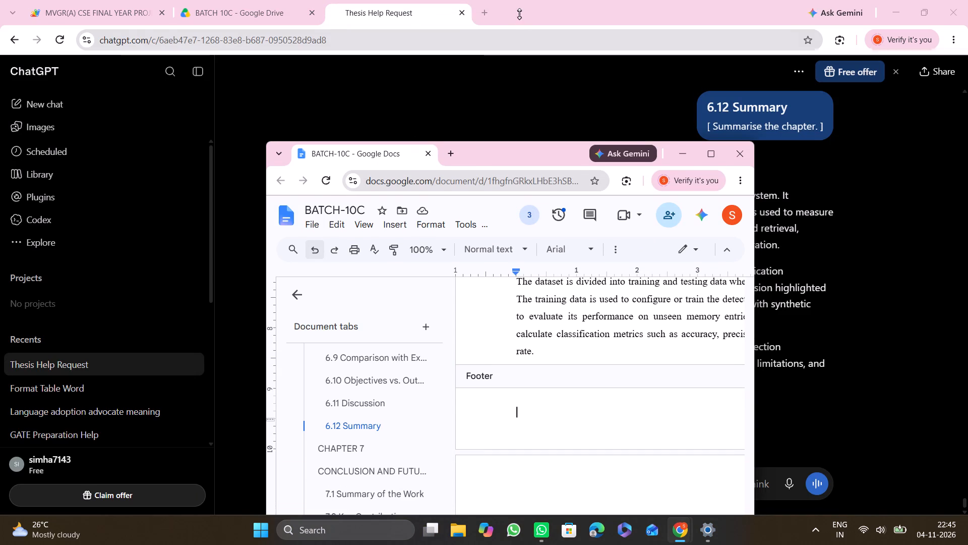
left_click_drag(519, 14, 549, 12)
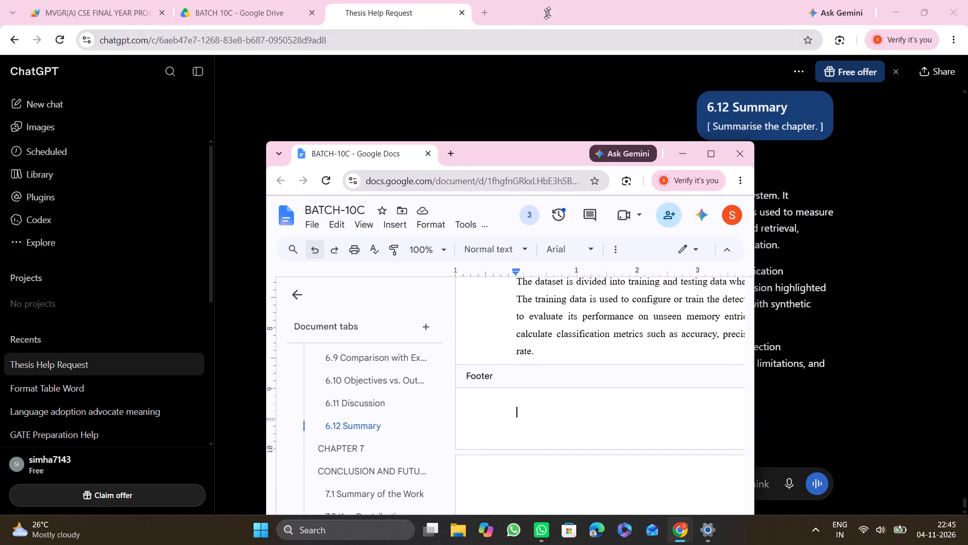
left_click_drag(549, 12, 362, 159)
left_click_drag(362, 159, 522, 35)
left_click_drag(522, 35, 517, 38)
left_click_drag(382, 156, 548, 22)
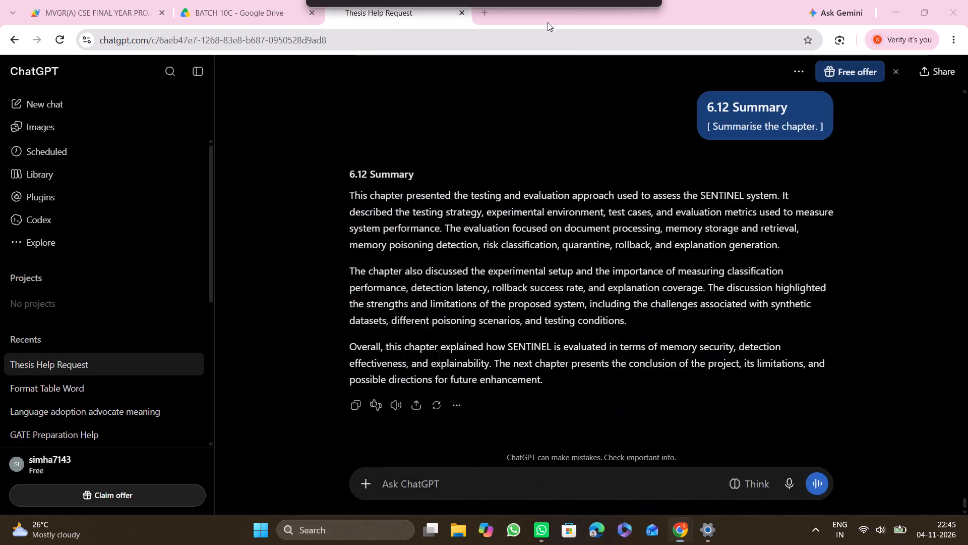
left_click_drag(548, 22, 541, 0)
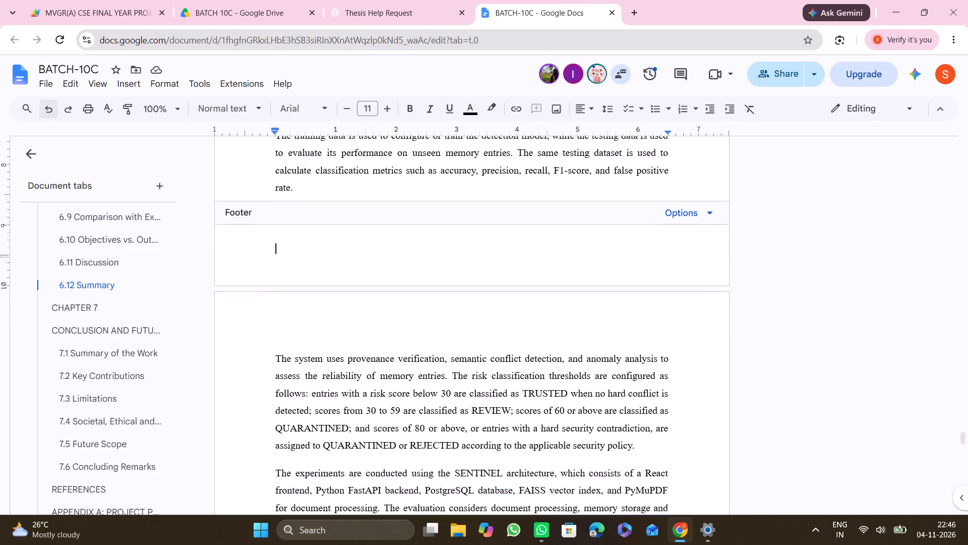
Remove the footer from the report, using the footer area on the page with 6.12 Summary.
scroll(468, 278, "up", 3)
scroll(468, 278, "down", 2)
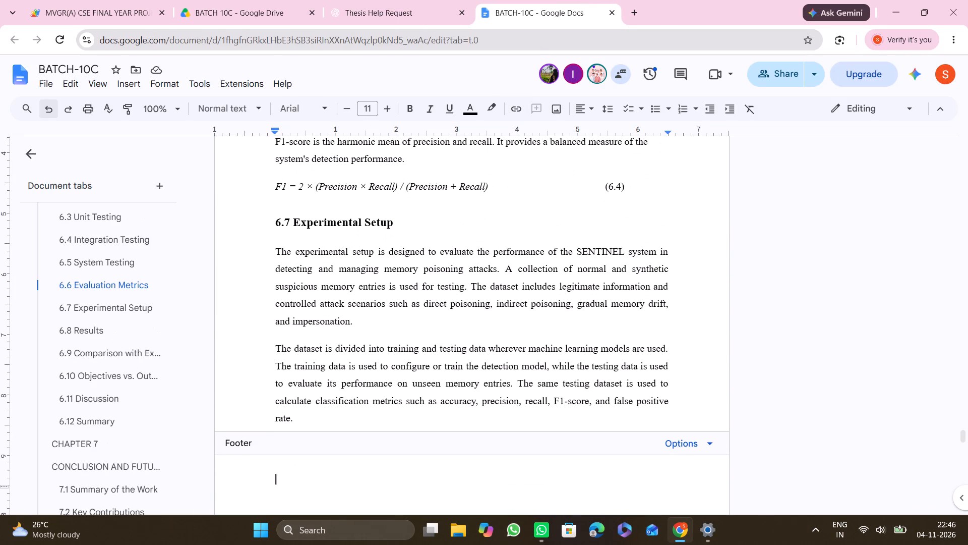
scroll(468, 278, "down", 3)
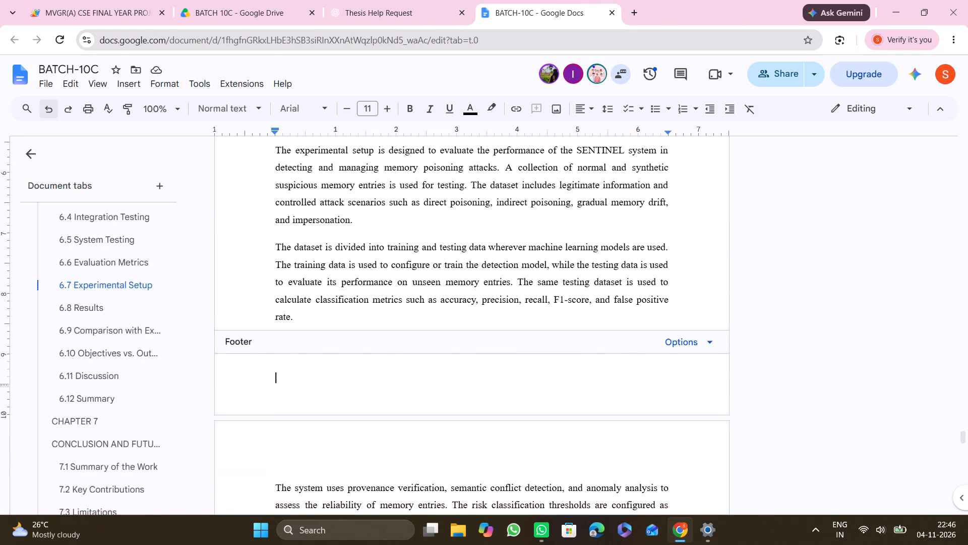
scroll(468, 278, "down", 3)
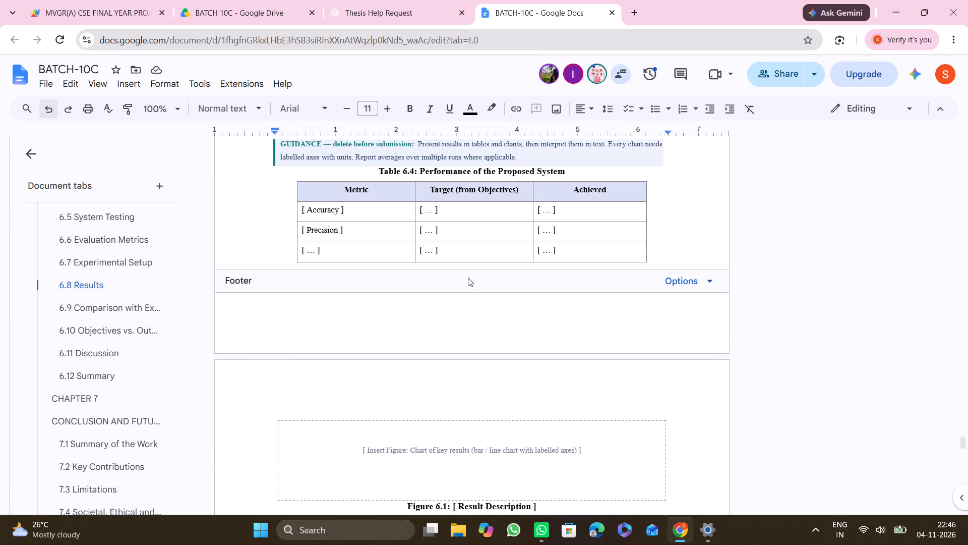
scroll(468, 278, "down", 3)
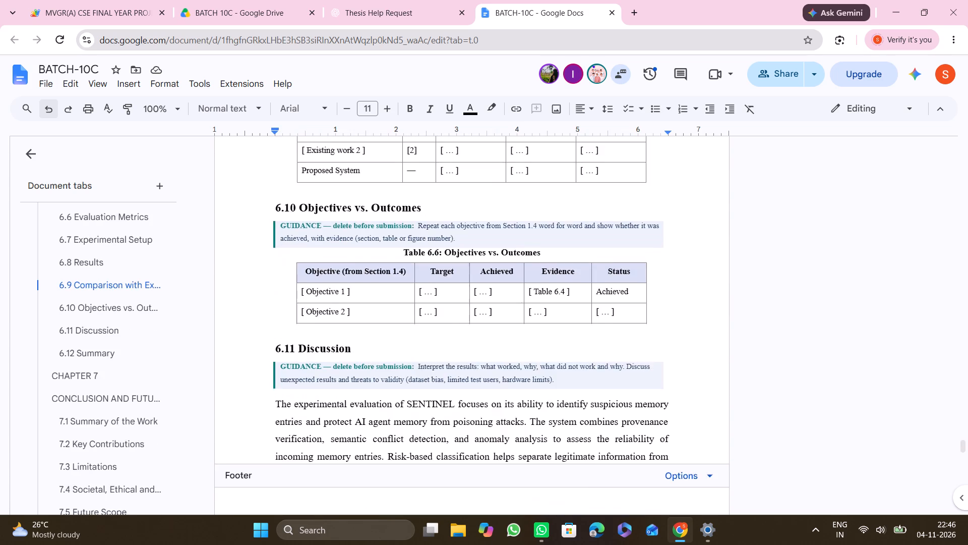
scroll(468, 278, "down", 4)
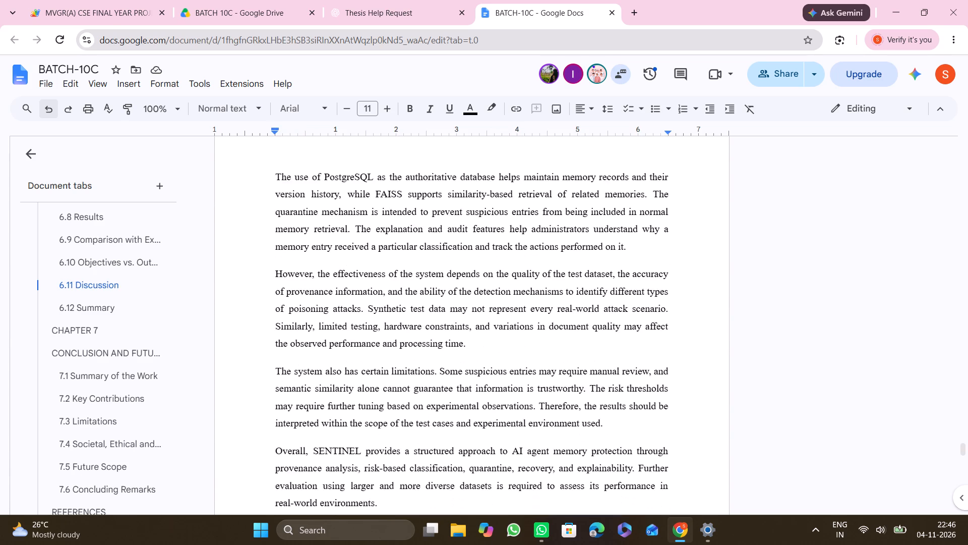
scroll(468, 278, "down", 2)
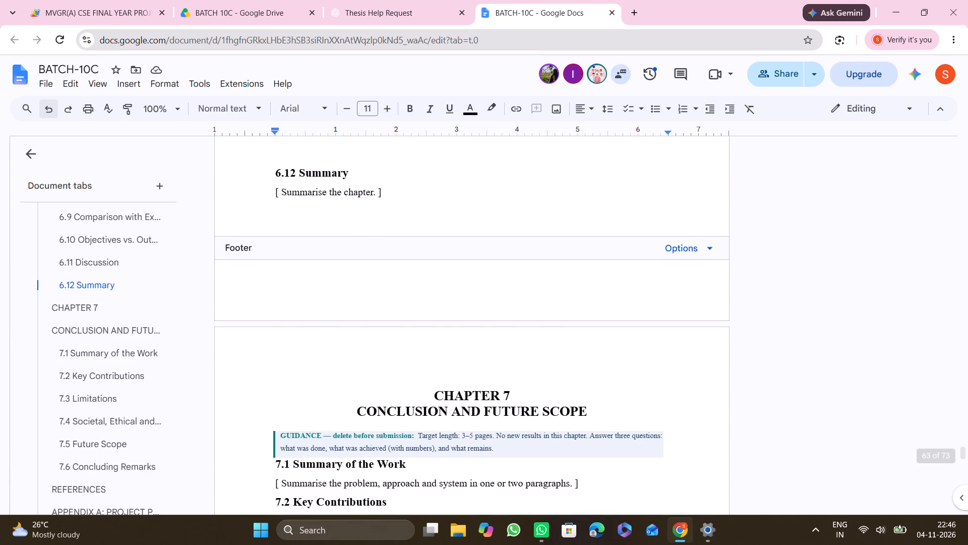
left_click(699, 245)
left_click(699, 245)
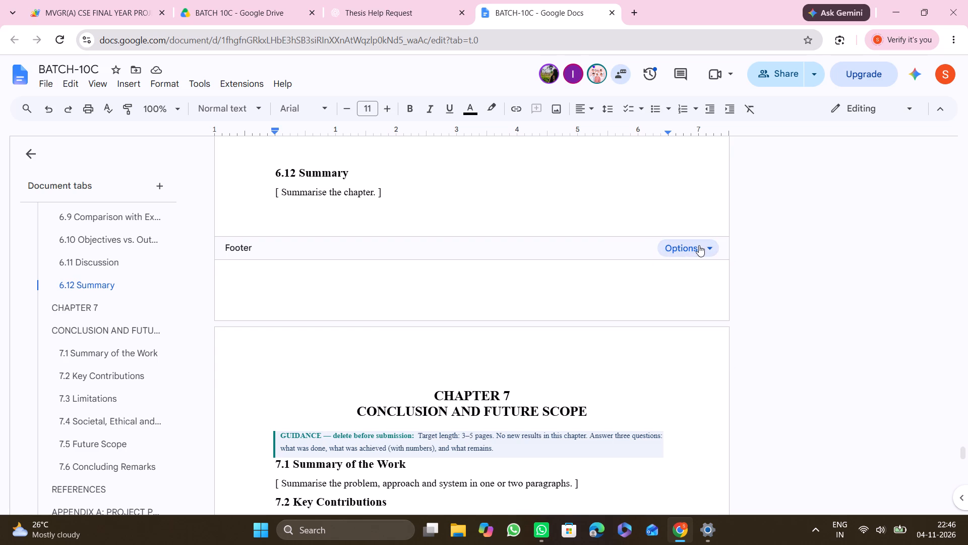
left_click(699, 245)
left_click(680, 355)
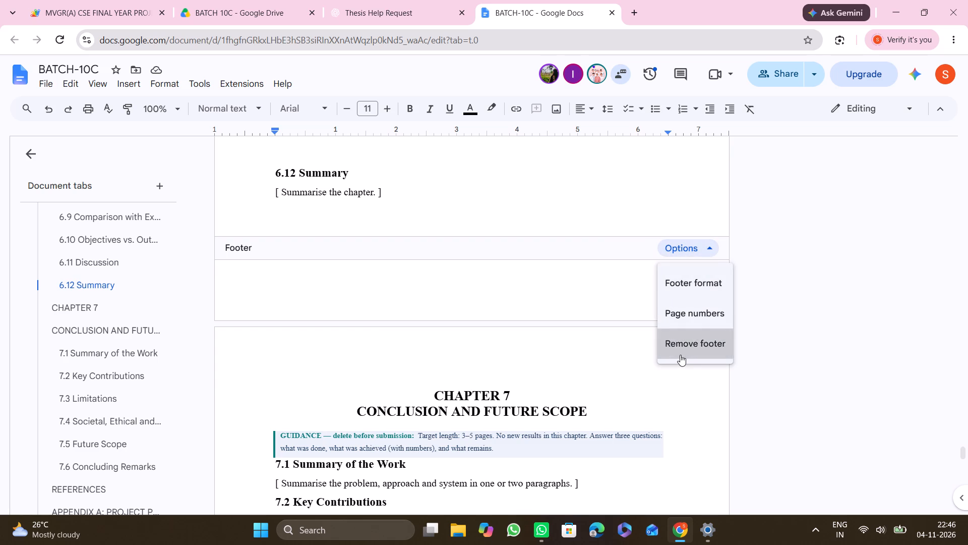
Replace the report's "[ Summarise the chapter. ]" placeholder under 6.12 Summary with the copied summary text.
scroll(680, 355, "up", 4)
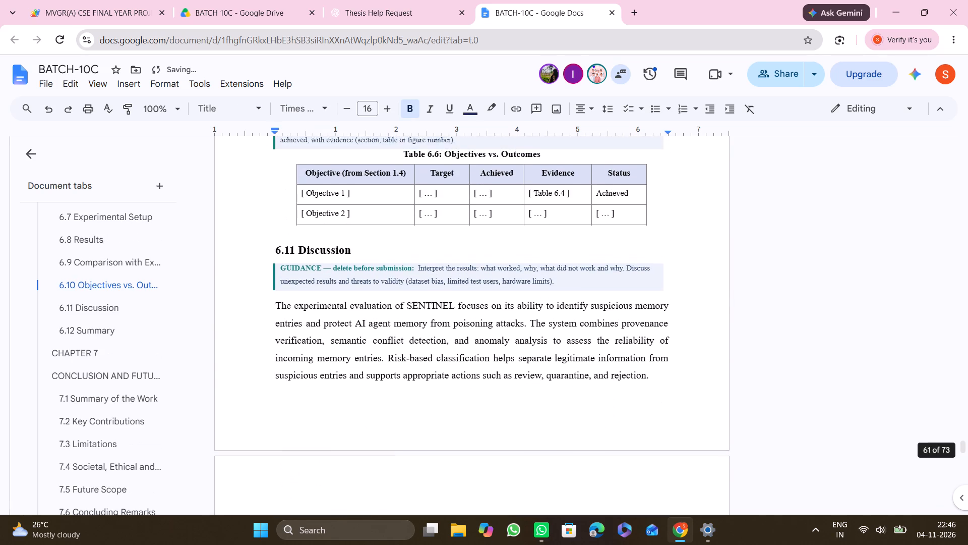
scroll(680, 355, "up", 5)
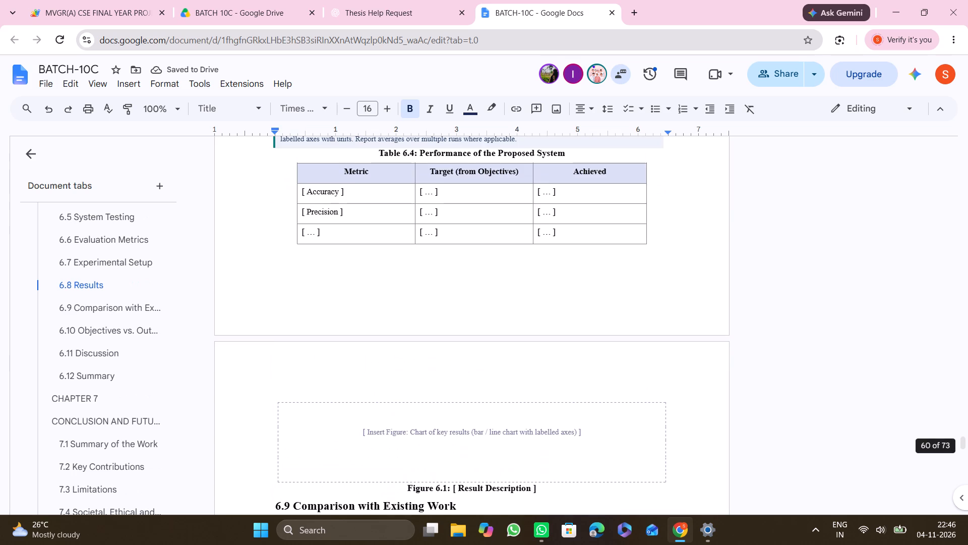
scroll(680, 355, "up", 3)
scroll(680, 355, "down", 3)
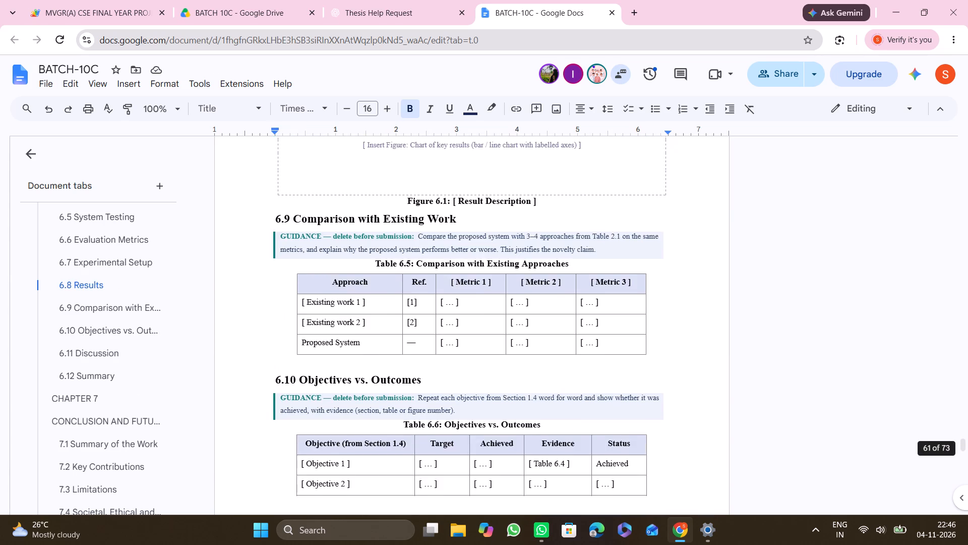
scroll(680, 355, "down", 4)
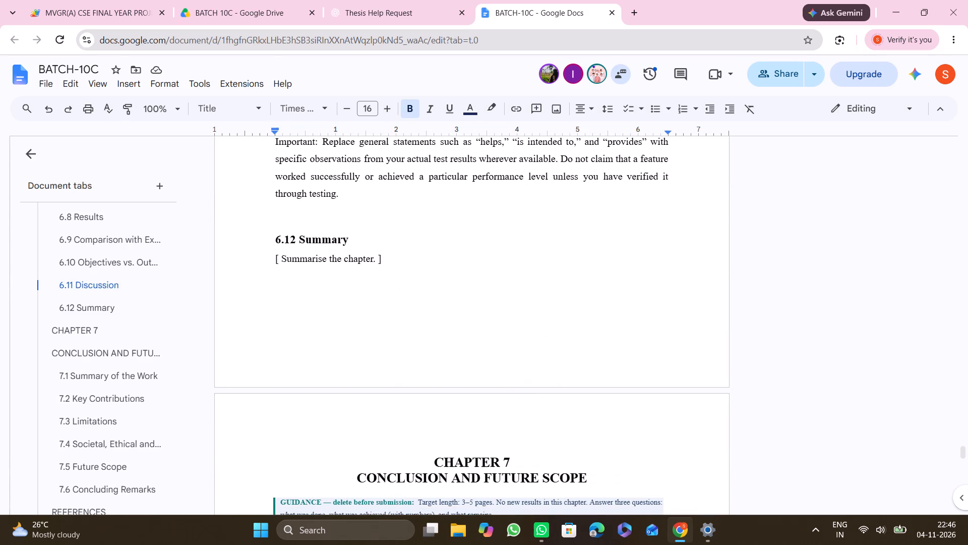
left_click_drag(273, 256, 313, 261)
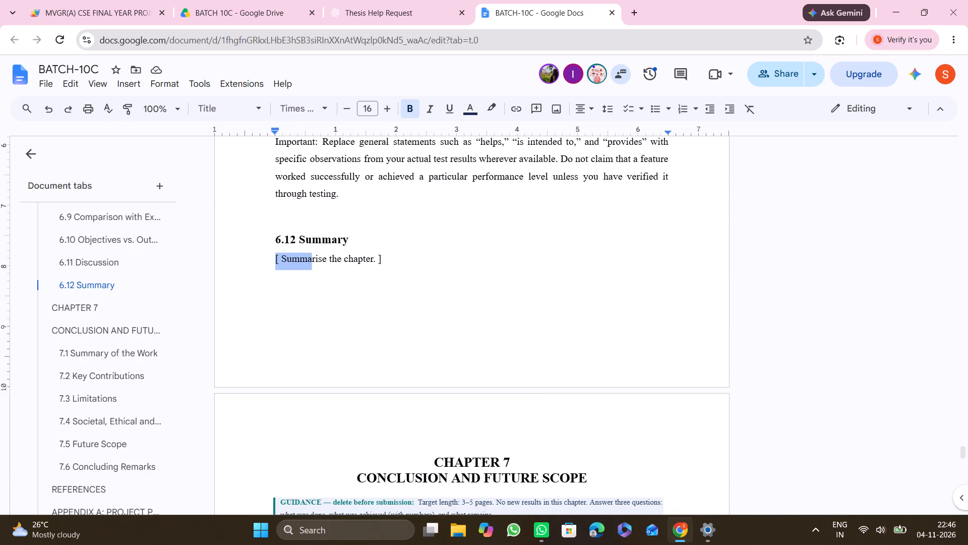
left_click_drag(313, 261, 400, 269)
key("ctrl+v")
Examine the inserted 6.12 Summary text and the pages around it for layout.
scroll(400, 269, "down", 5)
scroll(400, 269, "up", 8)
scroll(400, 269, "down", 3)
scroll(400, 269, "up", 3)
scroll(400, 269, "down", 8)
scroll(400, 269, "up", 2)
scroll(400, 269, "down", 6)
scroll(400, 269, "up", 3)
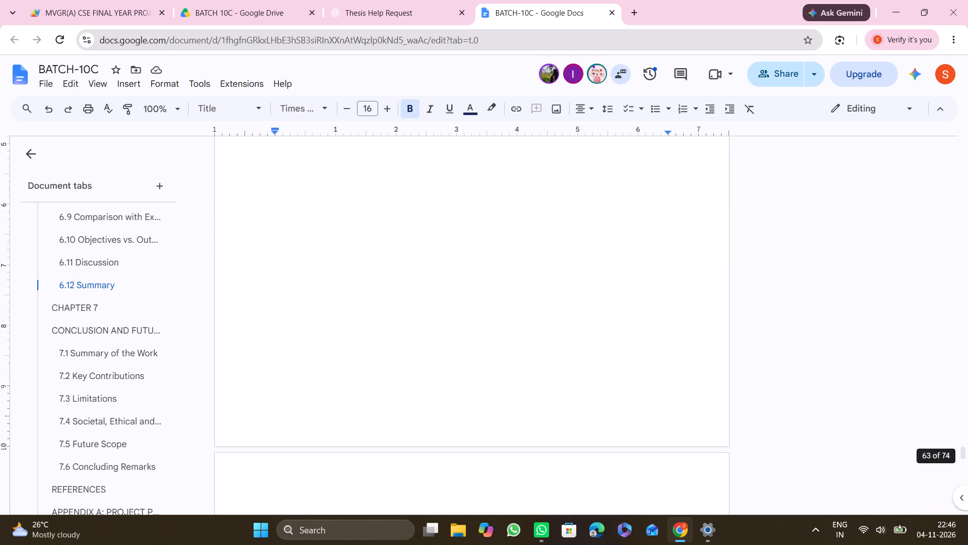
scroll(400, 269, "up", 2)
left_click_drag(400, 269, 478, 379)
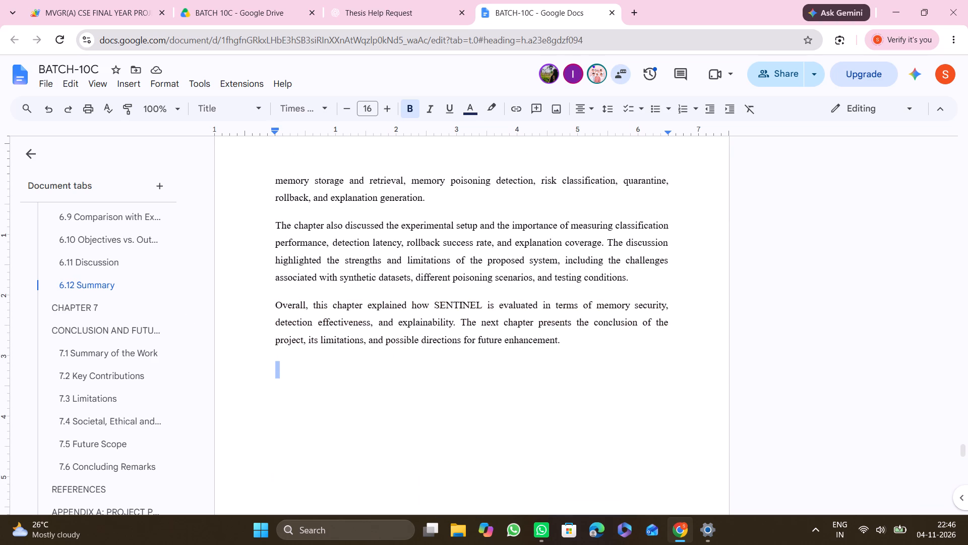
left_click_drag(478, 379, 601, 363)
Look through the report's outline for the sections around Chapter 7 and the appendices.
scroll(178, 373, "down", 2)
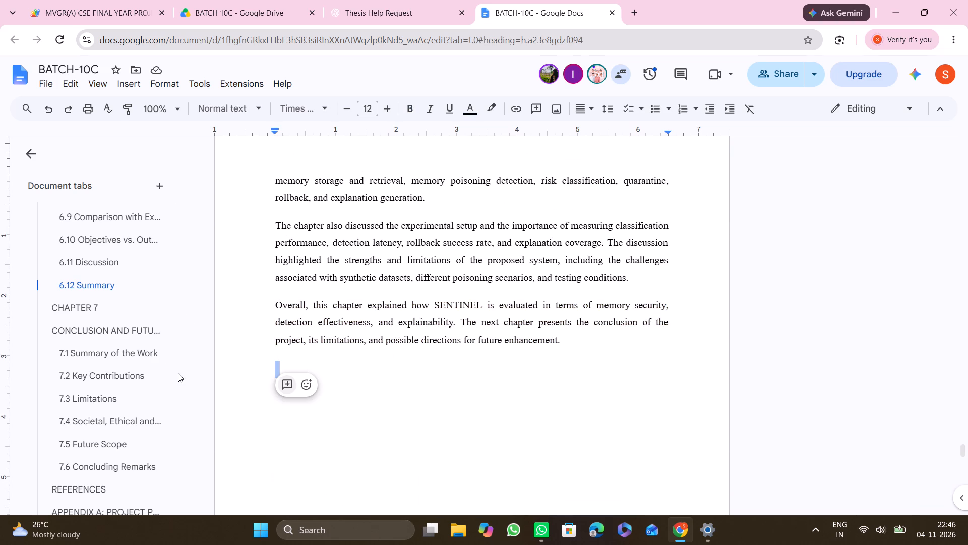
scroll(178, 373, "down", 3)
scroll(122, 418, "down", 2)
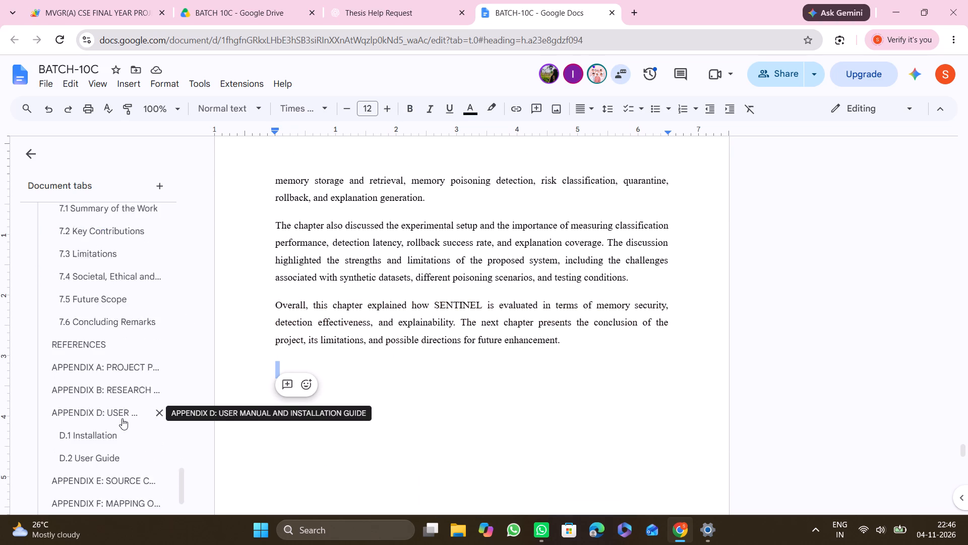
scroll(122, 418, "down", 2)
scroll(122, 418, "up", 5)
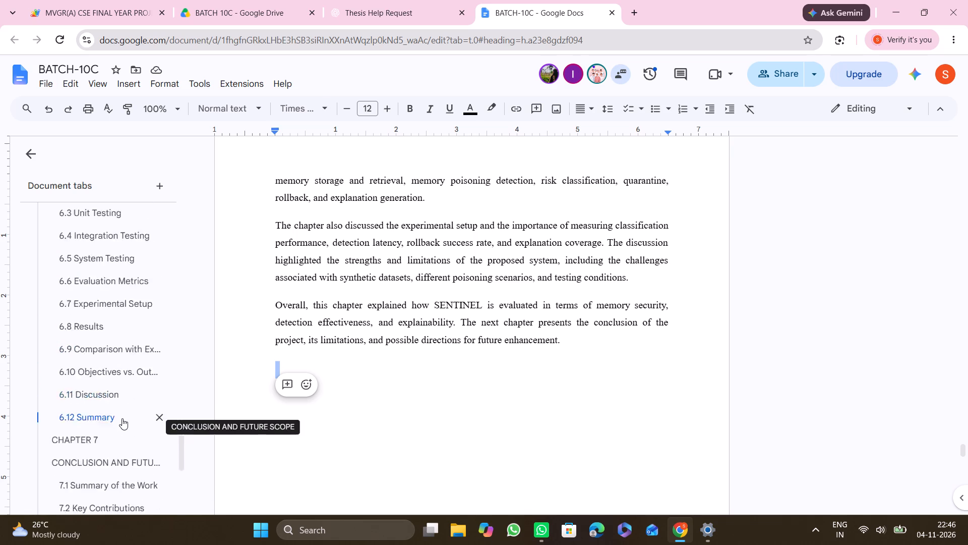
Clear the selection in the BATCH-10C report and save the document.
scroll(122, 418, "up", 10)
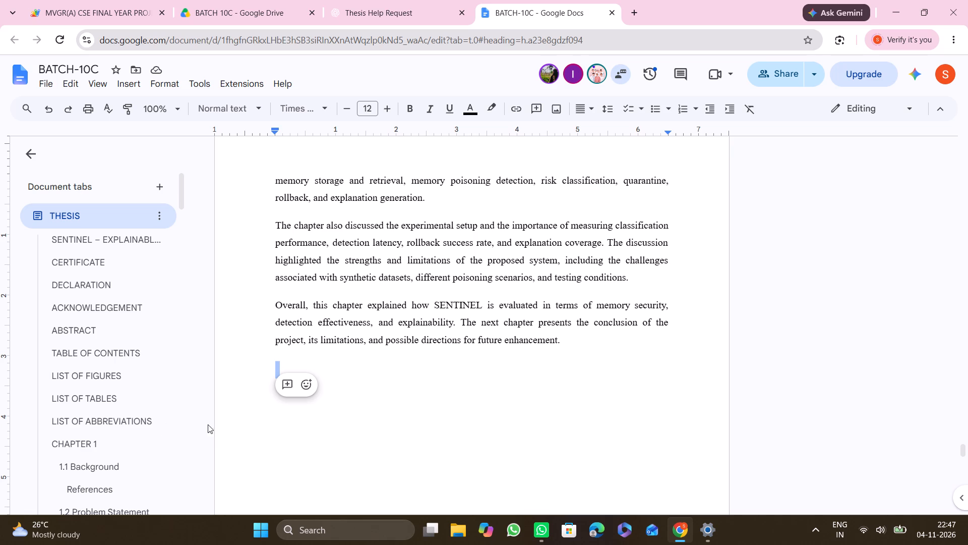
left_click(375, 394)
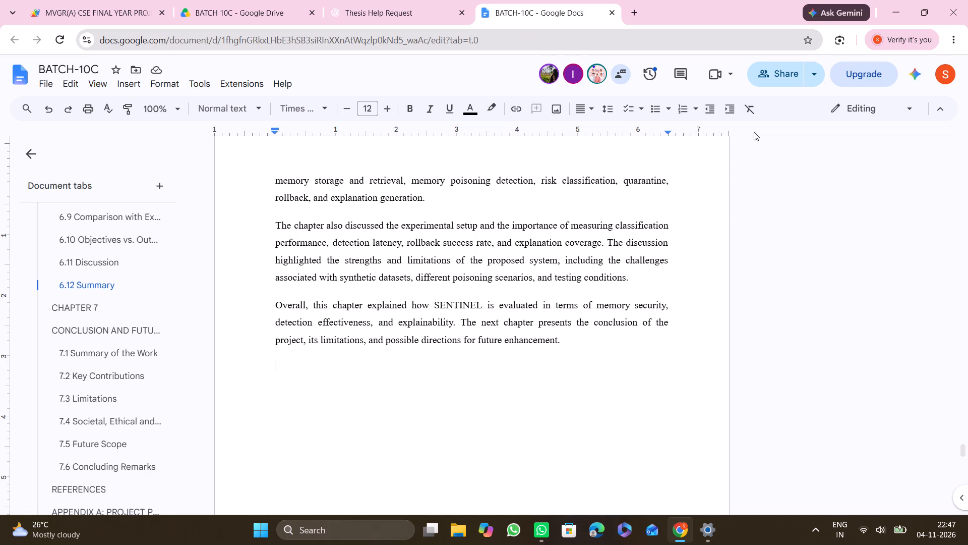
left_click(872, 6)
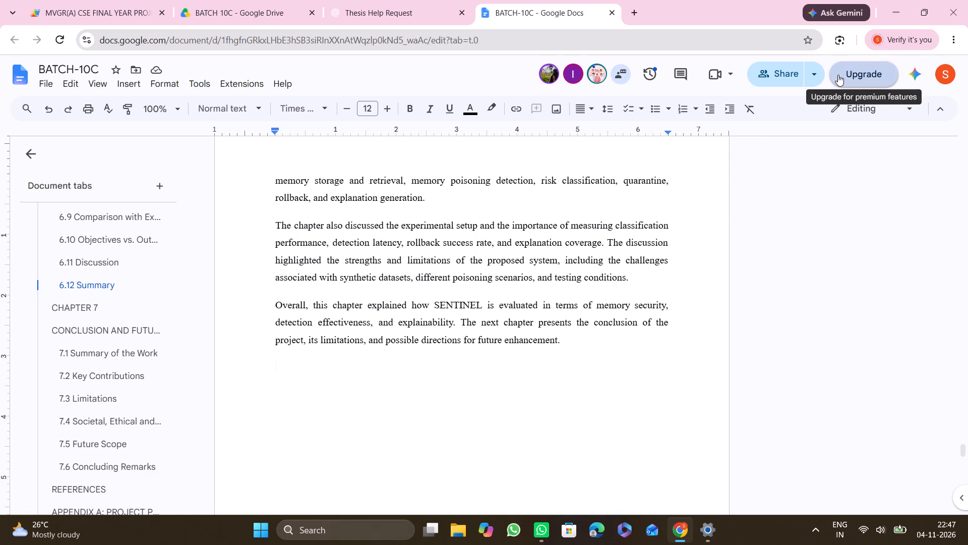
key("ctrl+s")
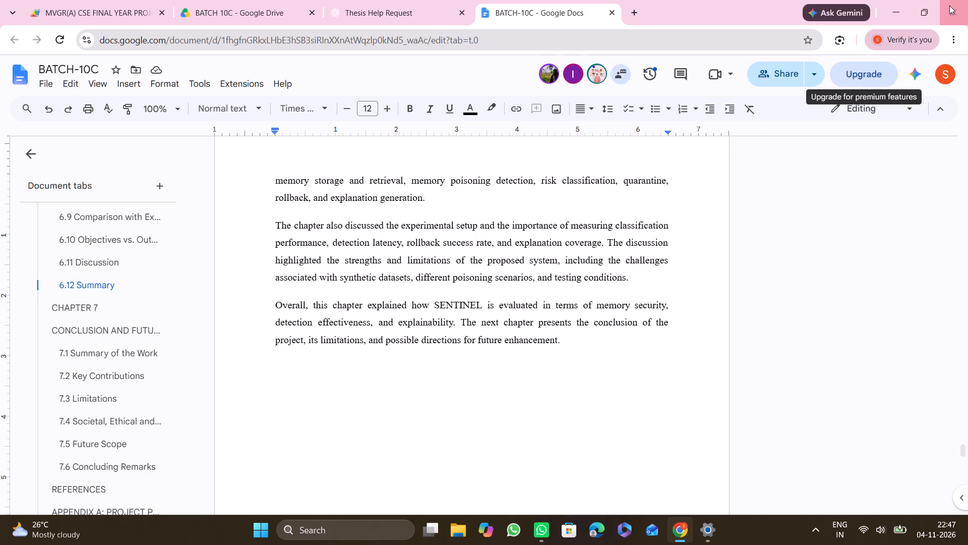
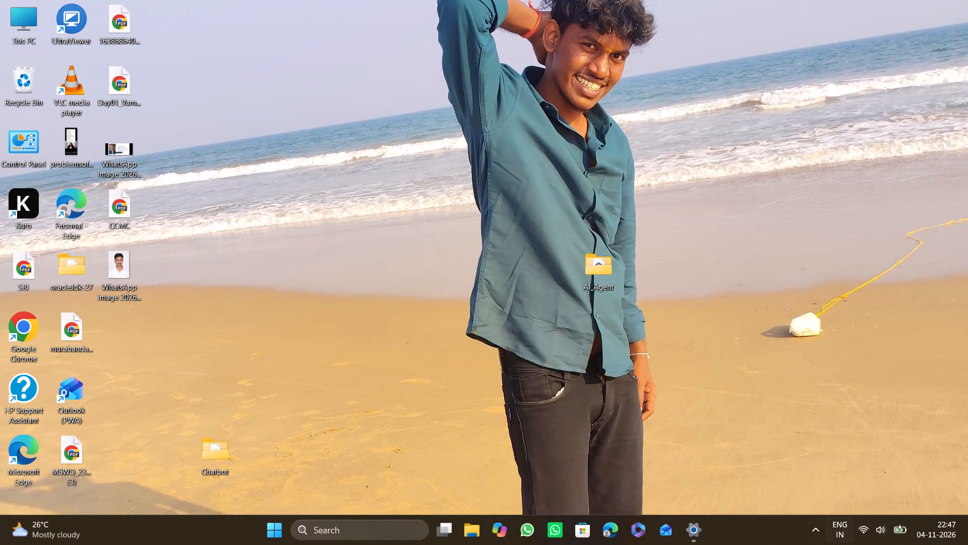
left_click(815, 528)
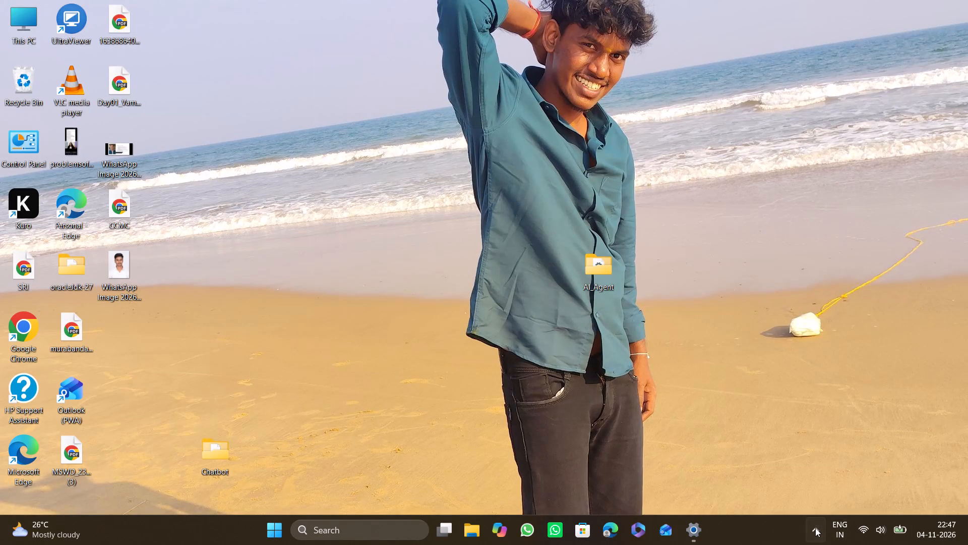
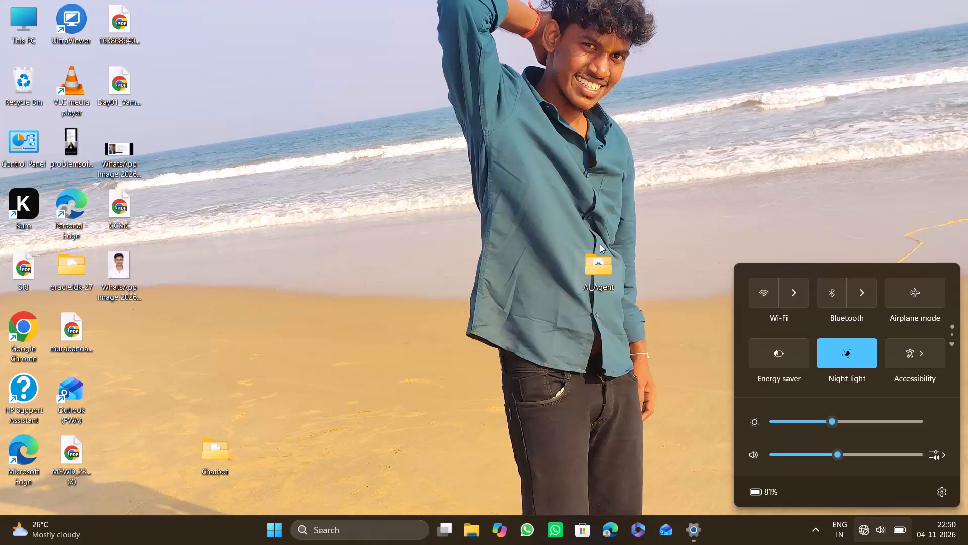
Dismiss the quick settings and bring up the computer's power options for shutting down.
left_click(600, 244)
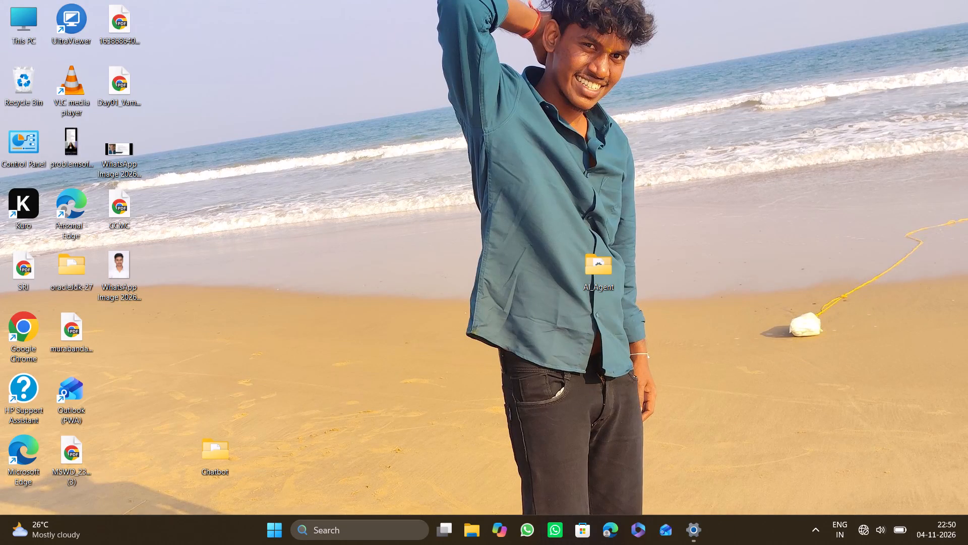
left_click(287, 531)
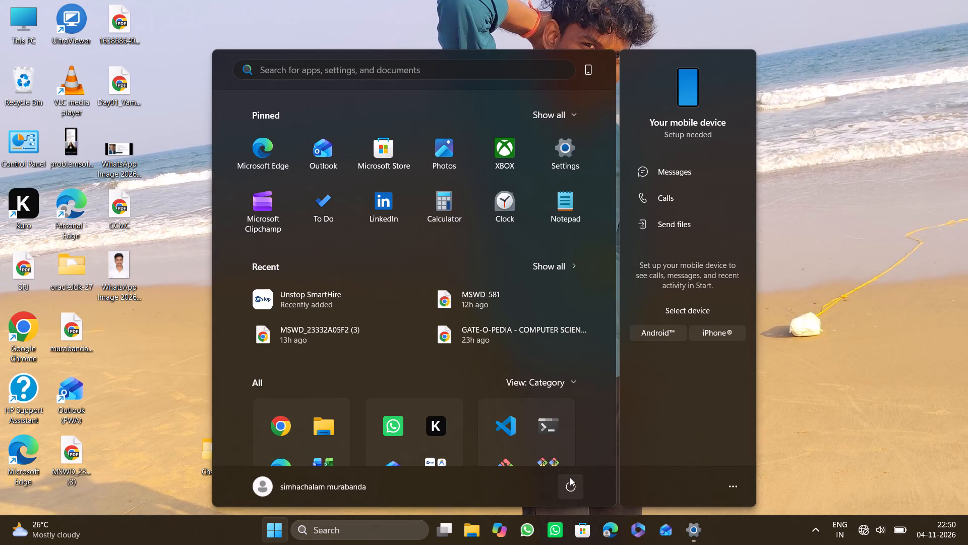
left_click(570, 477)
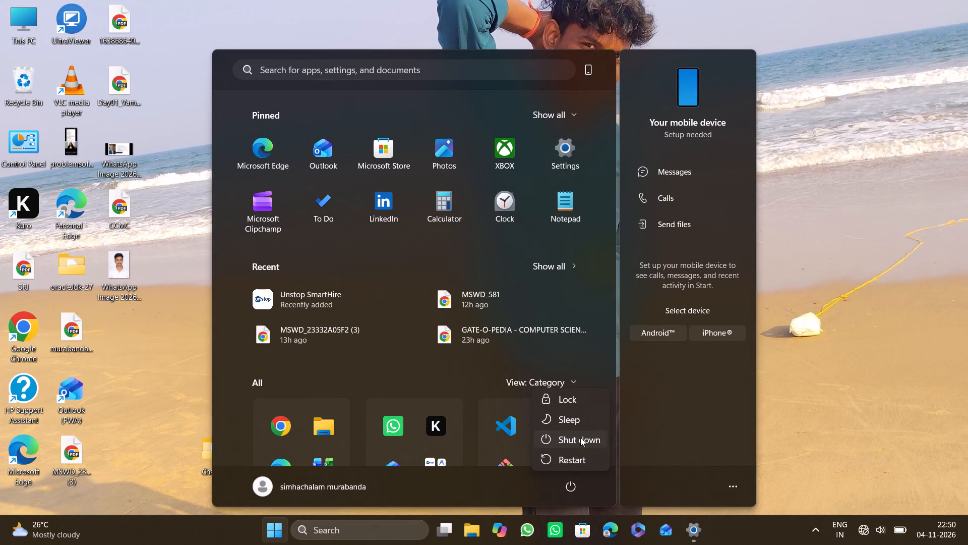